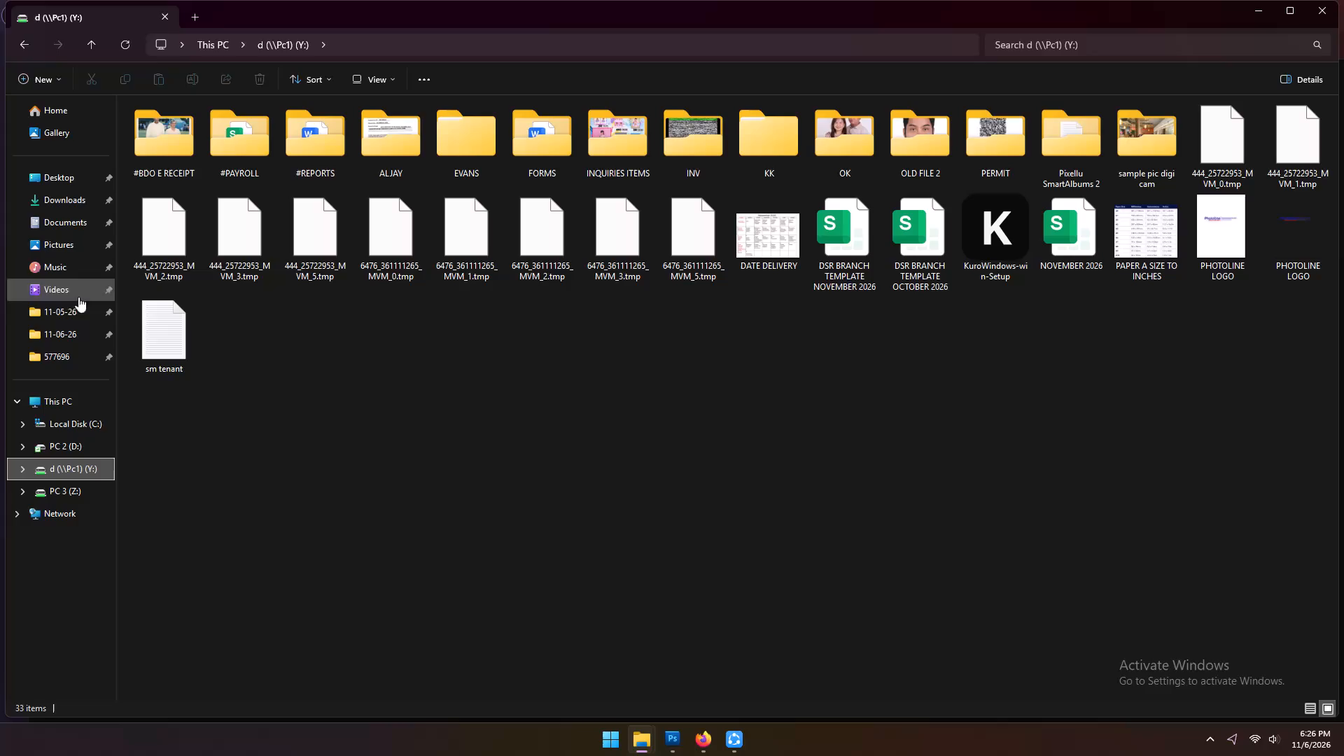
# Open the portrait IMG_5417 and the signature image IMG_5411 from the 11-06-26 folder in Photoshop.
pyautogui.click(646, 738)
pyautogui.click(582, 681)
pyautogui.scroll(-4, 835, 652)
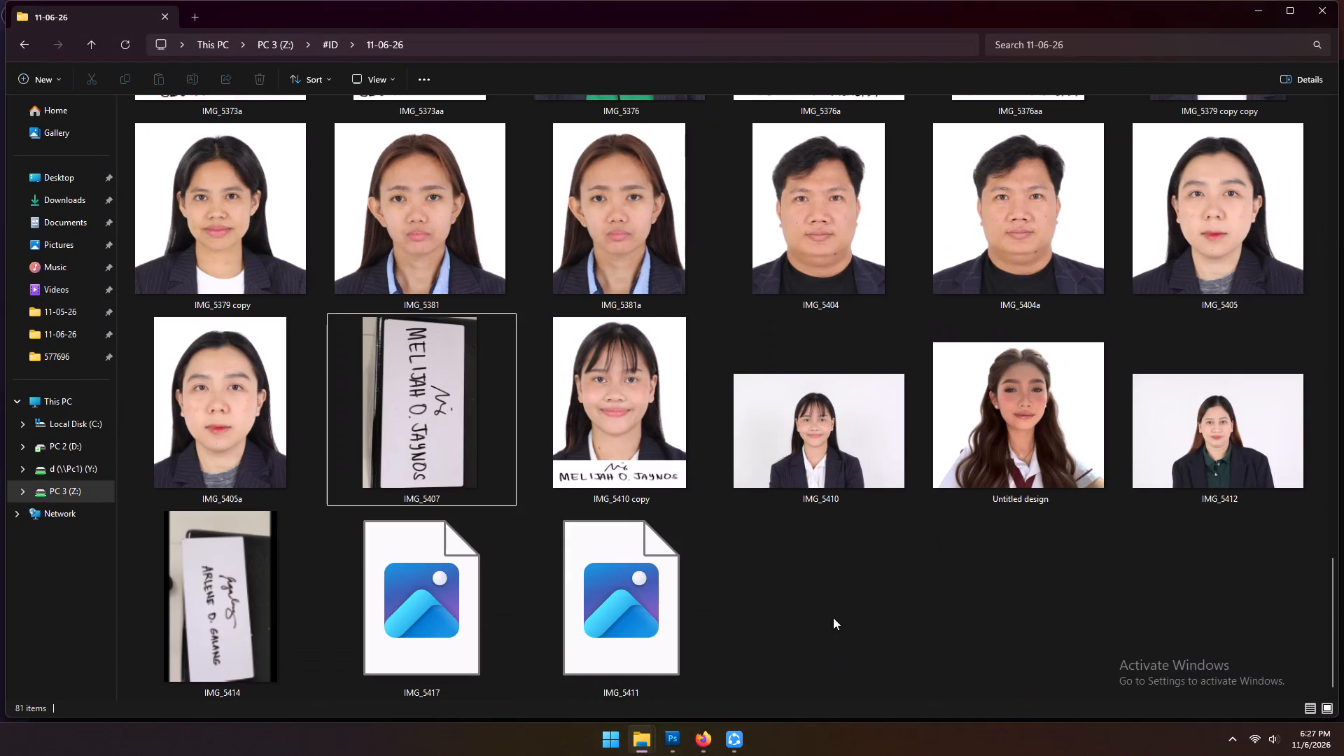
pyautogui.scroll(-8, 833, 617)
pyautogui.click(608, 633)
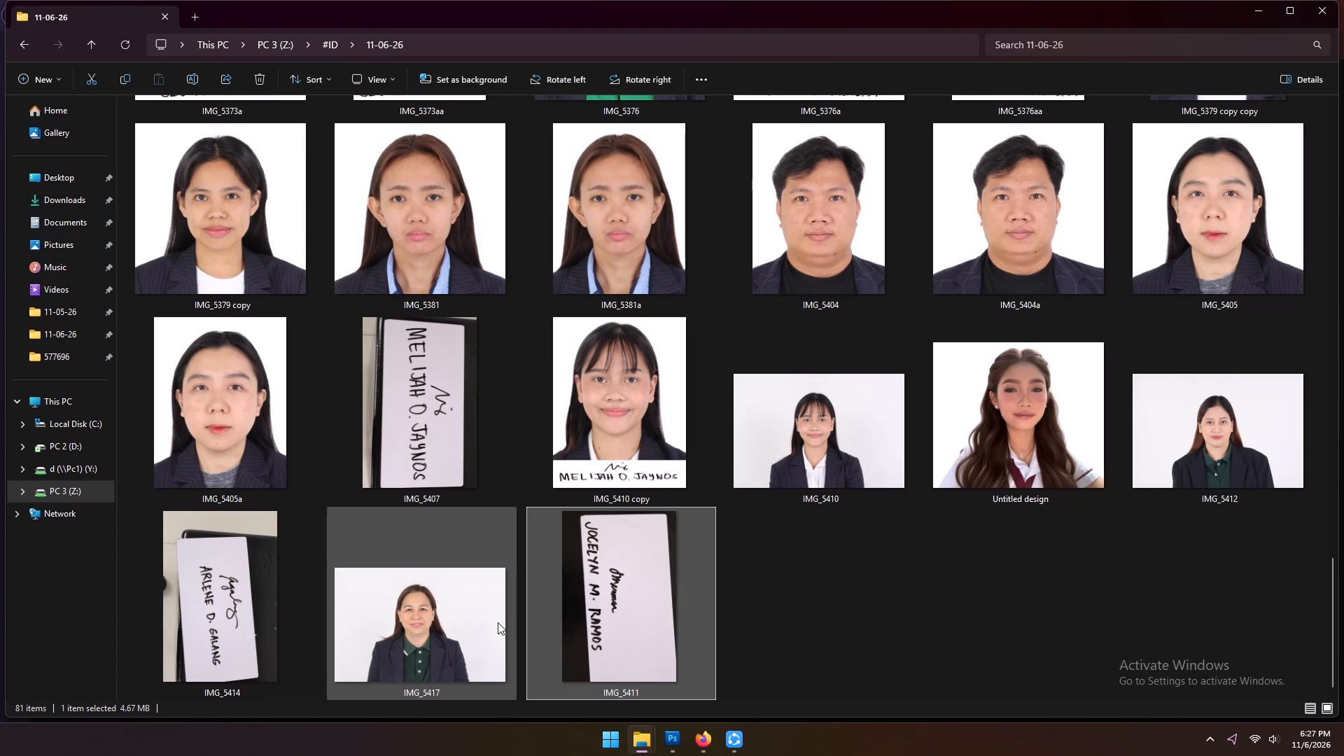
pyautogui.keyDown('ctrl'); pyautogui.click(474, 626); pyautogui.keyUp('ctrl')
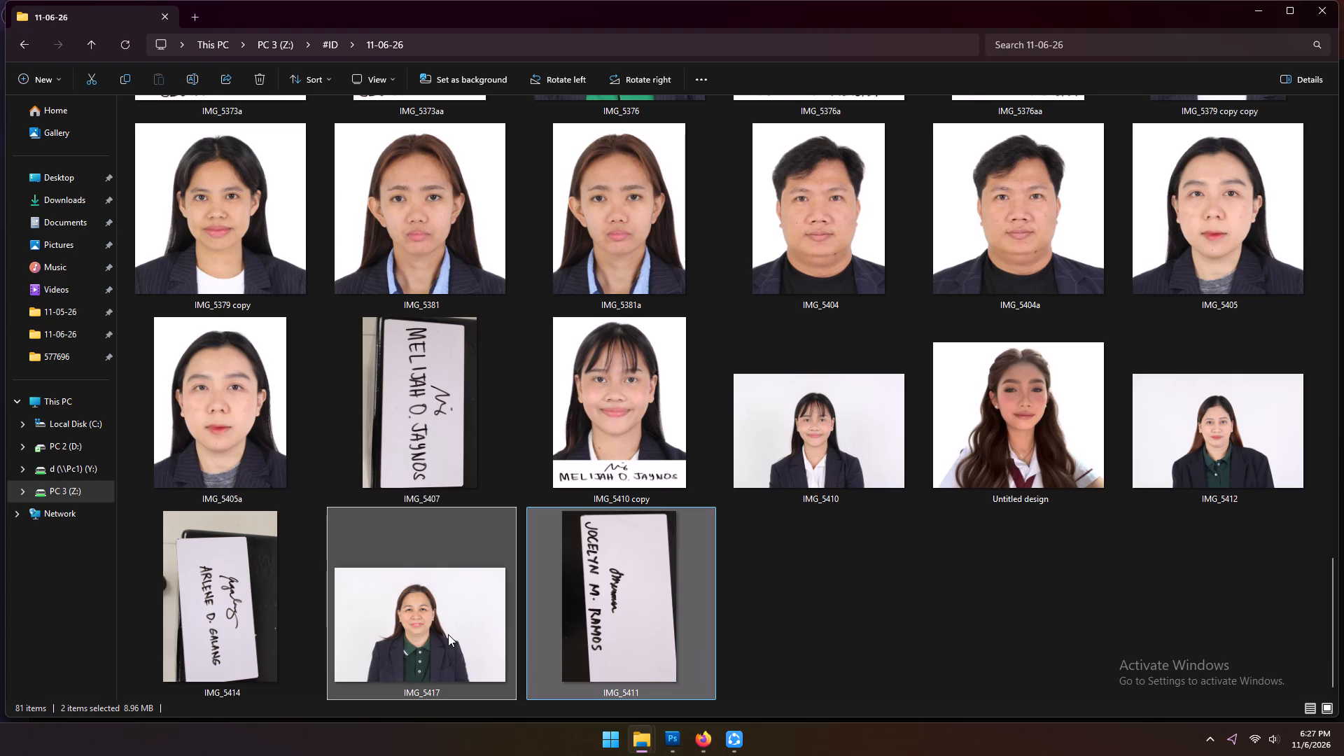
pyautogui.moveTo(436, 628); pyautogui.dragTo(710, 53)
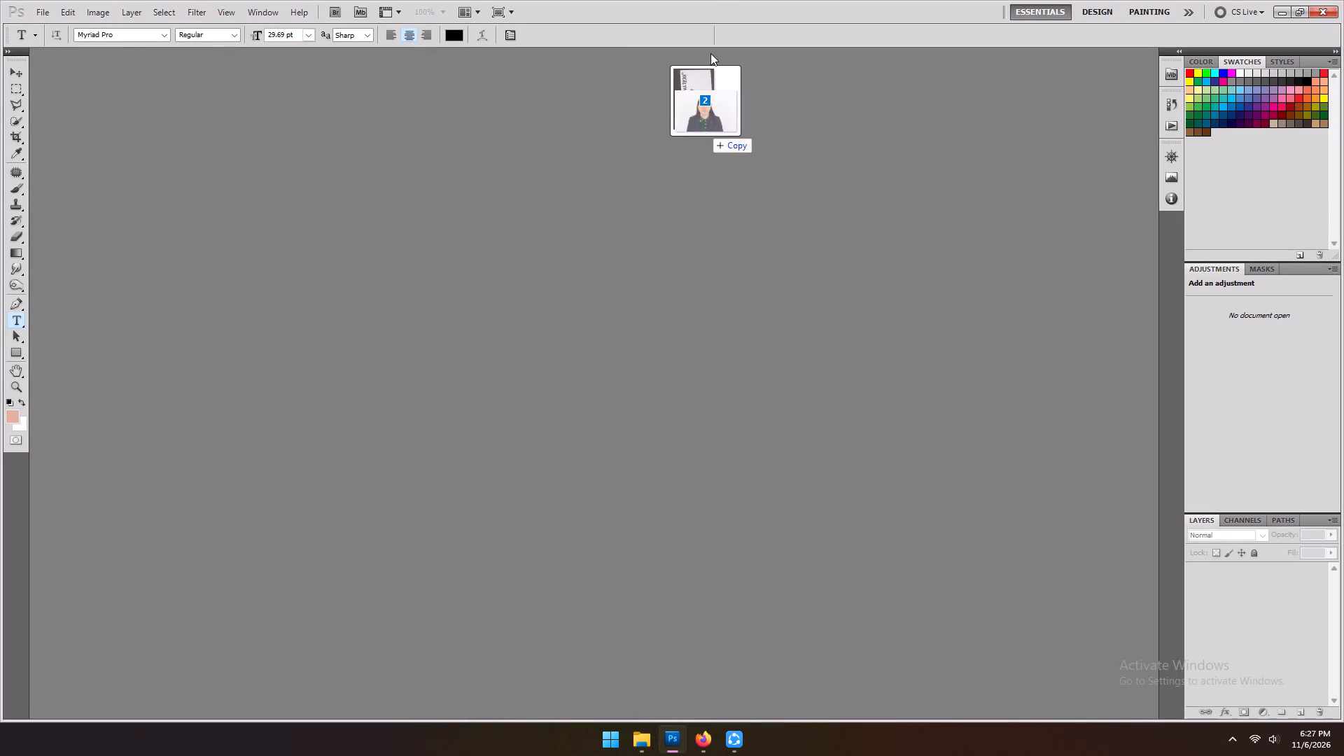
pyautogui.moveTo(710, 53); pyautogui.dragTo(686, 38)
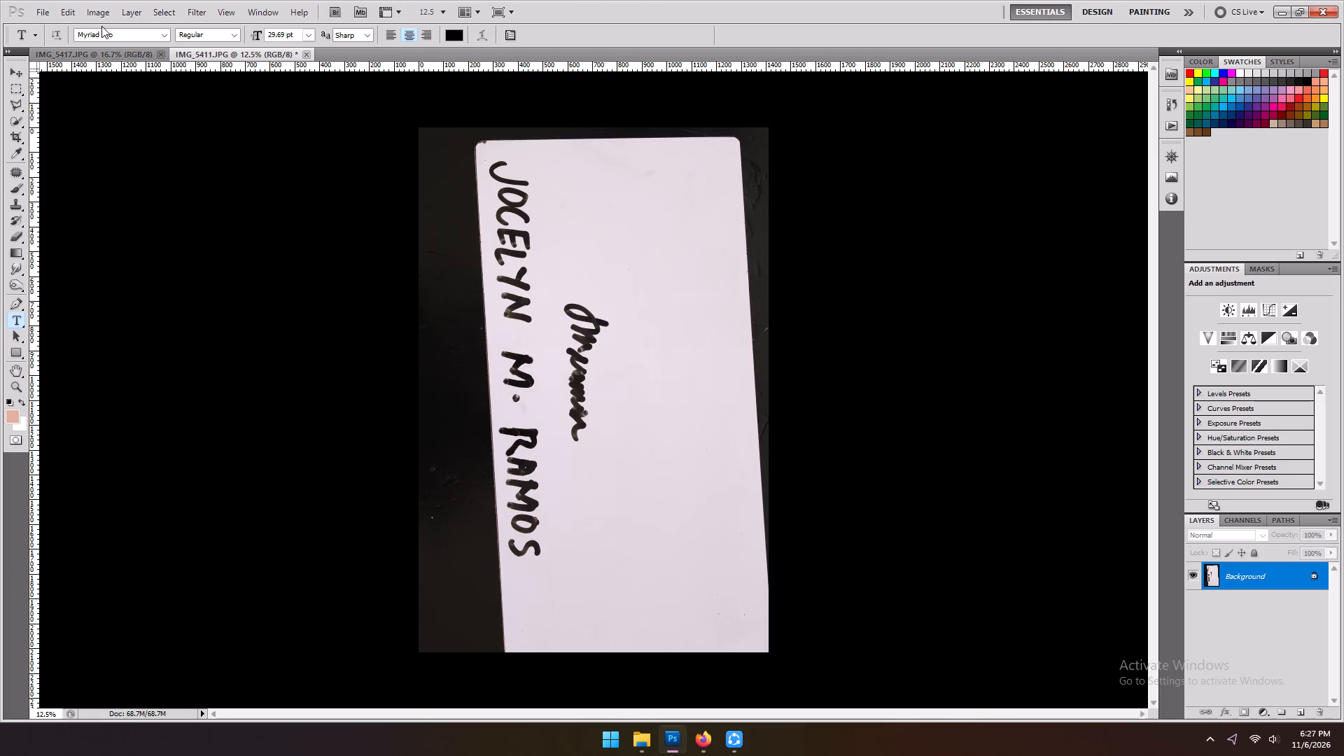
# Select the plain backdrop on both sides of the woman in IMG_5417 with the Quick Selection tool.
pyautogui.click(96, 50)
pyautogui.click(17, 125)
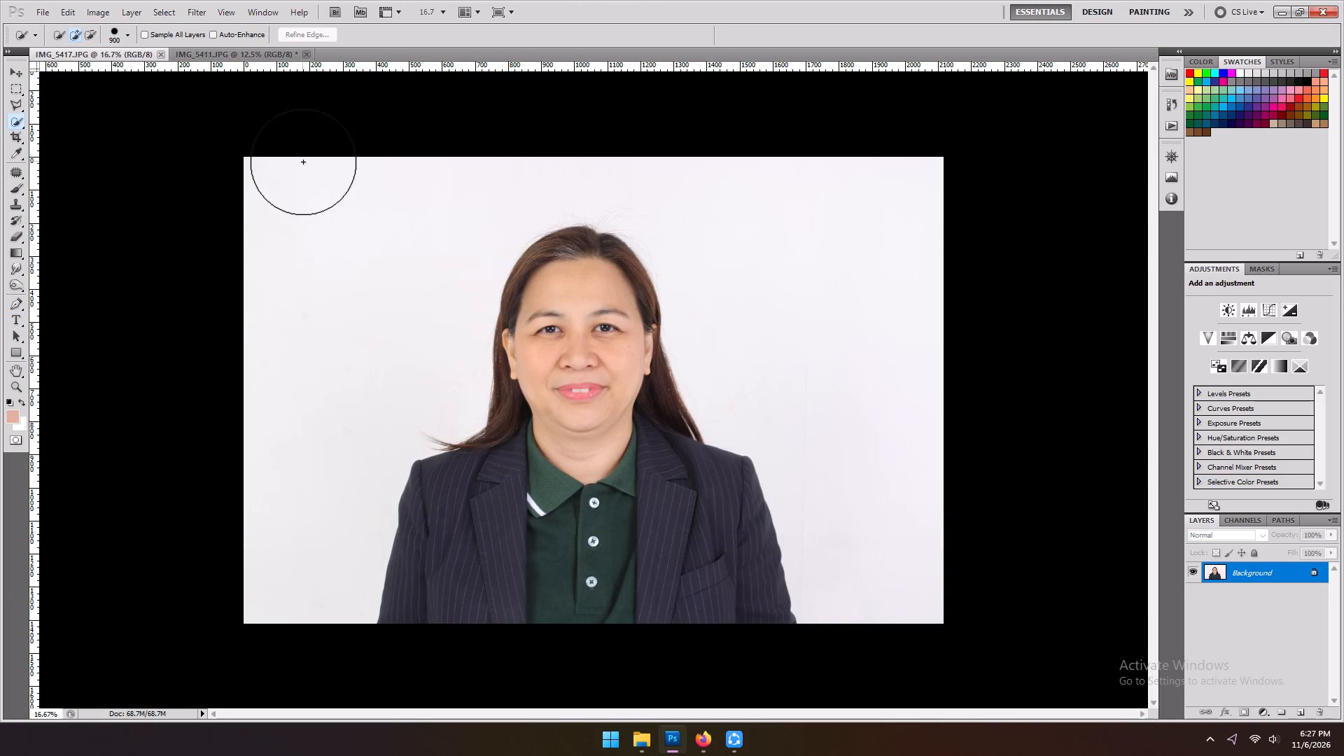
pyautogui.moveTo(319, 163); pyautogui.dragTo(248, 508)
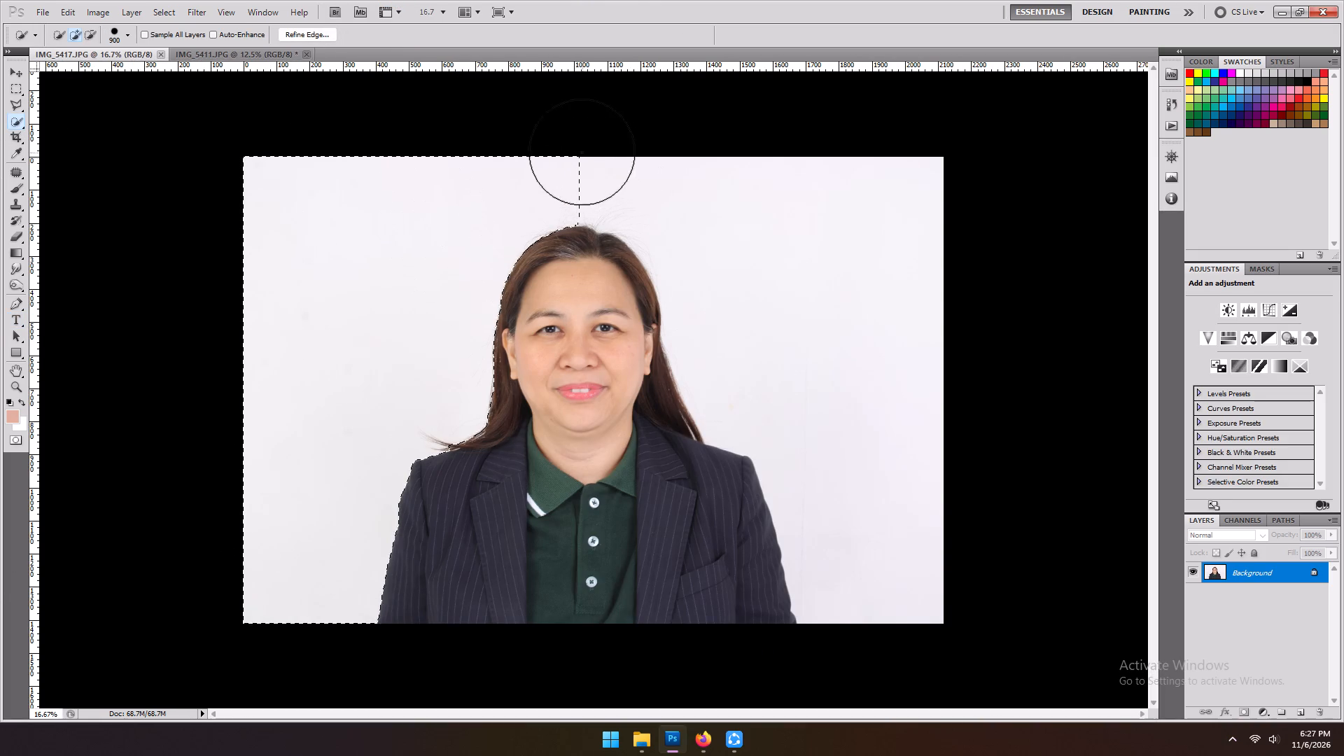
pyautogui.moveTo(581, 147); pyautogui.dragTo(883, 425)
# Refine the backdrop selection's edge by brushing around the hair outline, from one shoulder over the head to the other.
pyautogui.rightClick(800, 291)
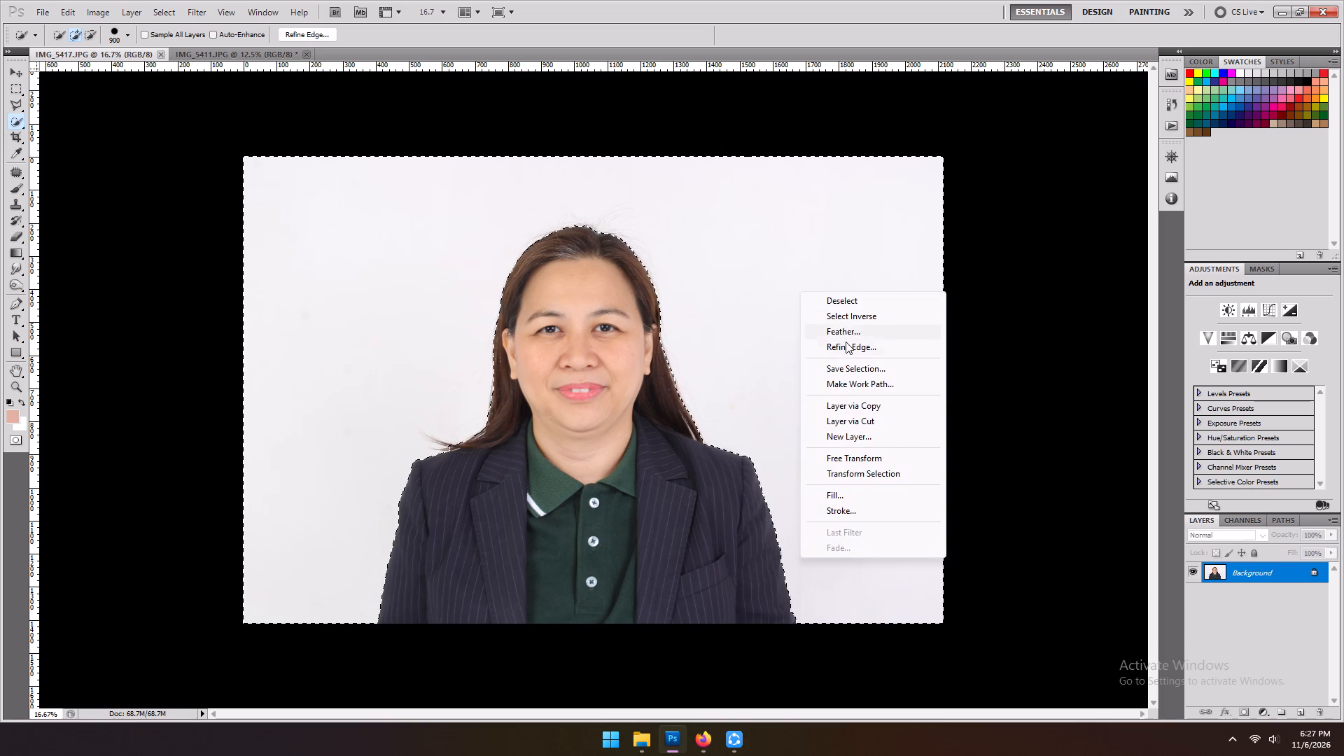
pyautogui.click(846, 342)
pyautogui.moveTo(703, 427); pyautogui.dragTo(682, 328)
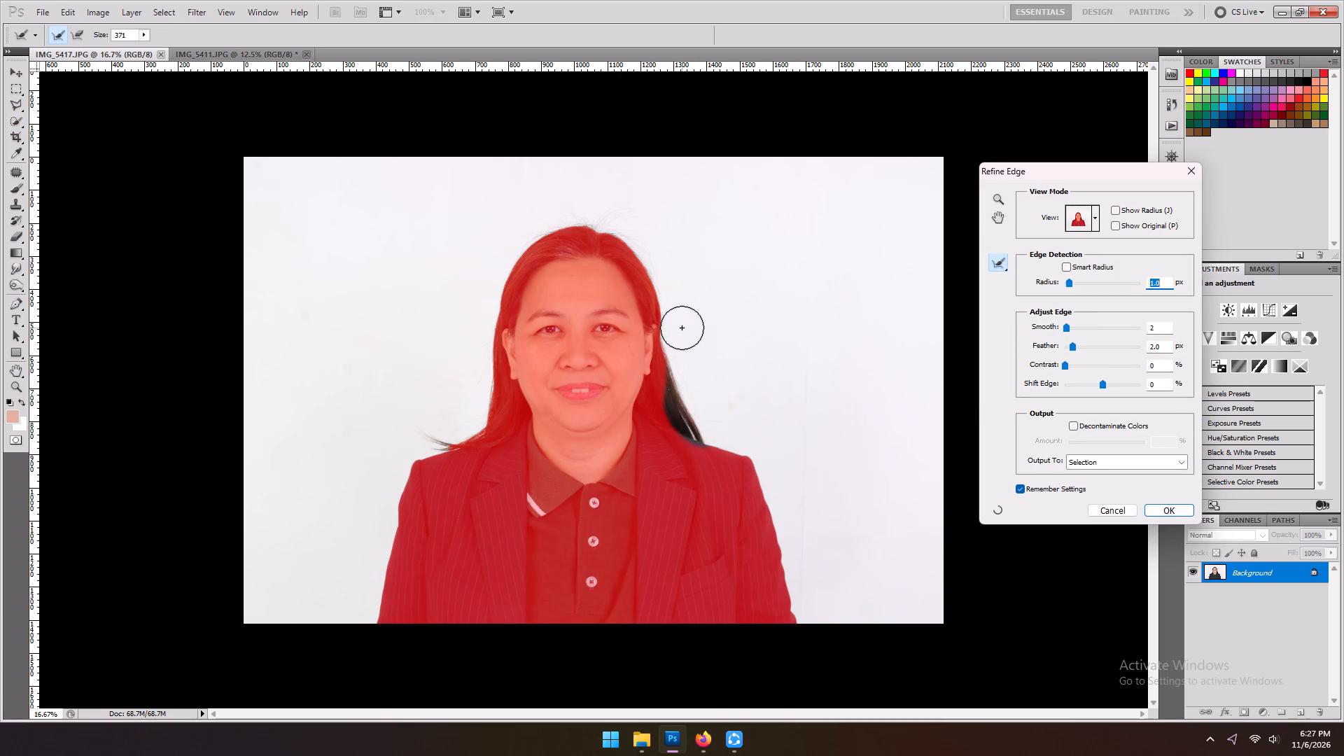
pyautogui.moveTo(682, 328); pyautogui.dragTo(533, 249)
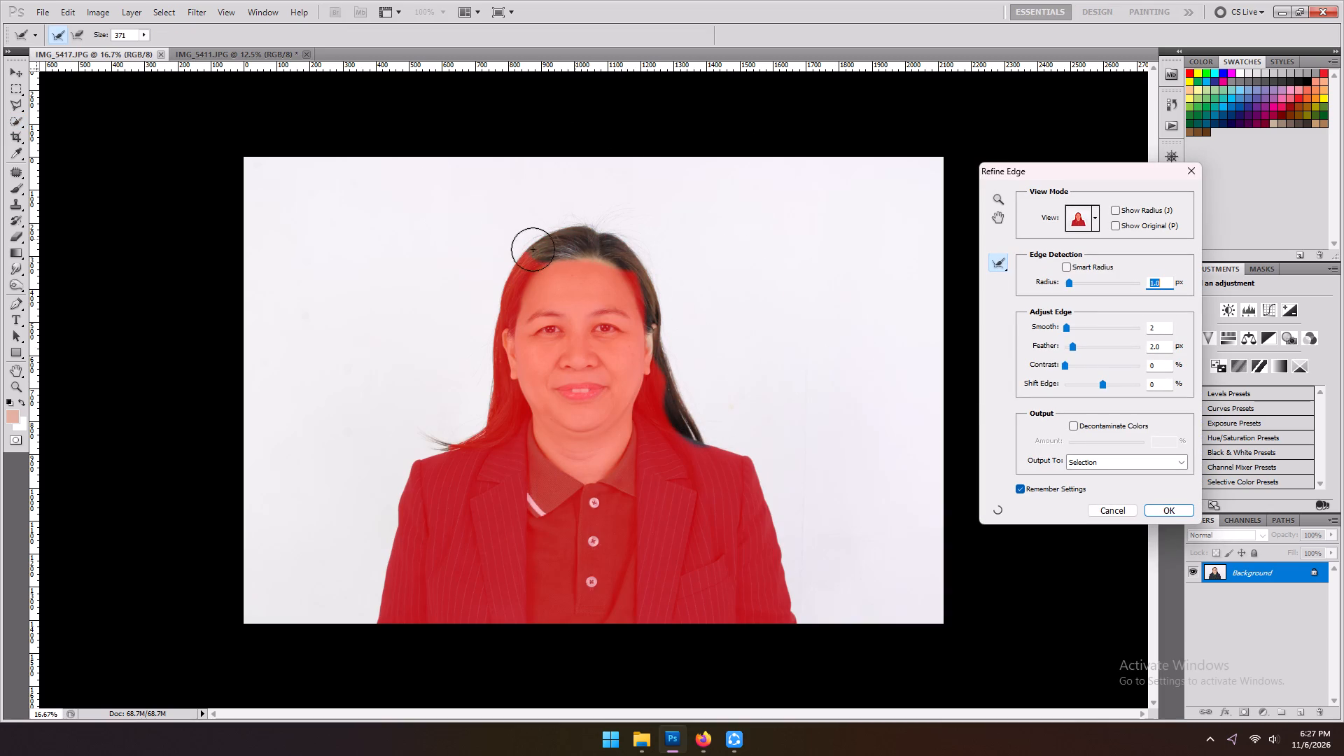
pyautogui.moveTo(533, 249); pyautogui.dragTo(415, 432)
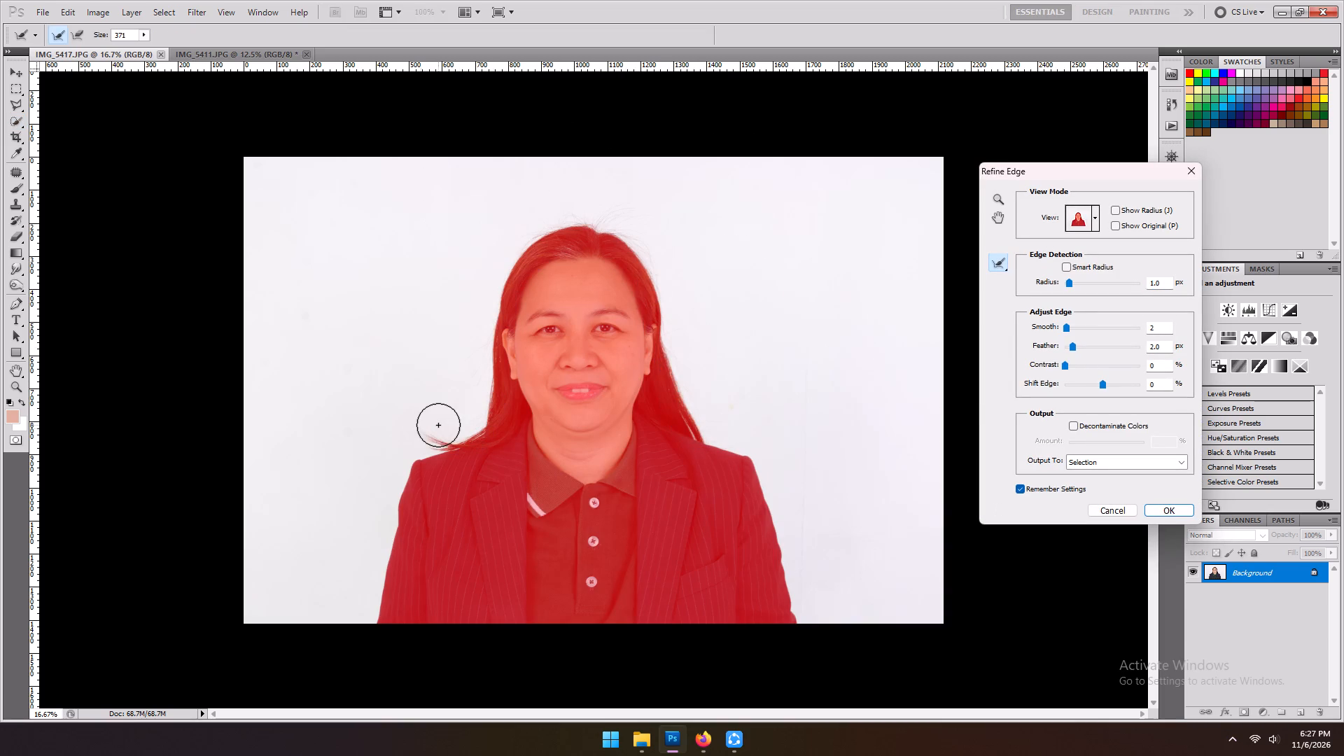
pyautogui.press('Return')
# Fill the selected backdrop with the white background colour and deselect it.
pyautogui.hotkey('ctrl', 'BackSpace')
pyautogui.press('Return')
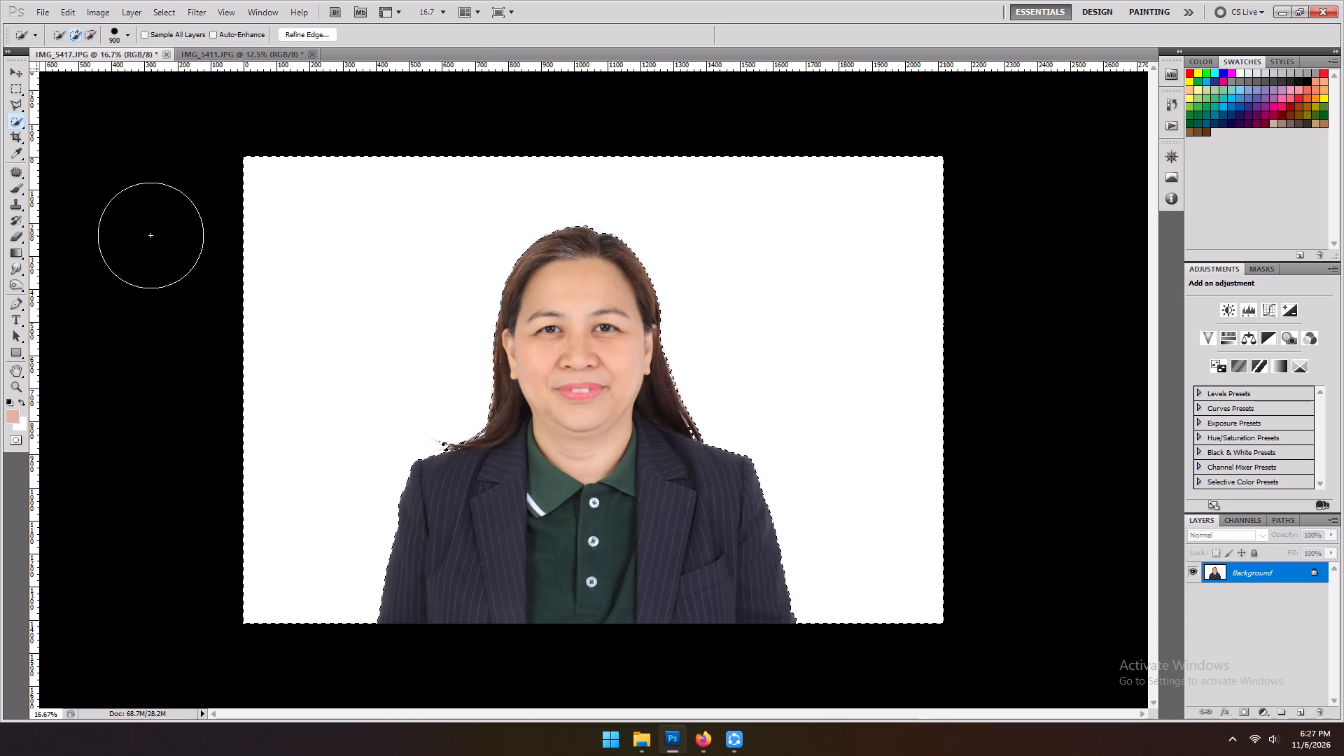
pyautogui.click(10, 167)
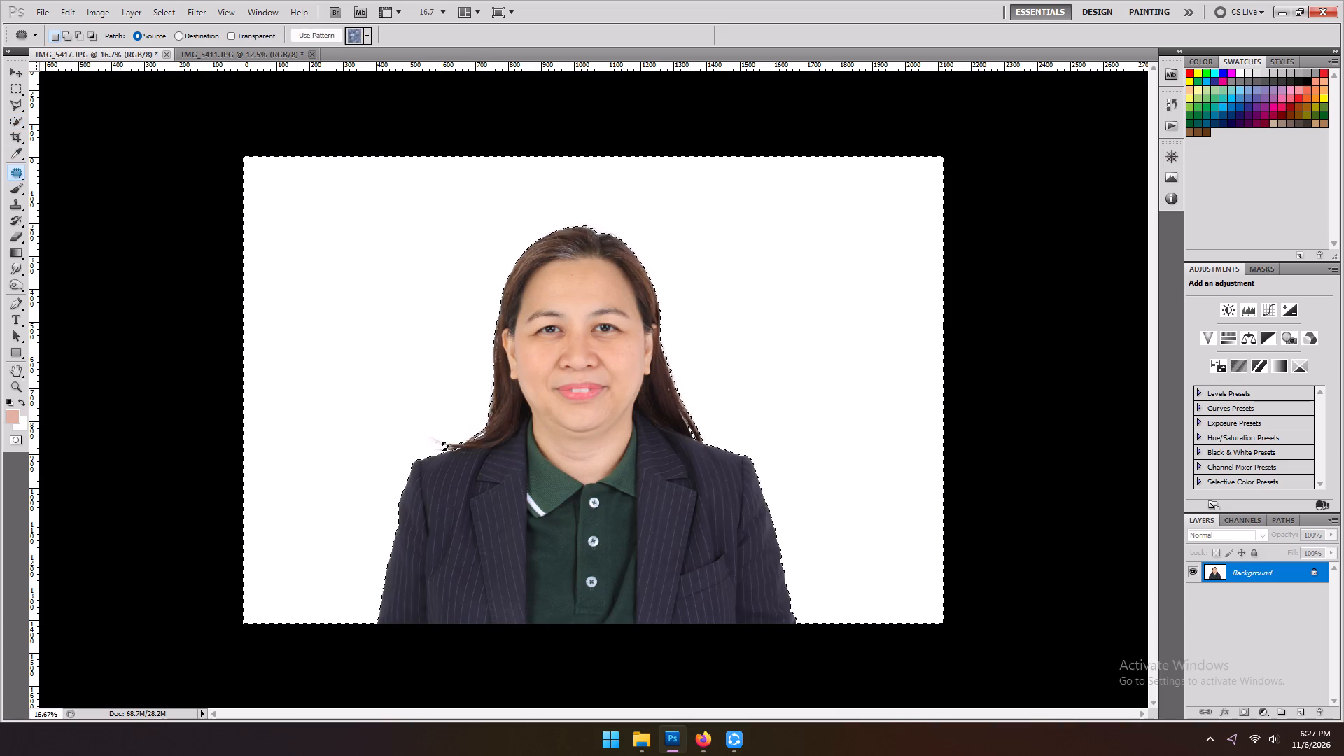
pyautogui.moveTo(120, 237); pyautogui.dragTo(111, 232)
# Erase the stray hair tips sticking out above the image-left shoulder.
pyautogui.click(15, 241)
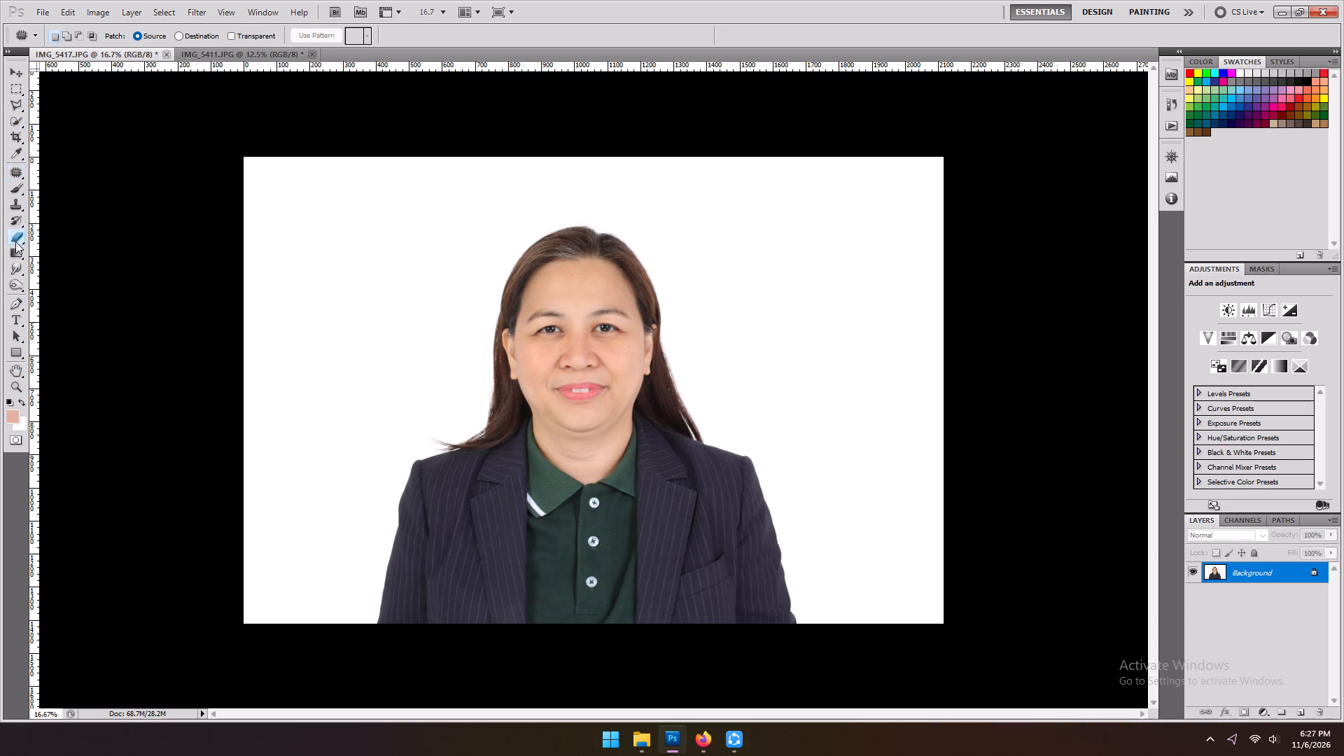
pyautogui.click(435, 436)
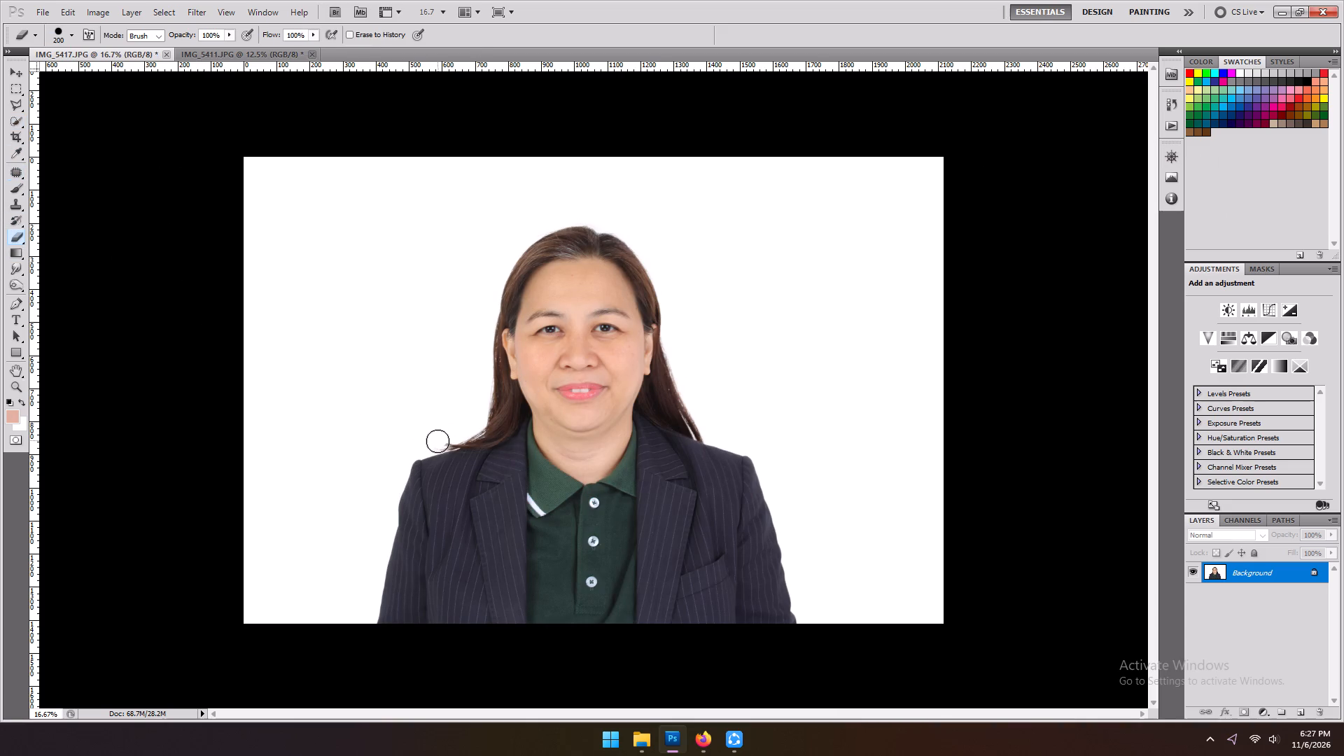
pyautogui.moveTo(438, 442); pyautogui.dragTo(463, 430)
pyautogui.moveTo(456, 434); pyautogui.dragTo(472, 421)
# Erase the stray hair tips above the image-right shoulder, undoing the last stroke along the hair.
pyautogui.moveTo(704, 430); pyautogui.dragTo(717, 427)
pyautogui.click(706, 432)
pyautogui.moveTo(702, 430); pyautogui.dragTo(709, 425)
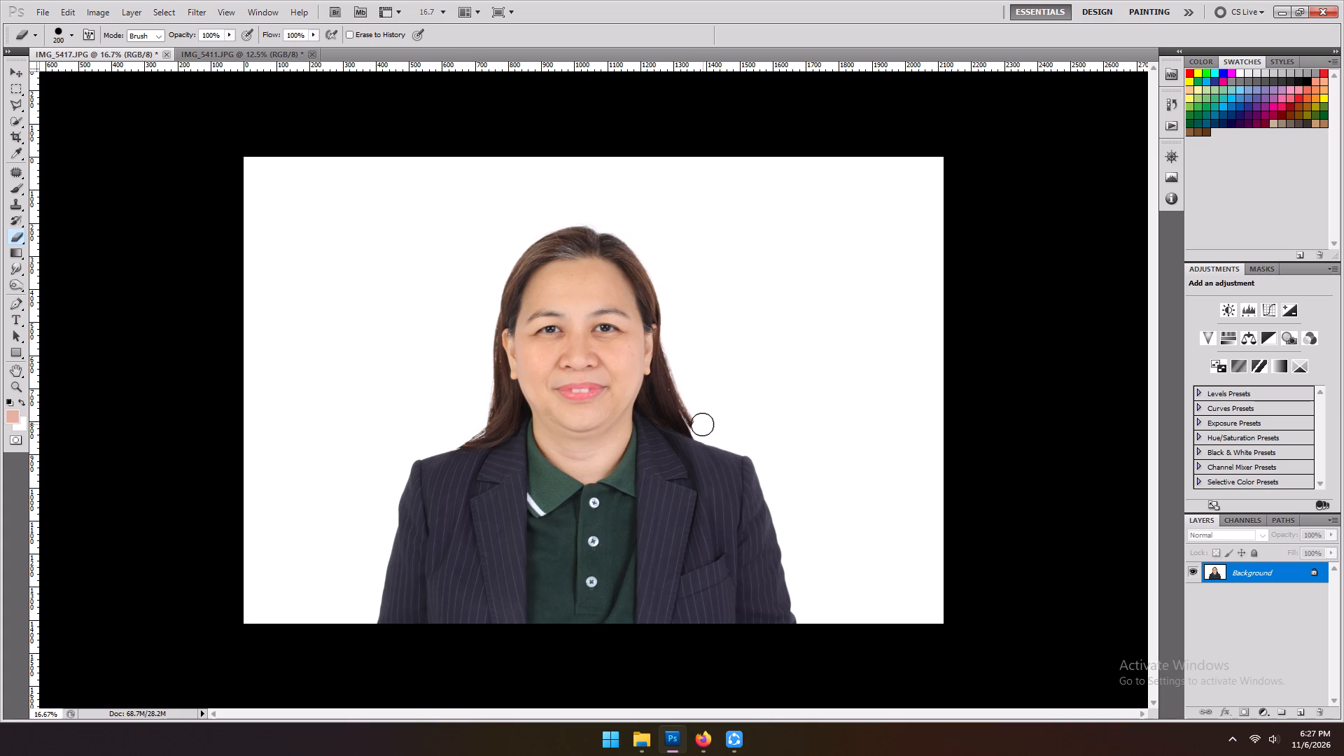
pyautogui.moveTo(699, 423); pyautogui.dragTo(695, 376)
pyautogui.moveTo(695, 376); pyautogui.dragTo(694, 377)
pyautogui.hotkey('ctrl', 'alt', 'z')
# Clean up the outer edge of the image-right hair from the shoulder up towards the ear with the Eraser, undoing one stroke.
pyautogui.moveTo(697, 419); pyautogui.dragTo(704, 416)
pyautogui.click(695, 414)
pyautogui.moveTo(693, 404); pyautogui.dragTo(692, 386)
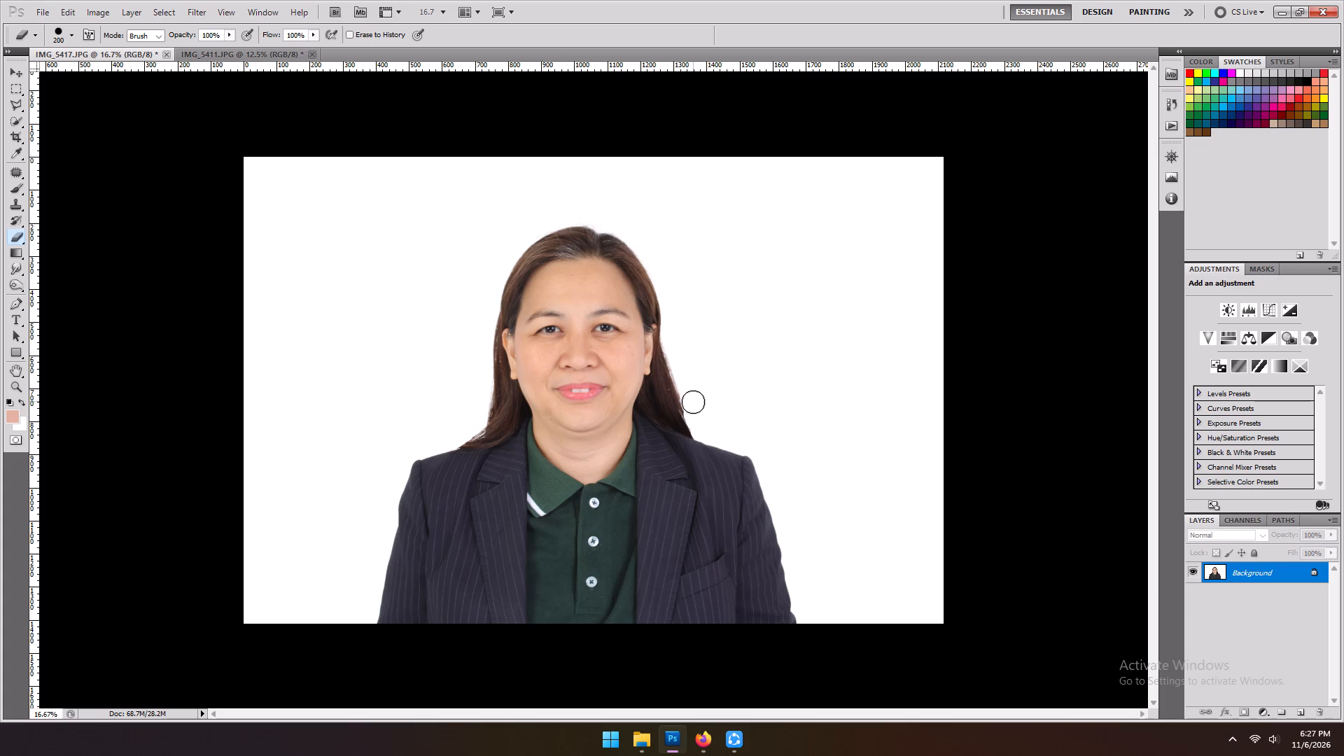
pyautogui.moveTo(693, 408); pyautogui.dragTo(690, 393)
pyautogui.moveTo(692, 393); pyautogui.dragTo(683, 363)
pyautogui.moveTo(682, 367); pyautogui.dragTo(676, 344)
pyautogui.hotkey('ctrl', 'alt', 'z')
pyautogui.moveTo(673, 344); pyautogui.dragTo(682, 367)
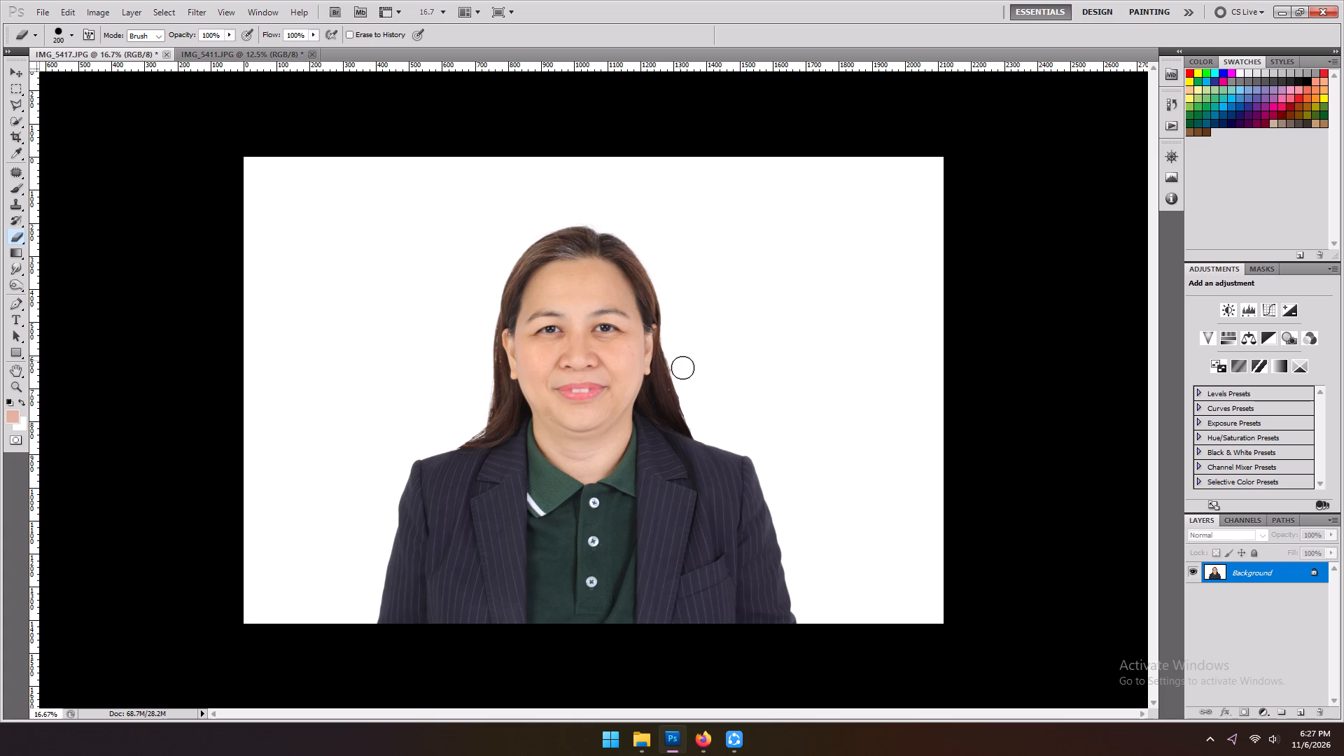
pyautogui.moveTo(682, 367); pyautogui.dragTo(678, 354)
pyautogui.moveTo(680, 367); pyautogui.dragTo(700, 367)
pyautogui.moveTo(700, 367); pyautogui.dragTo(697, 367)
pyautogui.moveTo(689, 393); pyautogui.dragTo(704, 392)
pyautogui.moveTo(689, 393); pyautogui.dragTo(696, 392)
# Patch the skin under the image-left eye with cheek skin from just below and fade the patch to 55% opacity.
pyautogui.keyDown('alt'); pyautogui.scroll(-3, 727, 388); pyautogui.keyUp('alt')
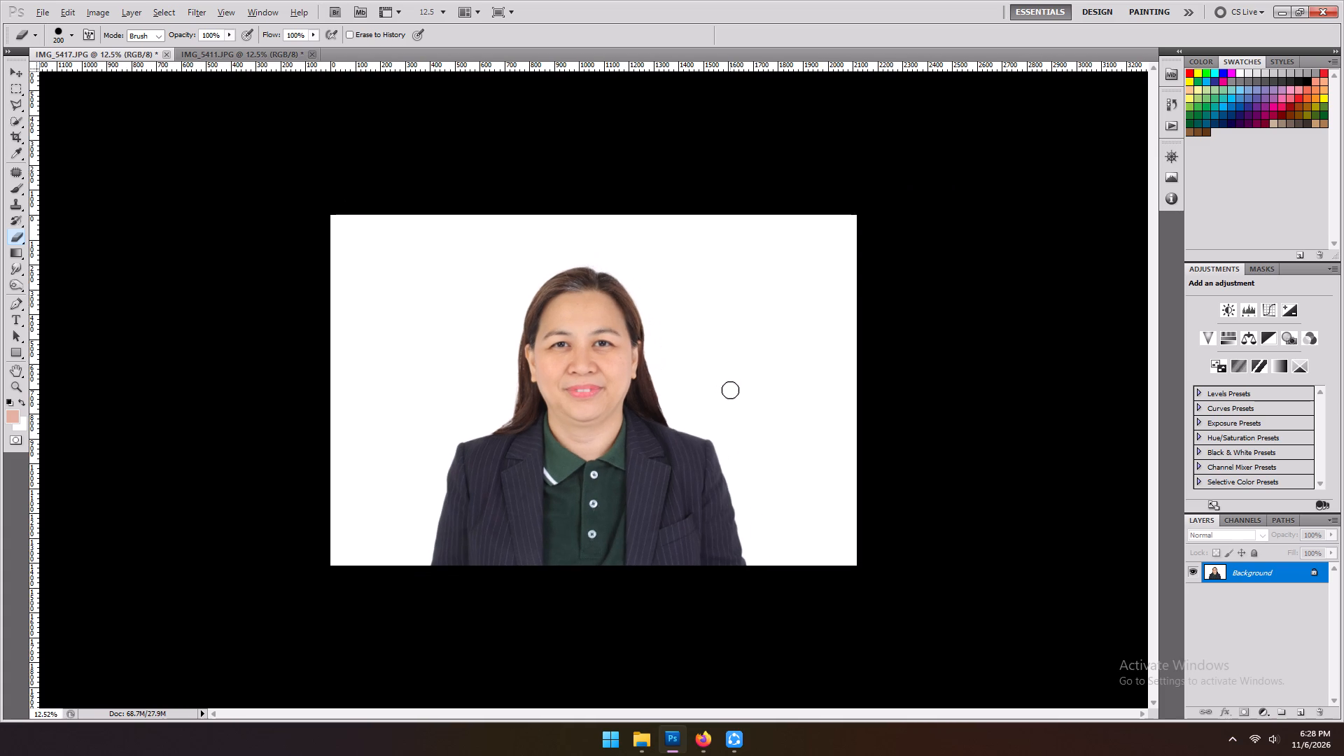
pyautogui.keyDown('alt'); pyautogui.scroll(2, 722, 393); pyautogui.keyUp('alt')
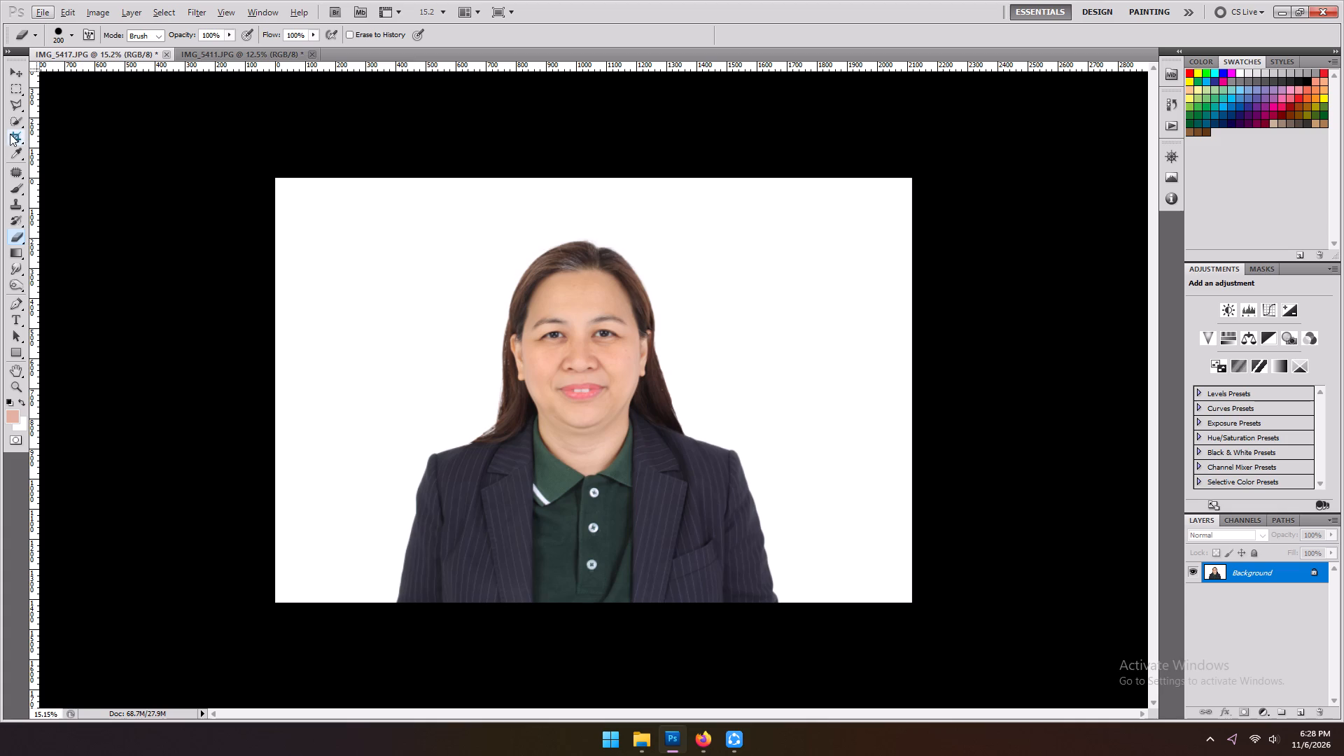
pyautogui.click(13, 135)
pyautogui.keyDown('alt'); pyautogui.scroll(3, 420, 318); pyautogui.keyUp('alt')
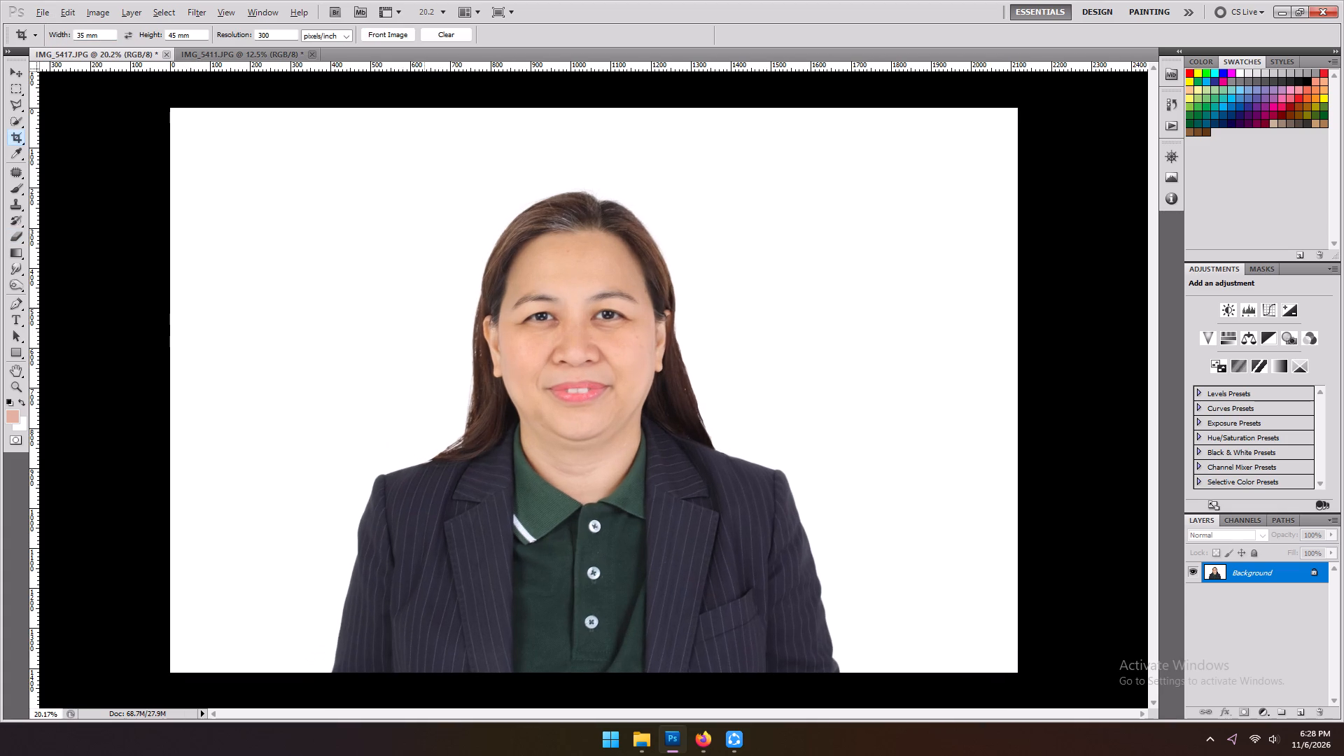
pyautogui.click(13, 170)
pyautogui.keyDown('alt'); pyautogui.scroll(2, 517, 360); pyautogui.keyUp('alt')
pyautogui.moveTo(505, 318); pyautogui.dragTo(538, 337)
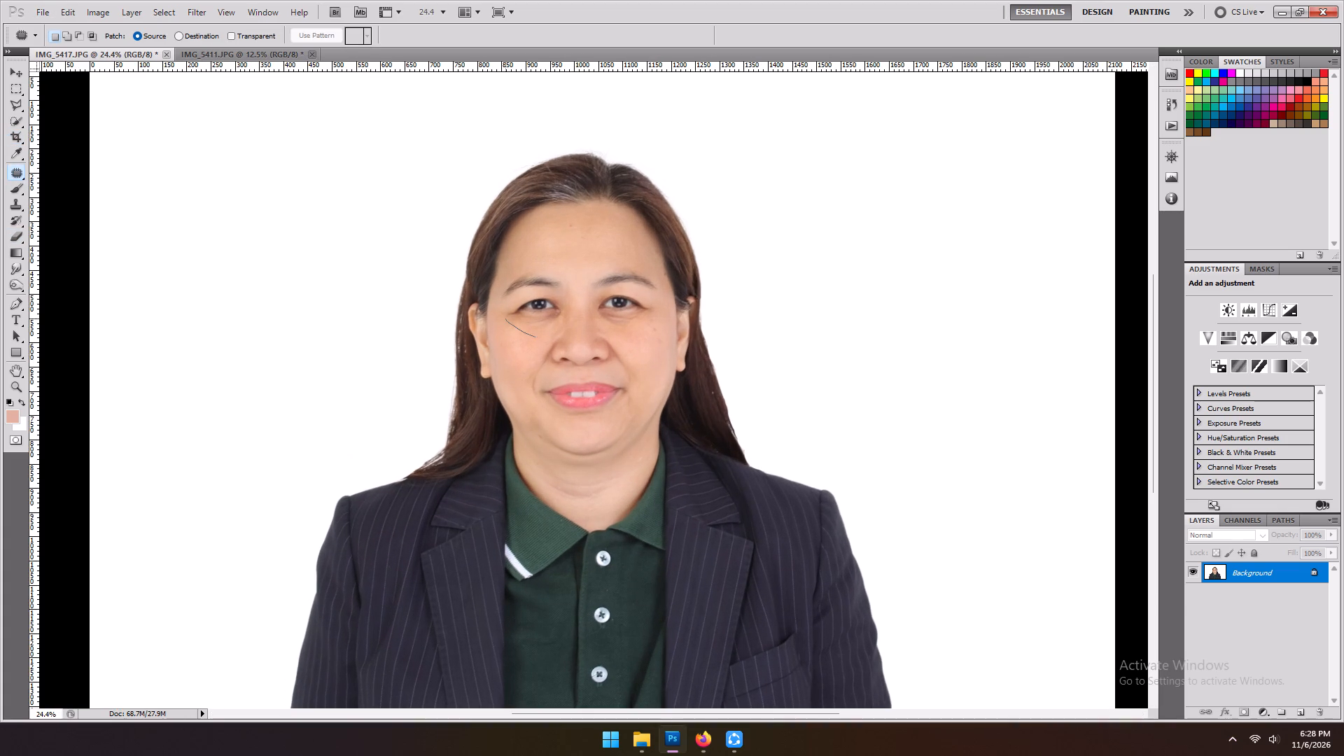
pyautogui.moveTo(538, 337); pyautogui.dragTo(561, 318)
pyautogui.moveTo(541, 329); pyautogui.dragTo(538, 339)
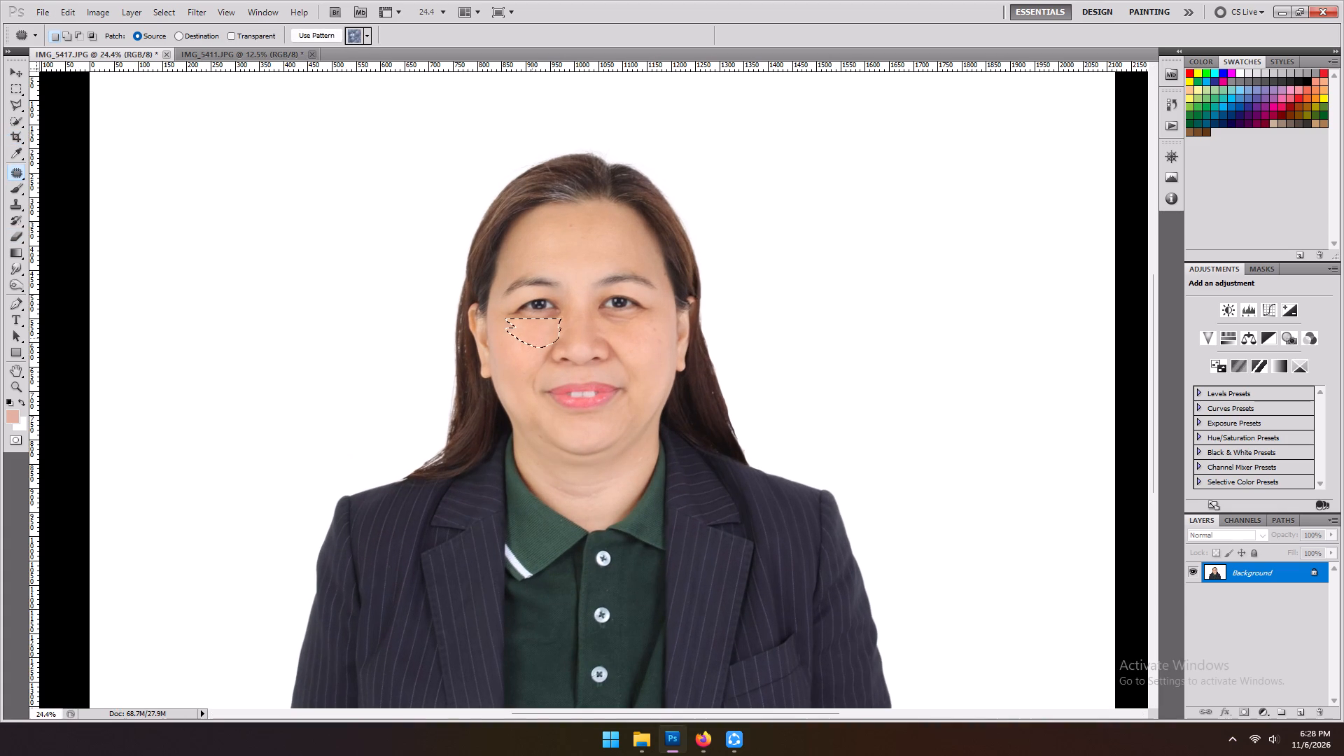
pyautogui.hotkey('ctrl', 'shift', 'f')
pyautogui.write('55')
pyautogui.press('Return')
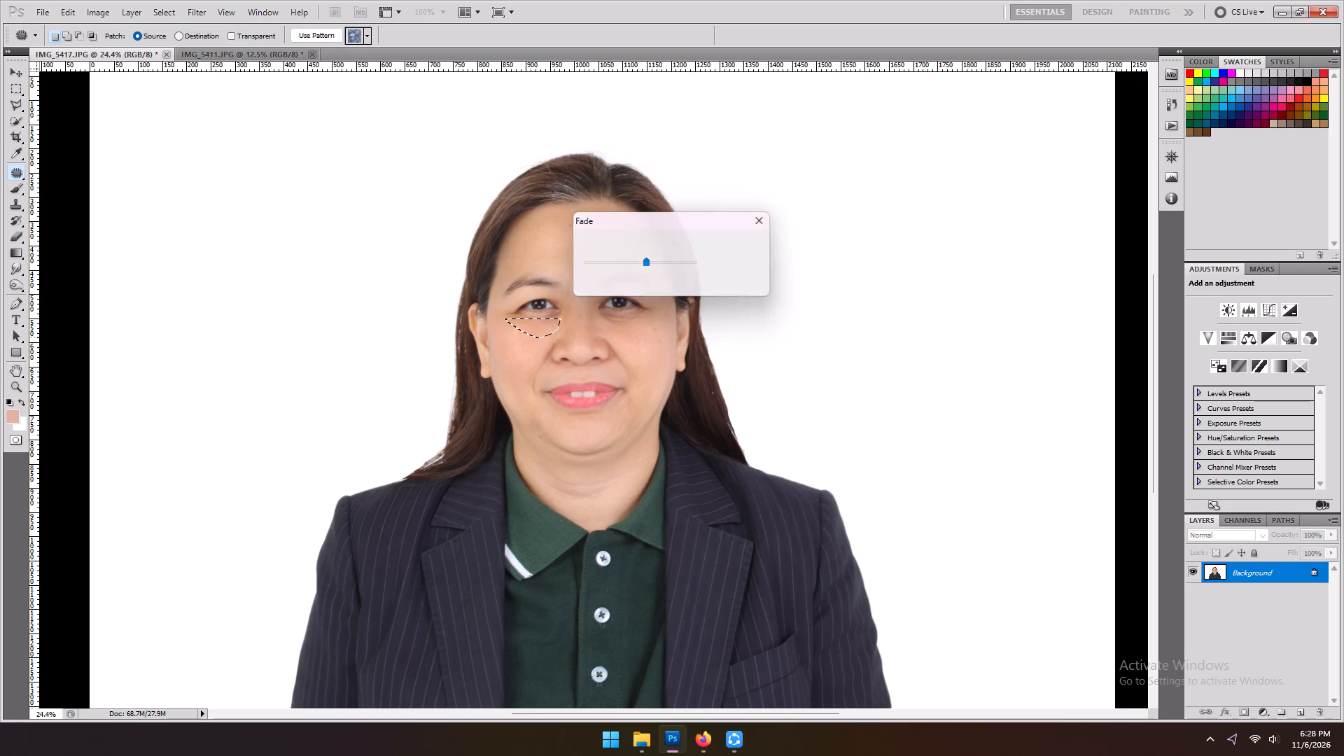
pyautogui.click(620, 341)
# Patch the skin under the image-right eye with cheek skin from just below and fade the patch to 55% opacity.
pyautogui.moveTo(596, 310); pyautogui.dragTo(604, 325)
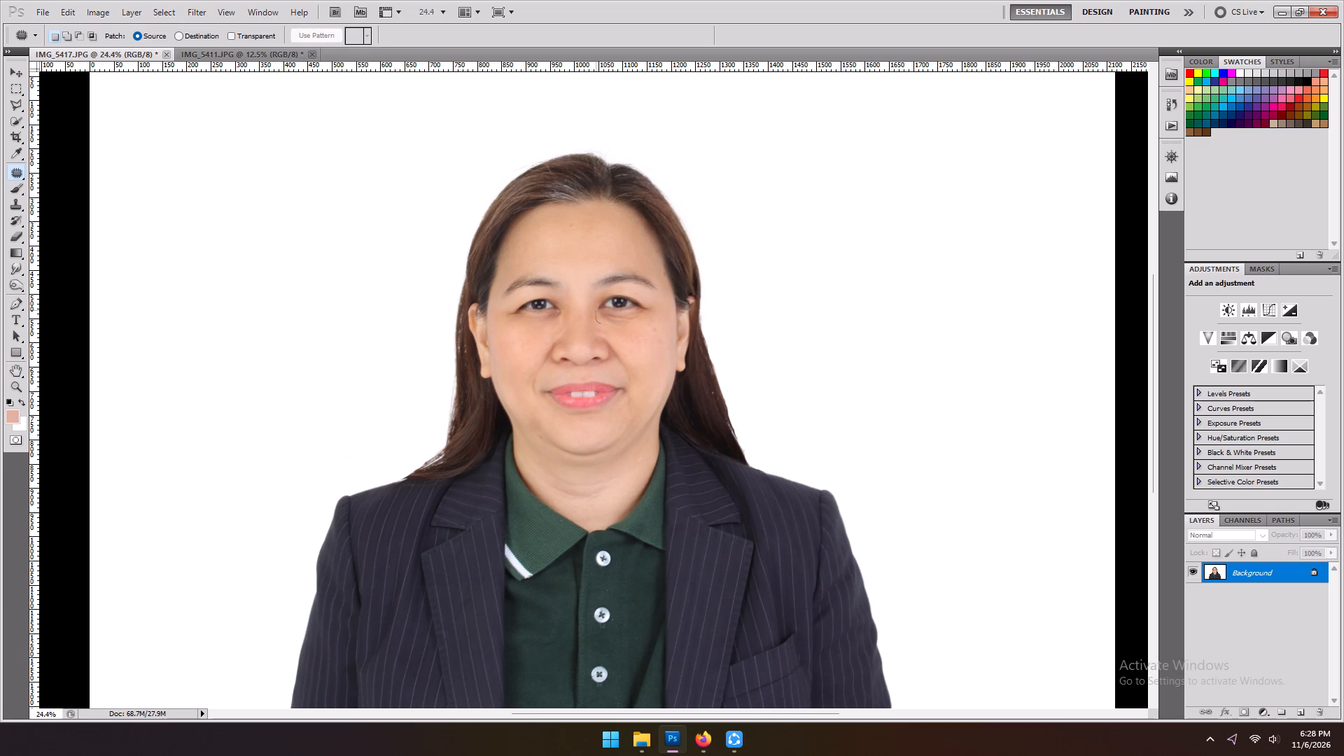
pyautogui.moveTo(604, 325); pyautogui.dragTo(650, 314)
pyautogui.moveTo(631, 323); pyautogui.dragTo(633, 337)
pyautogui.hotkey('ctrl', 'shift', 'f')
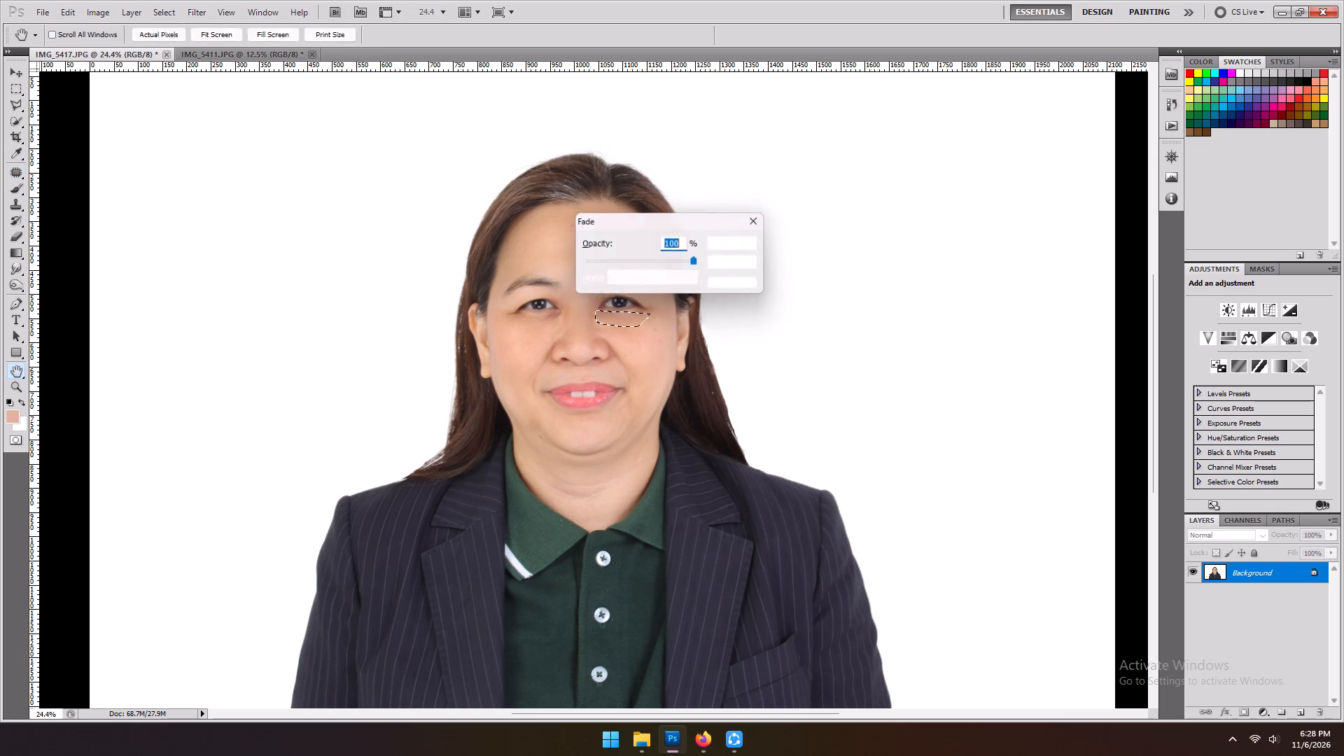
pyautogui.write('55')
pyautogui.press('Return')
pyautogui.click(611, 357)
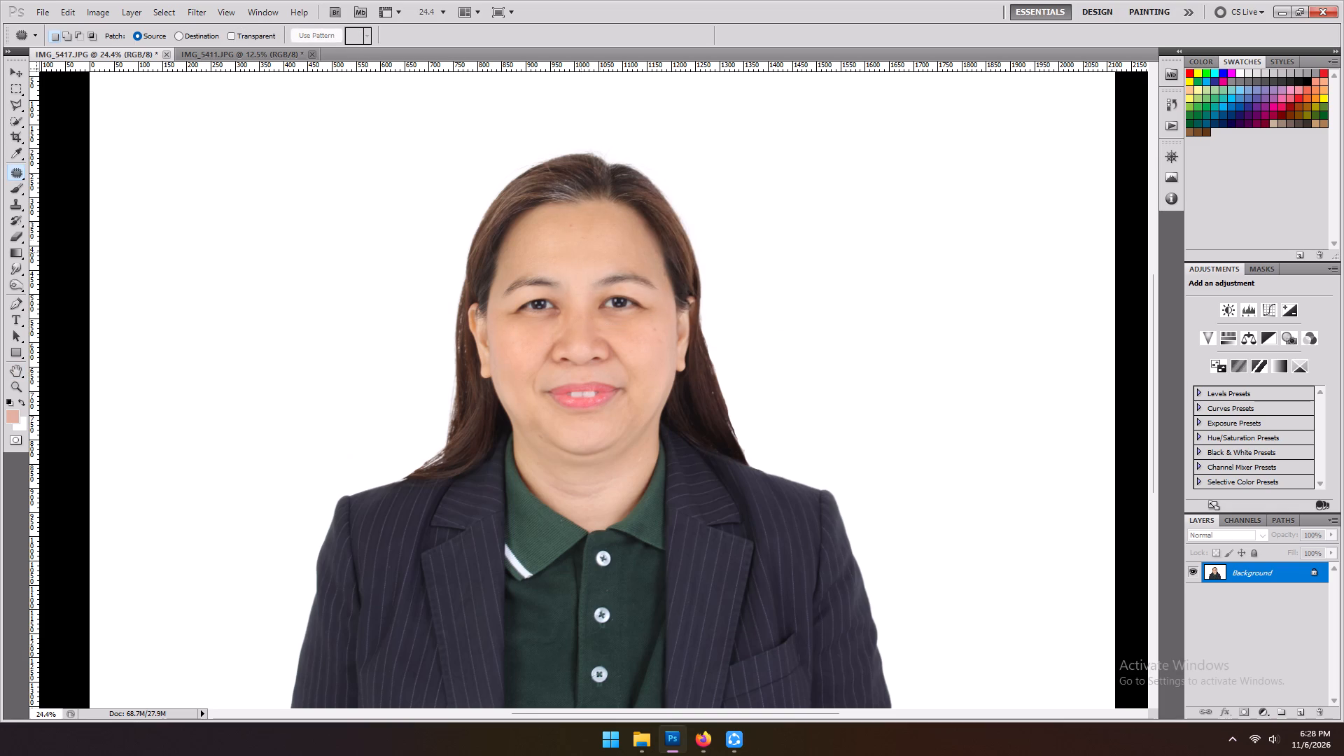
# Patch the small dark mole on the image-left lower cheek, beside the mouth, with clean skin from just above it.
pyautogui.scroll(-3, 598, 370)
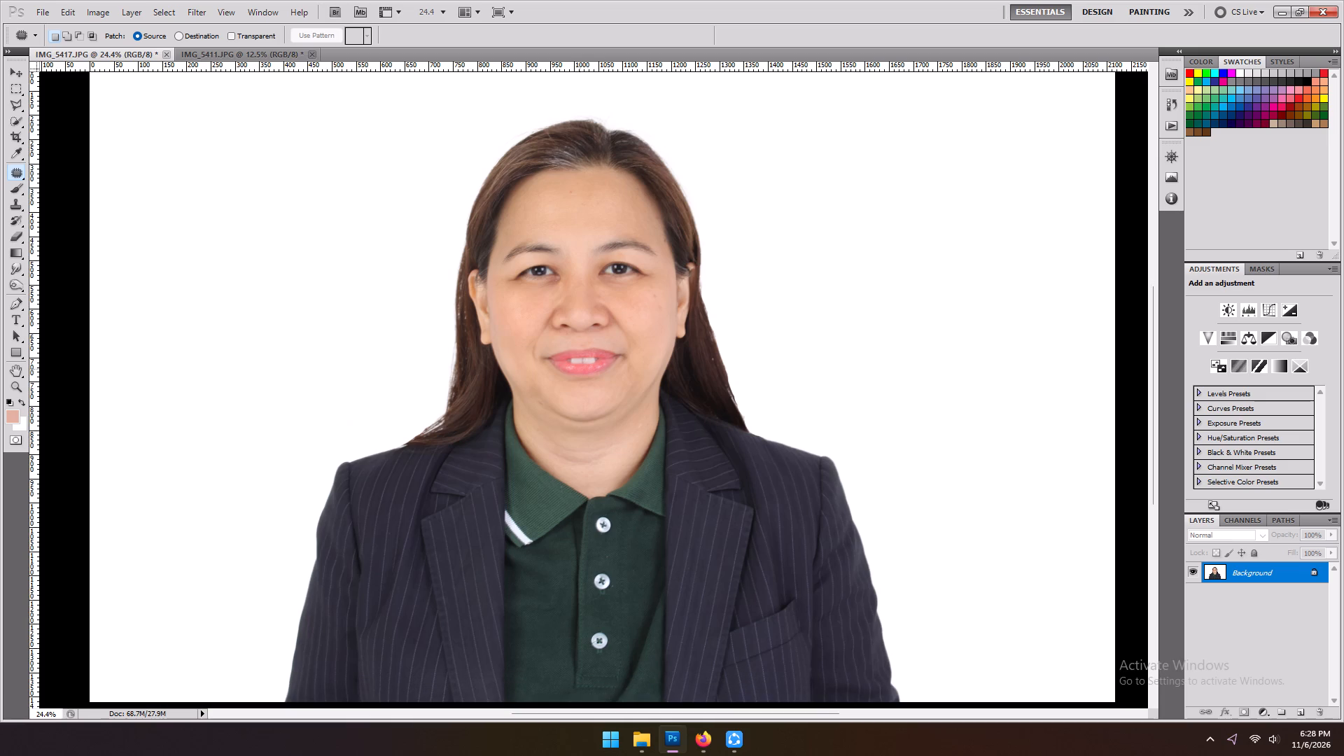
pyautogui.click(531, 379)
pyautogui.moveTo(533, 393); pyautogui.dragTo(522, 376)
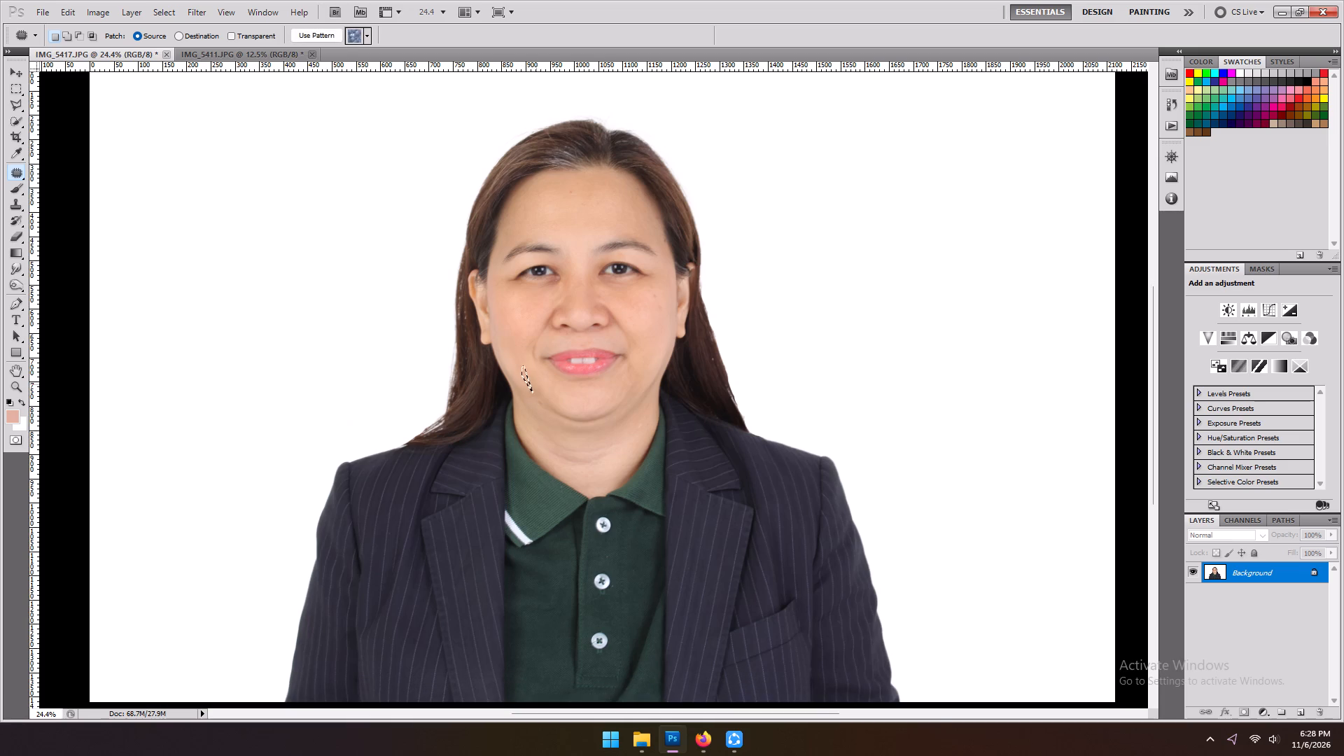
pyautogui.click(536, 384)
pyautogui.moveTo(531, 392); pyautogui.dragTo(509, 365)
pyautogui.click(514, 366)
# Darken the grey hair at the top of the forehead, image-left of the parting, with a short Burn tool stroke.
pyautogui.scroll(-9, 549, 379)
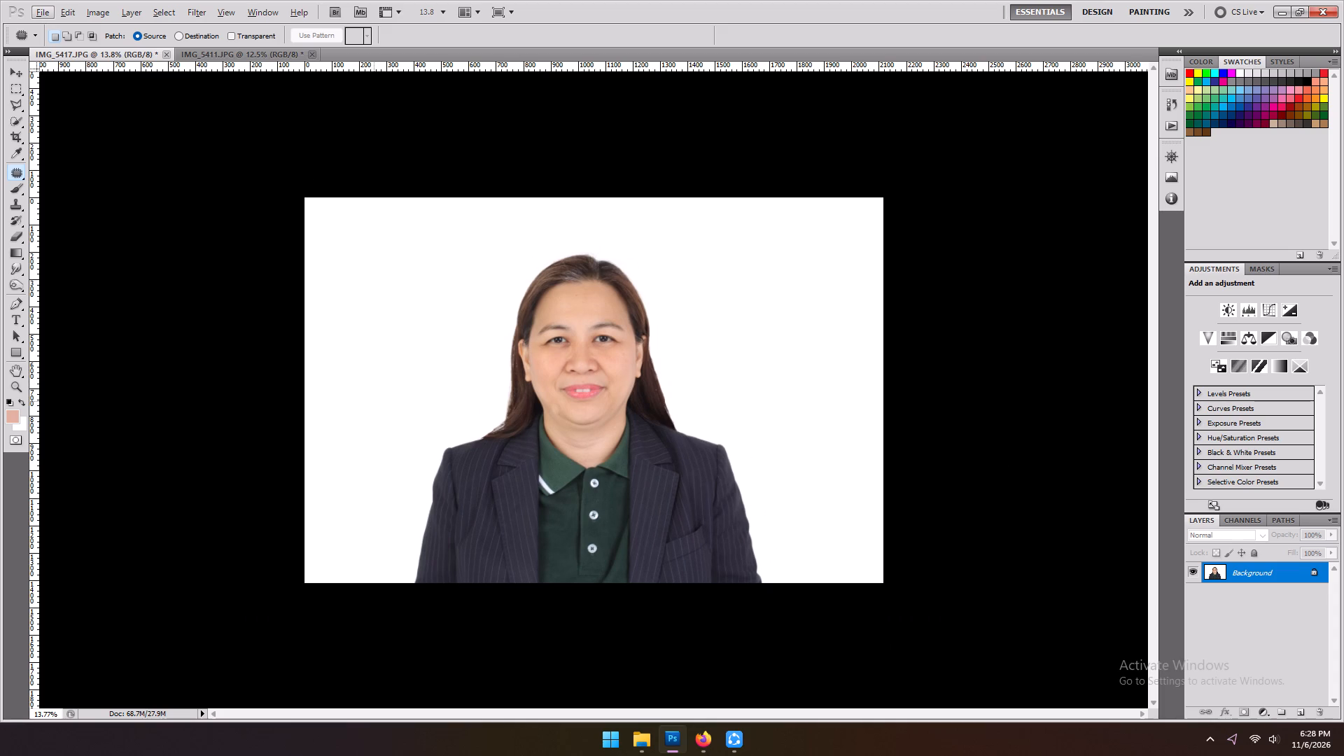
pyautogui.scroll(1, 372, 451)
pyautogui.keyDown('alt'); pyautogui.scroll(2, 421, 455); pyautogui.keyUp('alt')
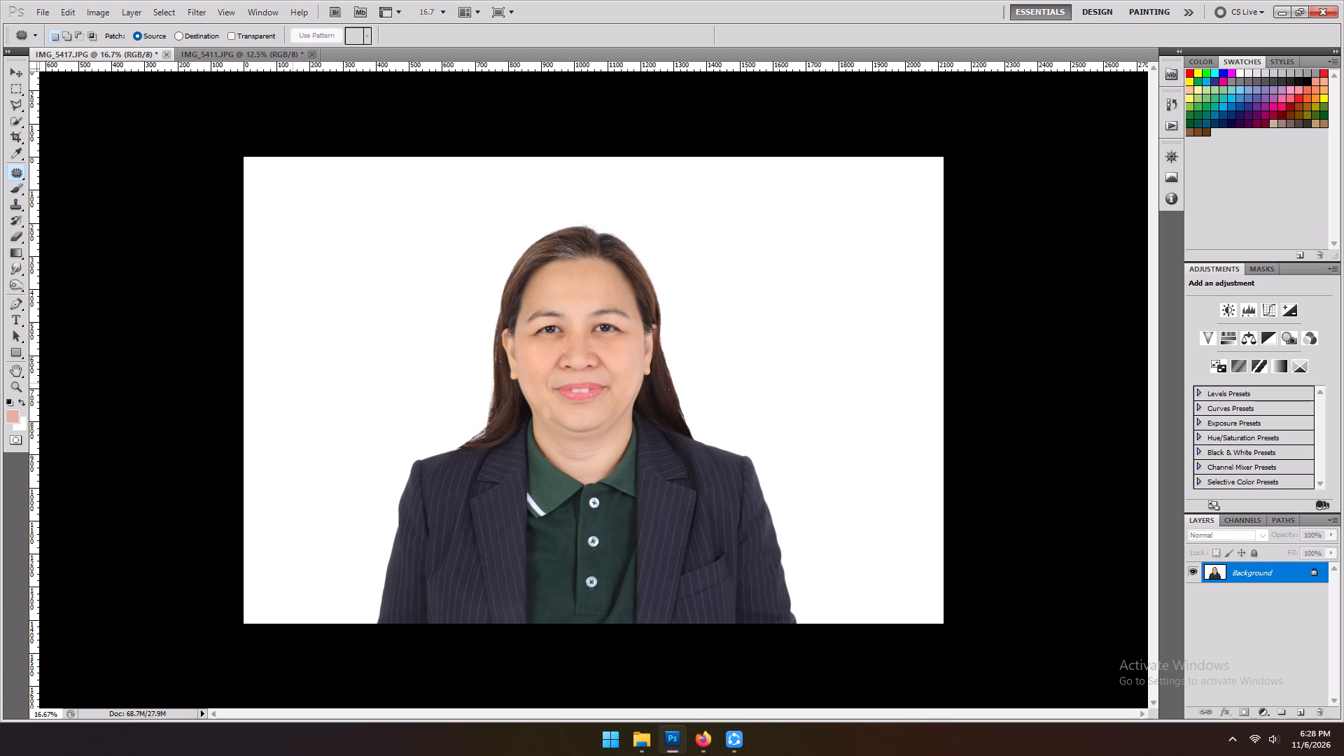
pyautogui.keyDown('alt'); pyautogui.scroll(5, 573, 412); pyautogui.keyUp('alt')
pyautogui.scroll(2, 527, 408)
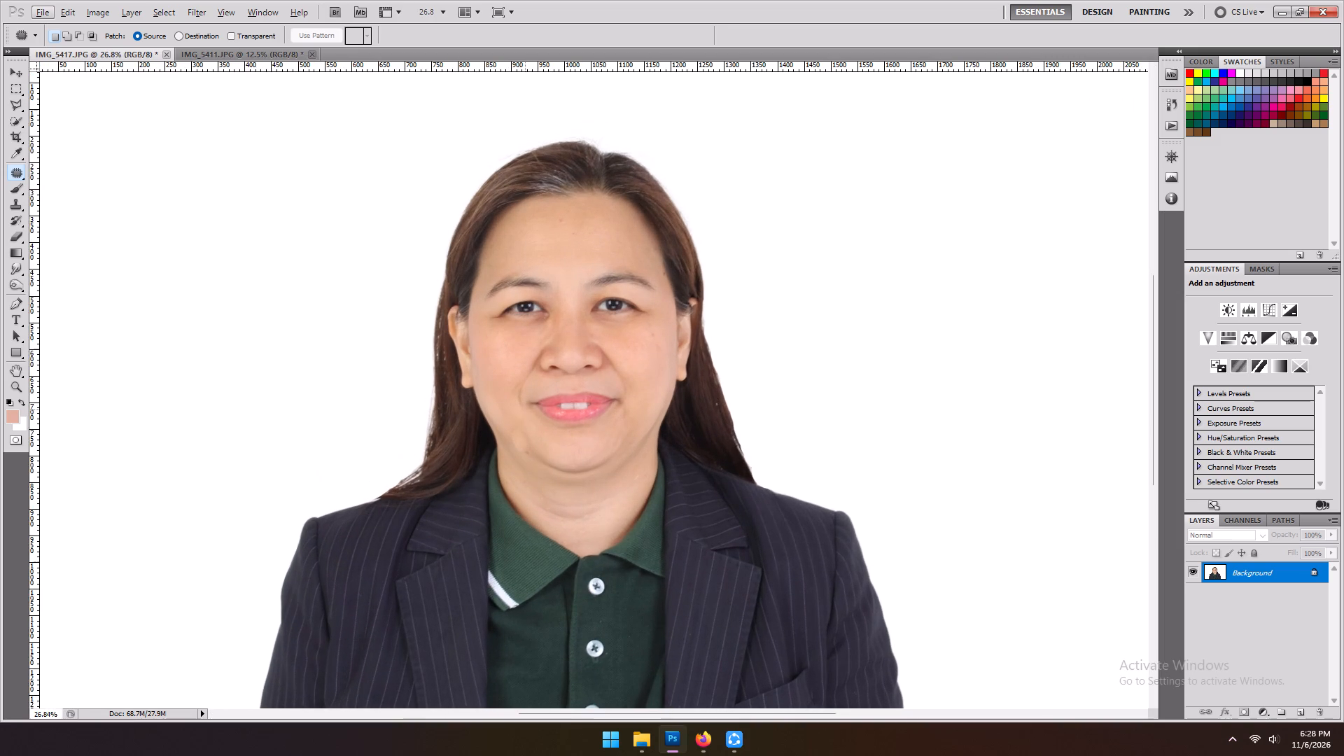
pyautogui.scroll(14, 525, 409)
pyautogui.scroll(2, 460, 363)
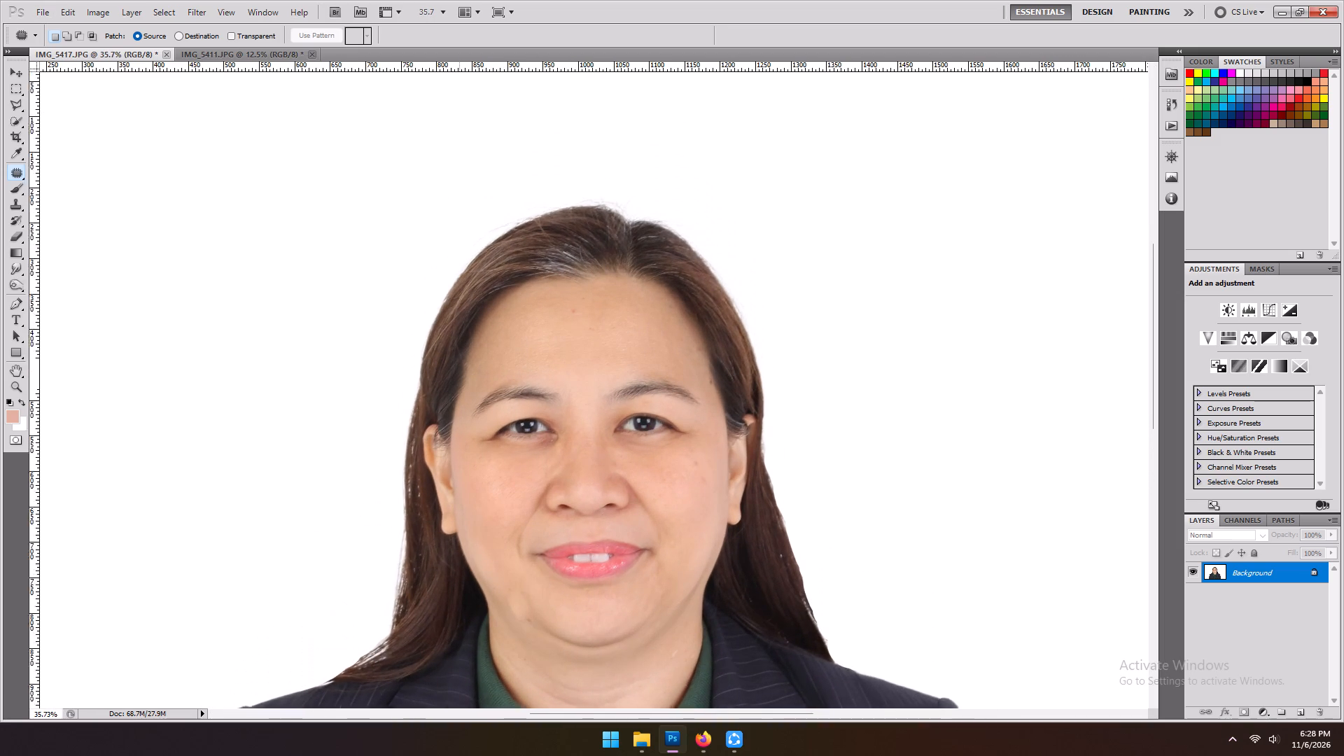
pyautogui.scroll(2, 458, 358)
pyautogui.scroll(1, 285, 246)
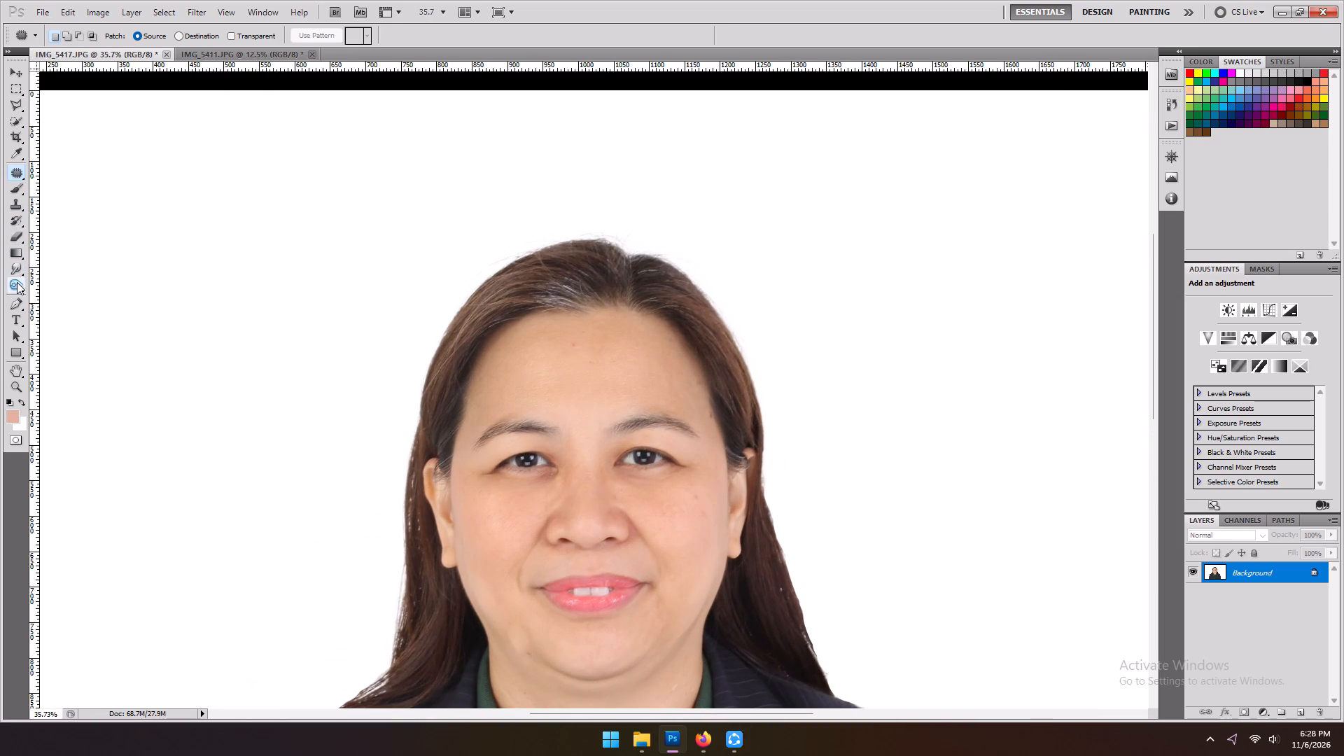
pyautogui.click(17, 282)
pyautogui.keyDown('alt'); pyautogui.scroll(3, 516, 319); pyautogui.keyUp('alt')
pyautogui.click(569, 270)
pyautogui.moveTo(568, 269); pyautogui.dragTo(552, 267)
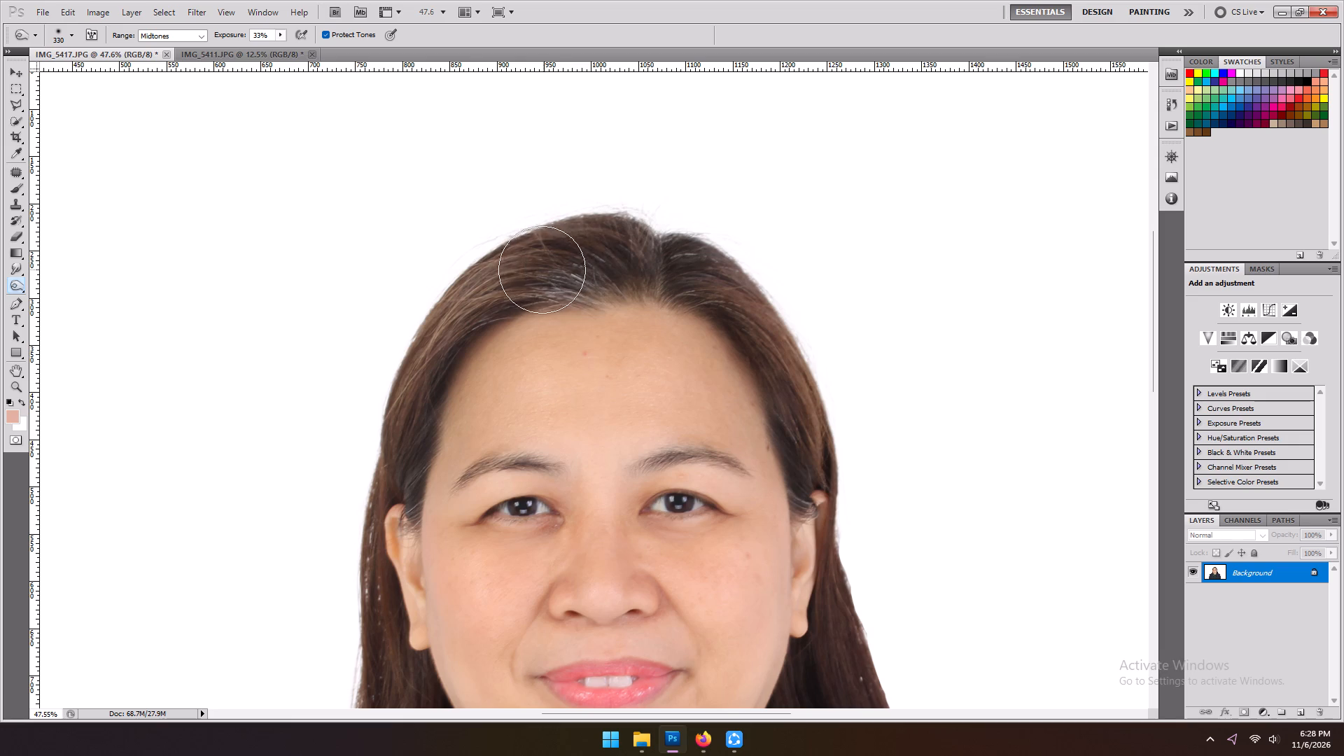
# Paint over the grey strands image-left of the parting with sampled dark brown hair colour, using the Brush at size 100.
pyautogui.click(15, 190)
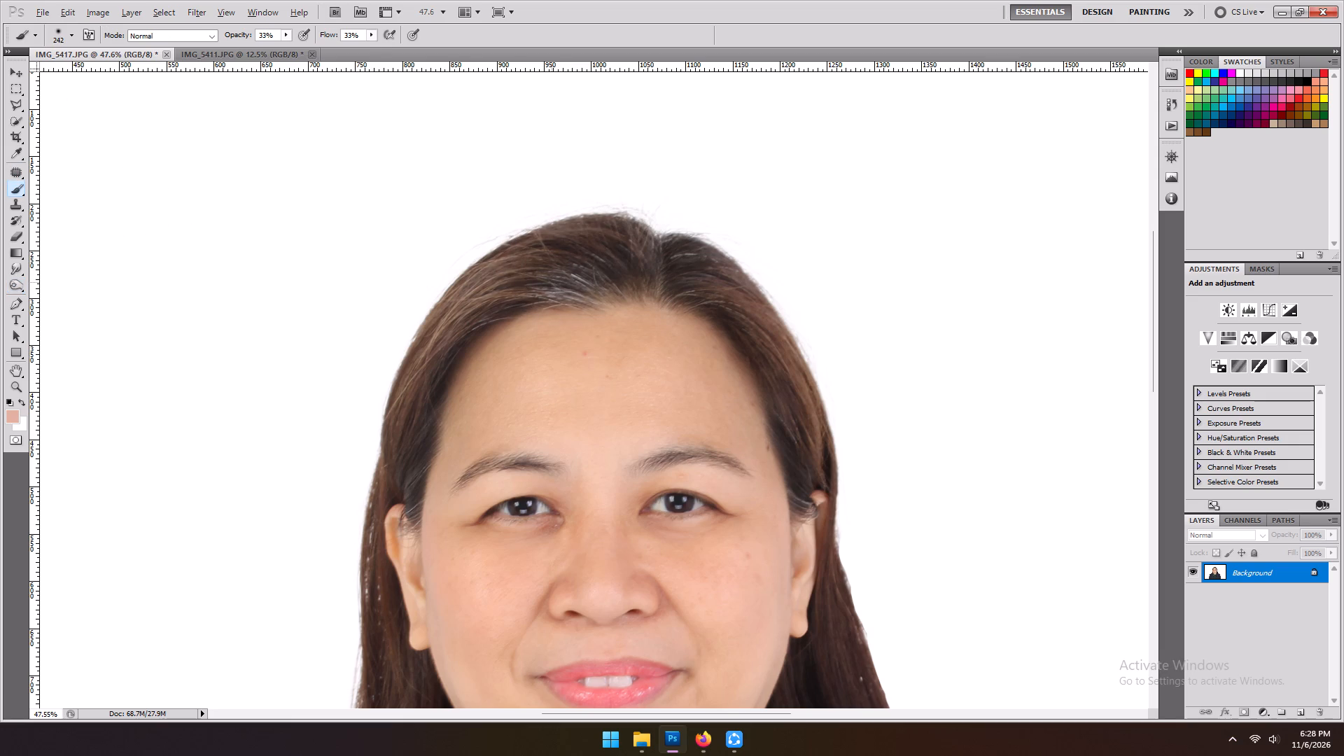
pyautogui.keyDown('alt'); pyautogui.doubleClick(554, 258); pyautogui.keyUp('alt')
pyautogui.write('[[')
pyautogui.press('[')
pyautogui.press('[')
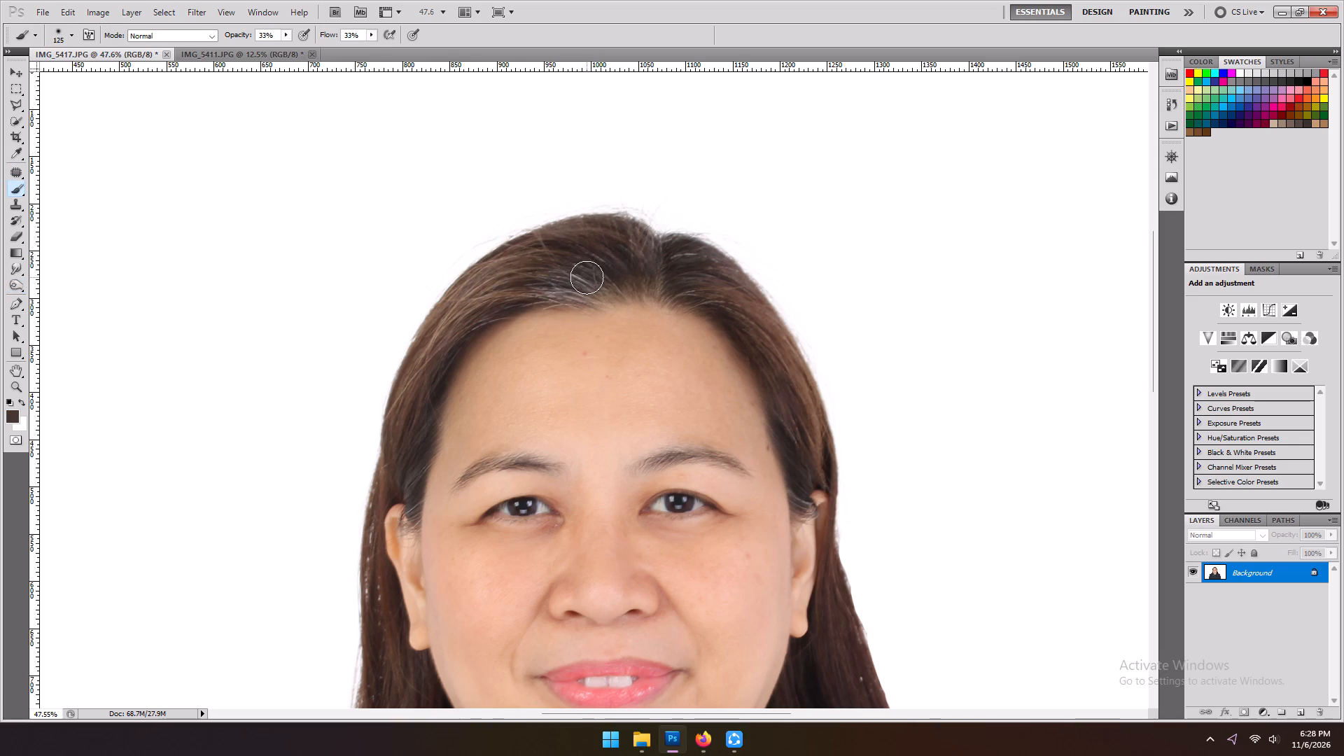
pyautogui.press('[')
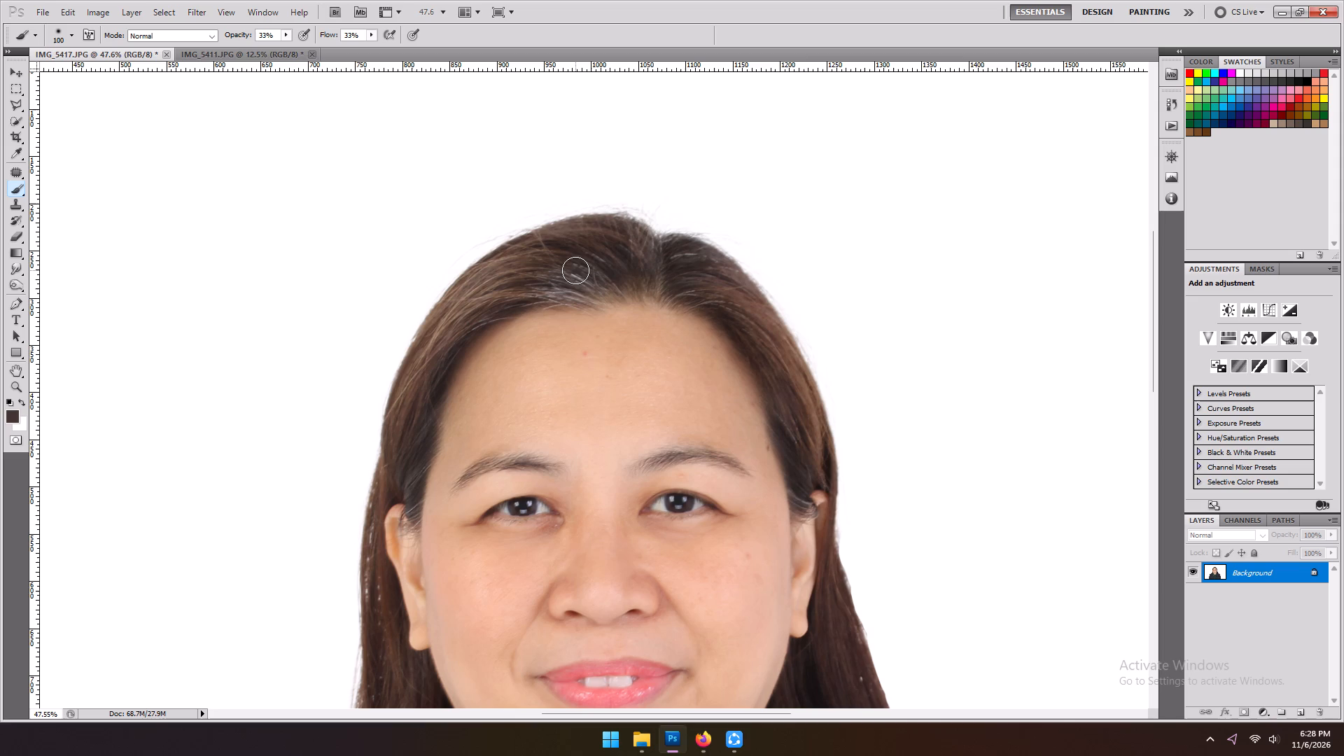
pyautogui.moveTo(594, 274); pyautogui.dragTo(522, 257)
pyautogui.moveTo(598, 267); pyautogui.dragTo(512, 266)
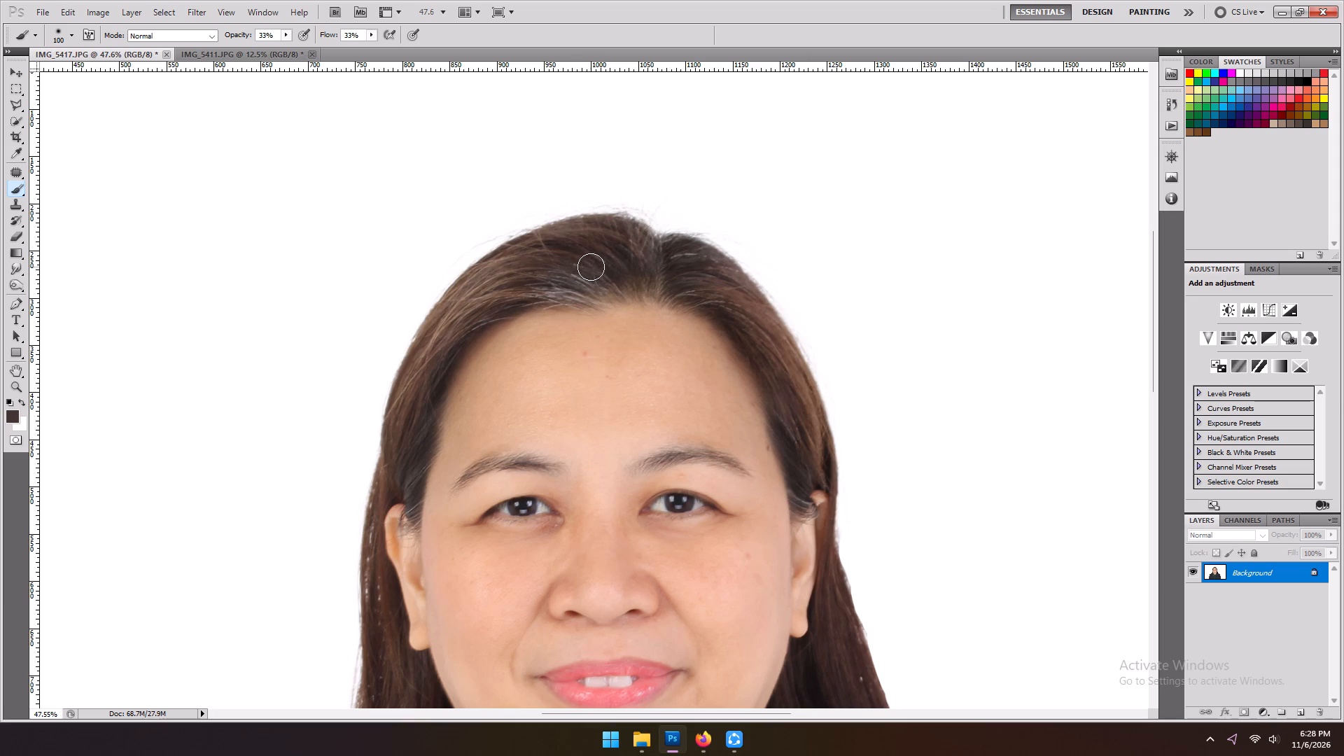
pyautogui.moveTo(588, 268); pyautogui.dragTo(517, 271)
pyautogui.moveTo(589, 272); pyautogui.dragTo(527, 274)
pyautogui.moveTo(576, 274); pyautogui.dragTo(629, 293)
pyautogui.moveTo(597, 278); pyautogui.dragTo(589, 278)
pyautogui.moveTo(603, 277); pyautogui.dragTo(547, 278)
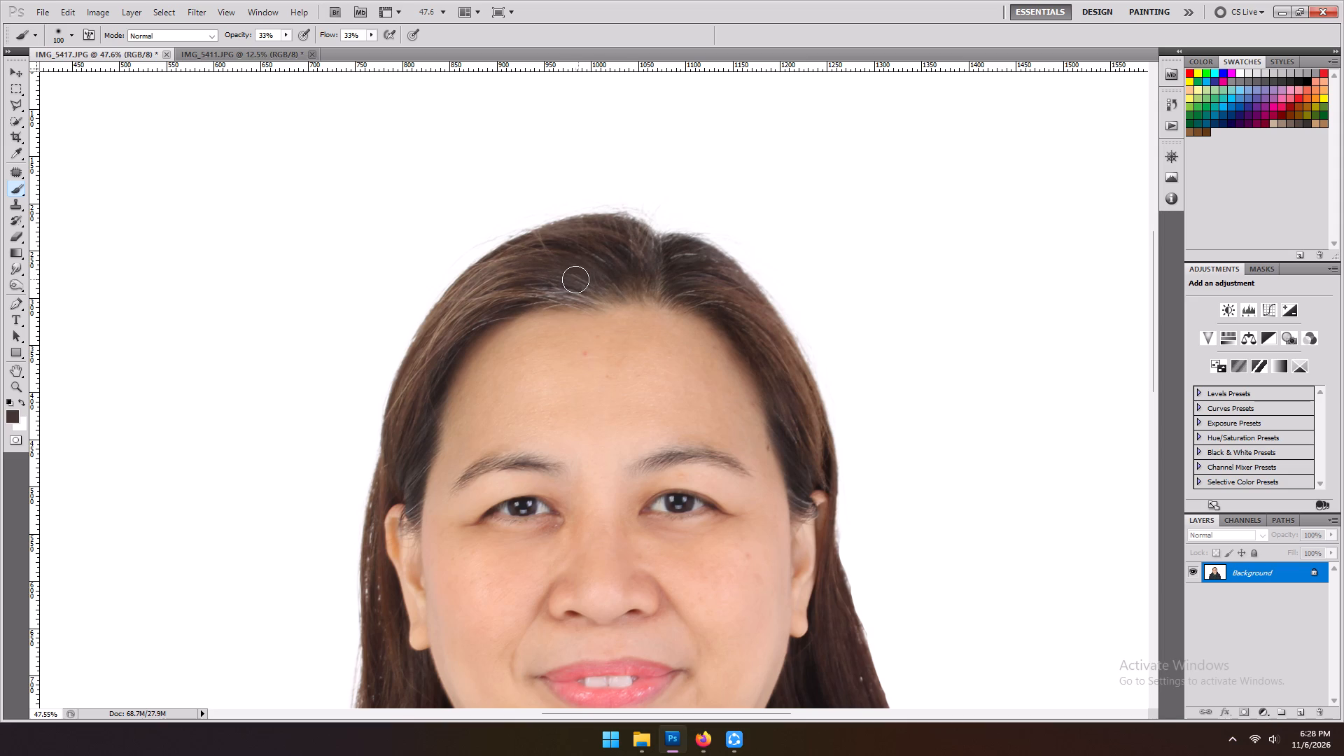
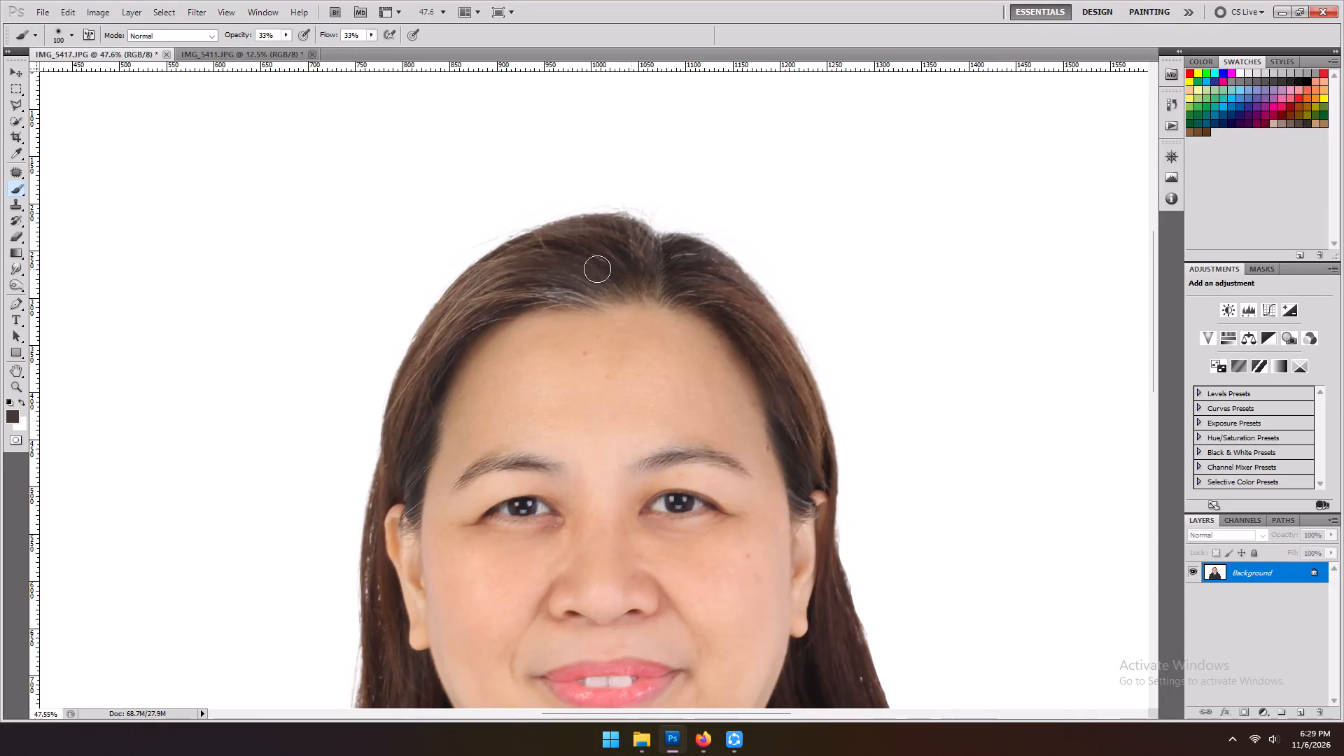
# Paint over the remaining grey strands just above the forehead, image-left of the parting, in dark brown with the size 100 Brush.
pyautogui.moveTo(584, 269); pyautogui.dragTo(564, 270)
pyautogui.moveTo(586, 293); pyautogui.dragTo(568, 294)
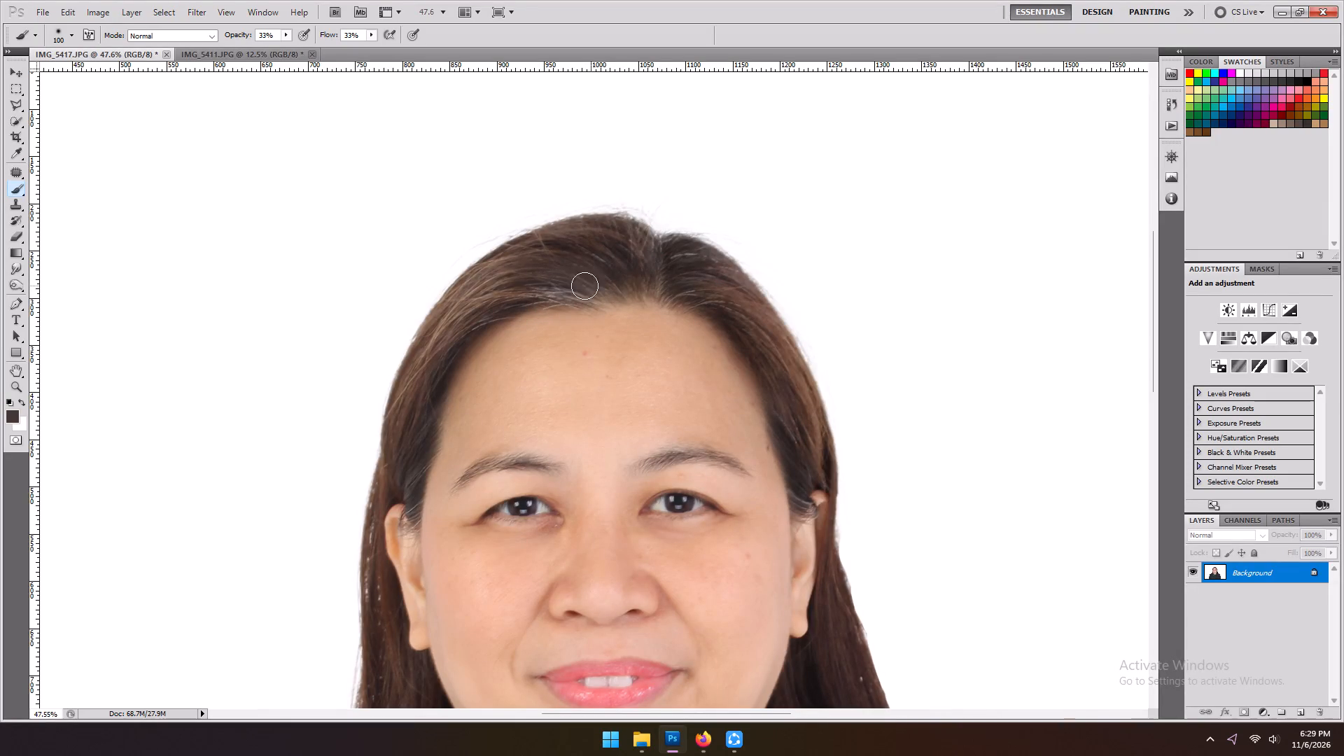
pyautogui.moveTo(580, 286); pyautogui.dragTo(519, 283)
pyautogui.moveTo(572, 293); pyautogui.dragTo(538, 293)
pyautogui.moveTo(547, 290); pyautogui.dragTo(526, 291)
pyautogui.moveTo(558, 289); pyautogui.dragTo(528, 292)
pyautogui.moveTo(552, 290); pyautogui.dragTo(538, 290)
pyautogui.moveTo(538, 288); pyautogui.dragTo(594, 275)
pyautogui.keyDown('alt'); pyautogui.doubleClick(606, 230); pyautogui.keyUp('alt')
# Cover the light strands at the top of the head, just image-right of the parting, with short dark brown Brush strokes.
pyautogui.moveTo(661, 241); pyautogui.dragTo(669, 258)
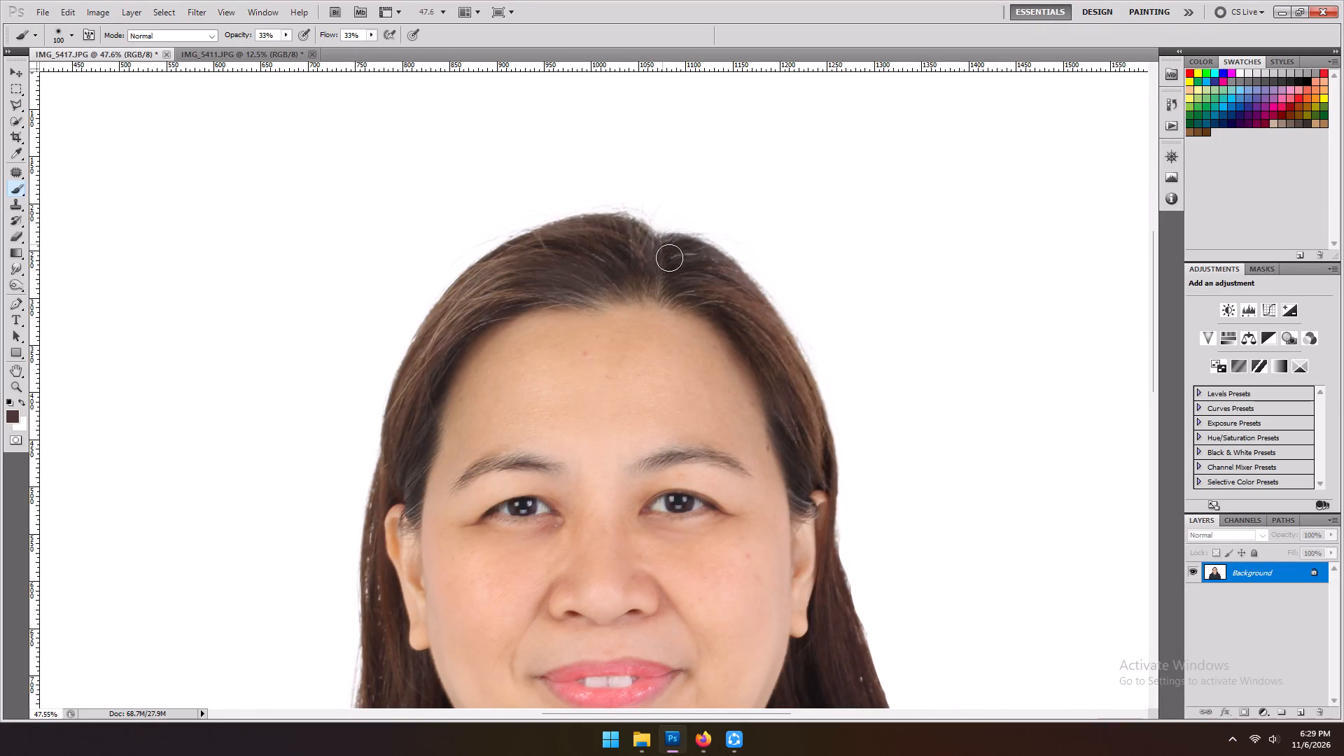
pyautogui.moveTo(669, 258); pyautogui.dragTo(669, 254)
pyautogui.moveTo(670, 251); pyautogui.dragTo(682, 262)
pyautogui.moveTo(680, 256); pyautogui.dragTo(689, 265)
pyautogui.click(683, 260)
pyautogui.moveTo(680, 256); pyautogui.dragTo(695, 262)
pyautogui.moveTo(666, 257); pyautogui.dragTo(705, 260)
pyautogui.moveTo(693, 256); pyautogui.dragTo(710, 260)
pyautogui.tripleClick(695, 256)
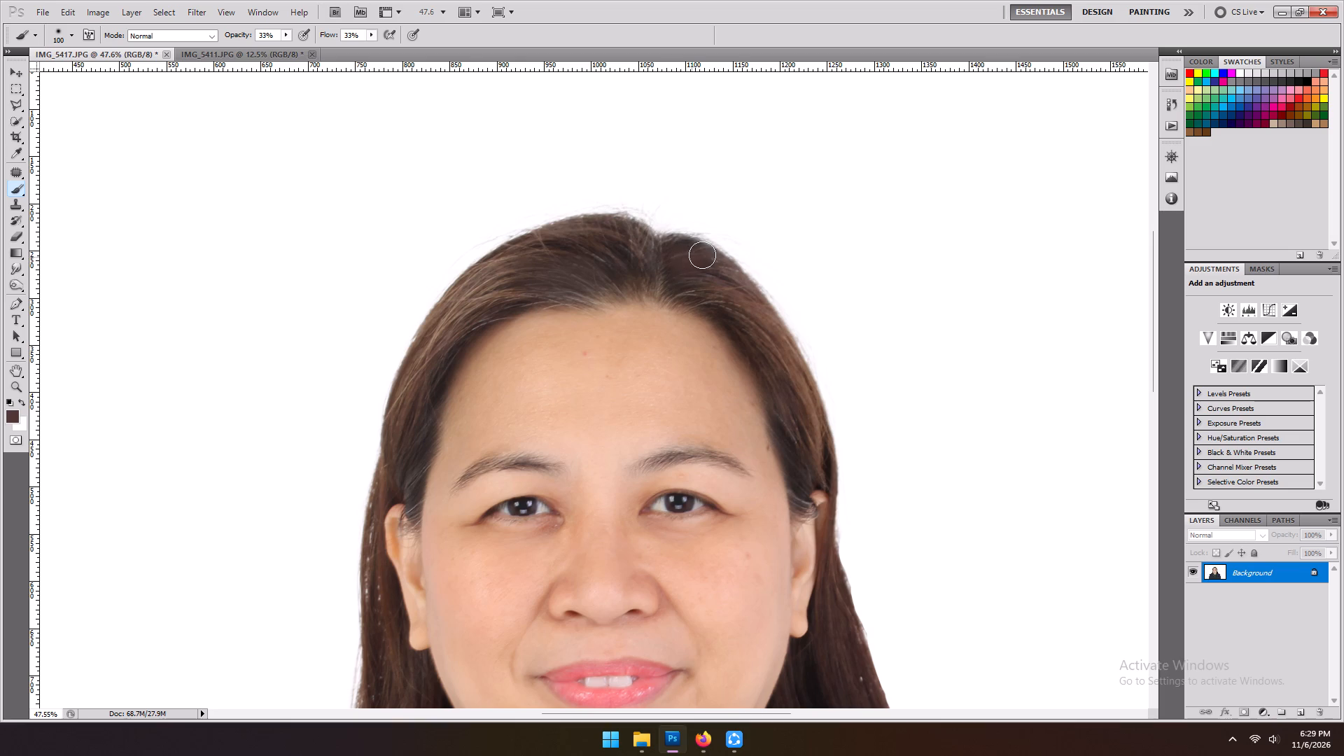
pyautogui.moveTo(684, 254); pyautogui.dragTo(676, 256)
pyautogui.click(692, 255)
pyautogui.click(698, 257)
pyautogui.moveTo(694, 254); pyautogui.dragTo(685, 256)
# Paint dark brown over the hair image-right of the parting, along the hairline towards the temple.
pyautogui.moveTo(685, 258); pyautogui.dragTo(709, 274)
pyautogui.moveTo(687, 279); pyautogui.dragTo(704, 280)
pyautogui.moveTo(679, 283); pyautogui.dragTo(707, 286)
pyautogui.moveTo(700, 288); pyautogui.dragTo(708, 288)
pyautogui.moveTo(687, 288); pyautogui.dragTo(717, 284)
pyautogui.moveTo(704, 283); pyautogui.dragTo(732, 290)
pyautogui.moveTo(720, 290); pyautogui.dragTo(764, 321)
pyautogui.moveTo(714, 301); pyautogui.dragTo(742, 318)
# Paint dark brown over the crown and along the curved forehead hairline on the image-left side.
pyautogui.moveTo(659, 245); pyautogui.dragTo(605, 248)
pyautogui.moveTo(617, 258); pyautogui.dragTo(577, 258)
pyautogui.moveTo(631, 259); pyautogui.dragTo(495, 271)
pyautogui.moveTo(531, 290); pyautogui.dragTo(486, 312)
pyautogui.moveTo(510, 304); pyautogui.dragTo(470, 318)
pyautogui.moveTo(486, 314); pyautogui.dragTo(455, 319)
pyautogui.moveTo(479, 314); pyautogui.dragTo(468, 321)
pyautogui.moveTo(498, 314); pyautogui.dragTo(487, 314)
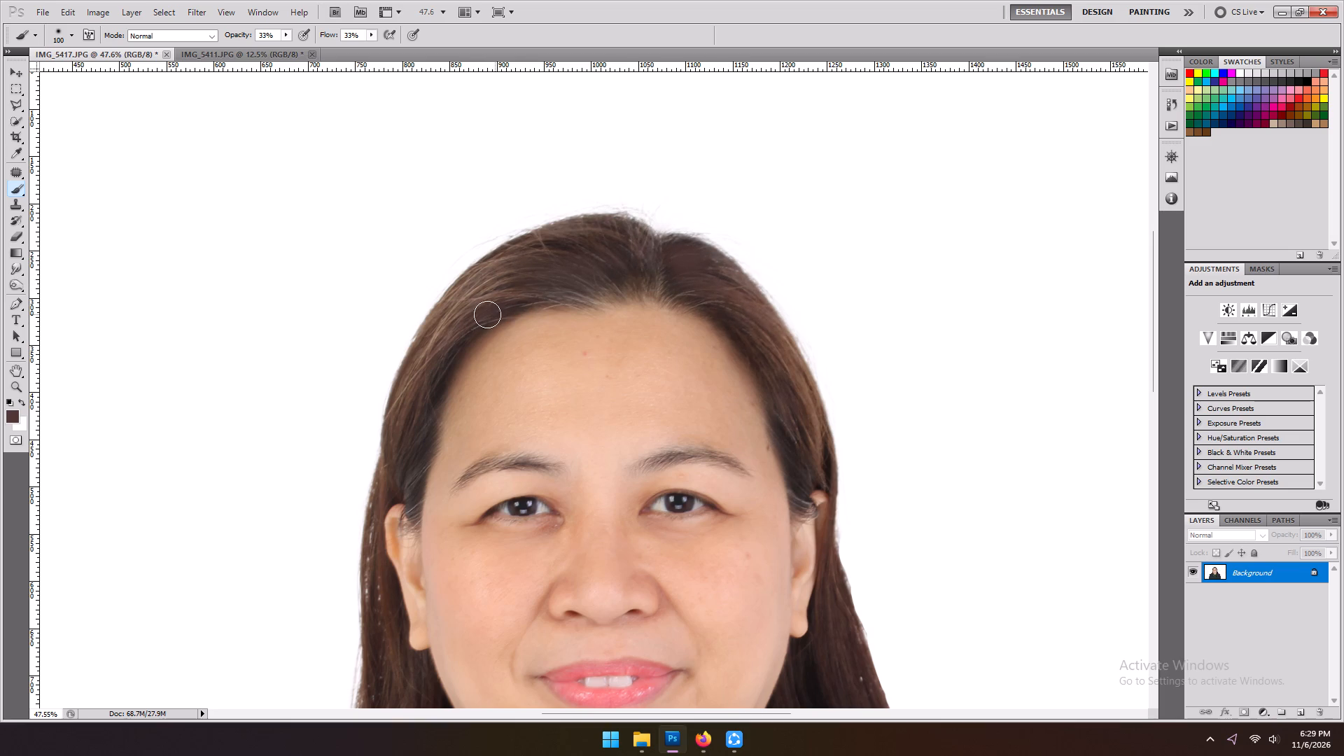
pyautogui.moveTo(487, 314); pyautogui.dragTo(483, 314)
pyautogui.moveTo(489, 314); pyautogui.dragTo(461, 316)
pyautogui.moveTo(498, 311); pyautogui.dragTo(461, 325)
pyautogui.moveTo(500, 318); pyautogui.dragTo(449, 331)
# Brush dark brown down the outer hair on the image-left side to beside the ear, and dab the crown.
pyautogui.moveTo(449, 331); pyautogui.dragTo(370, 470)
pyautogui.scroll(-3, 383, 470)
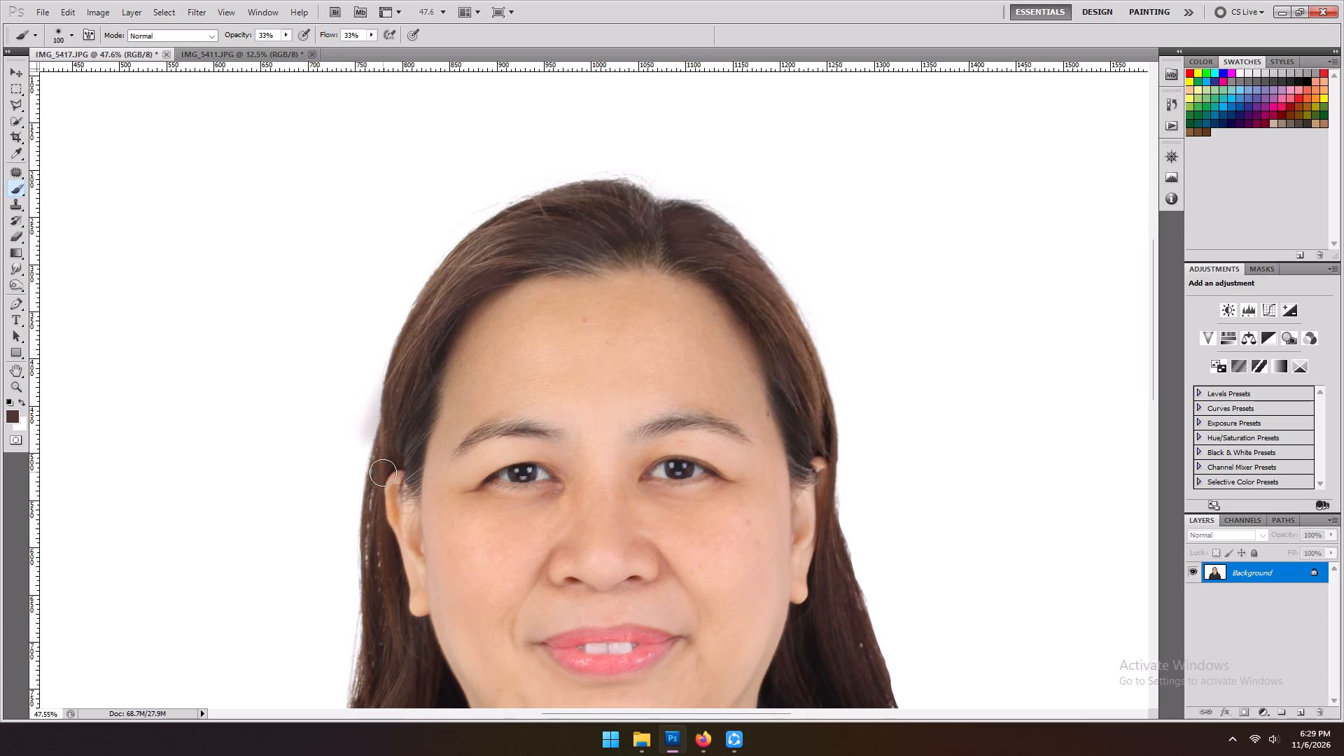
pyautogui.moveTo(371, 482); pyautogui.dragTo(370, 491)
pyautogui.keyDown('alt'); pyautogui.scroll(-9, 414, 395); pyautogui.keyUp('alt')
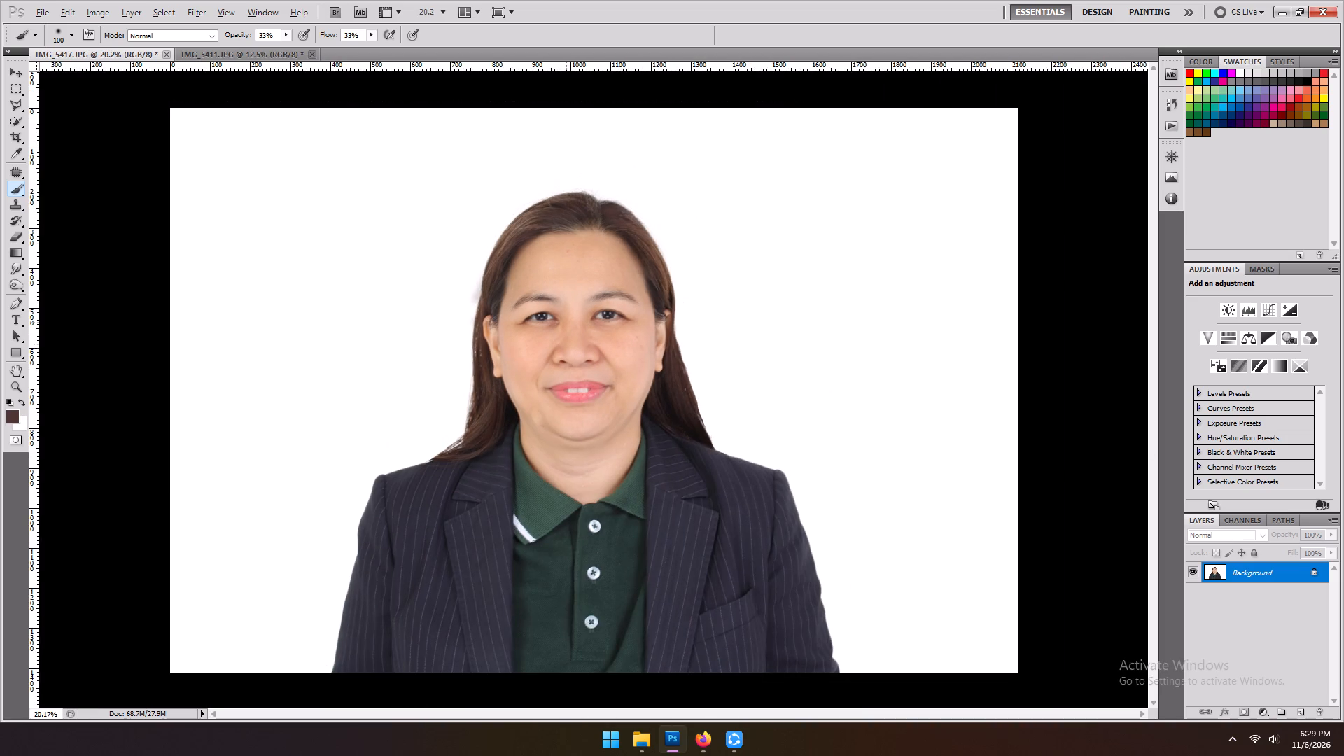
pyautogui.keyDown('alt'); pyautogui.click(573, 207); pyautogui.keyUp('alt')
# Darken the light strands above the forehead, image-left of the parting, with long size 100 Brush strokes towards the outer hair.
pyautogui.keyDown('alt'); pyautogui.scroll(10, 577, 218); pyautogui.keyUp('alt')
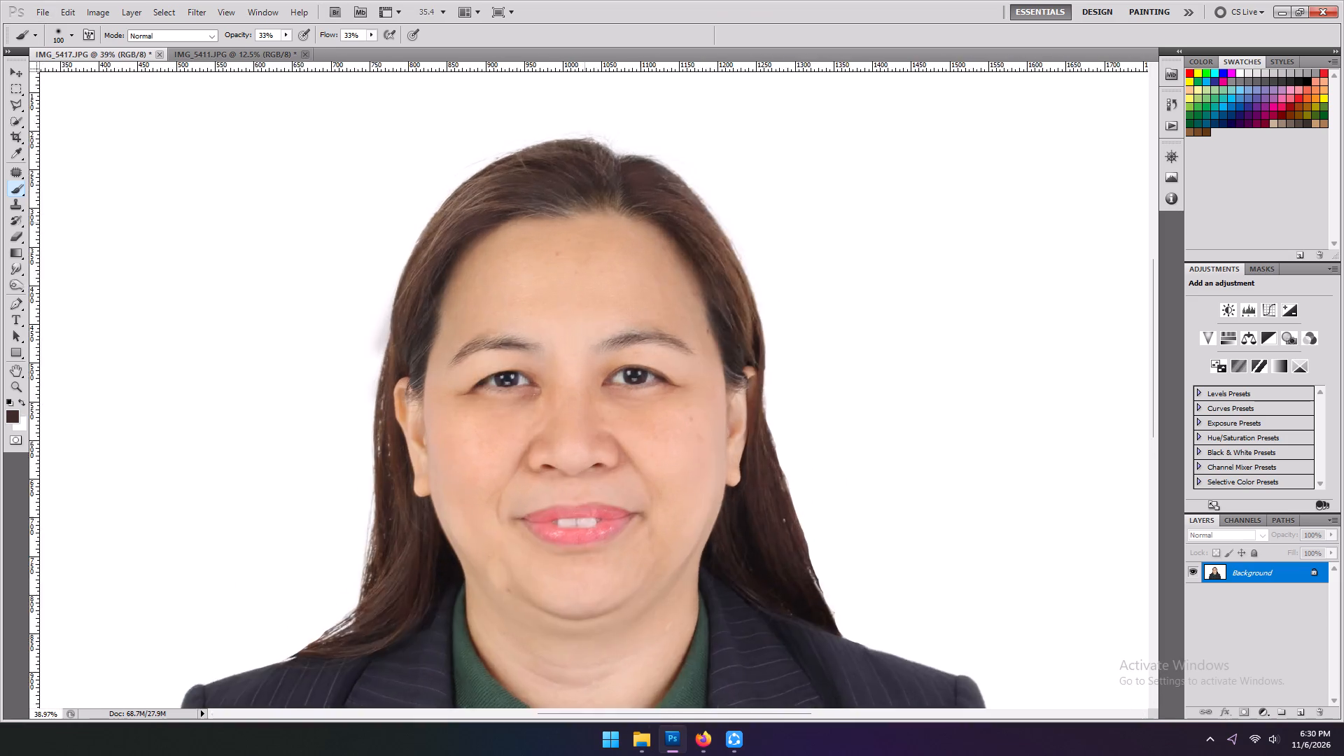
pyautogui.keyDown('alt'); pyautogui.scroll(14, 587, 219); pyautogui.keyUp('alt')
pyautogui.moveTo(523, 249); pyautogui.dragTo(445, 219)
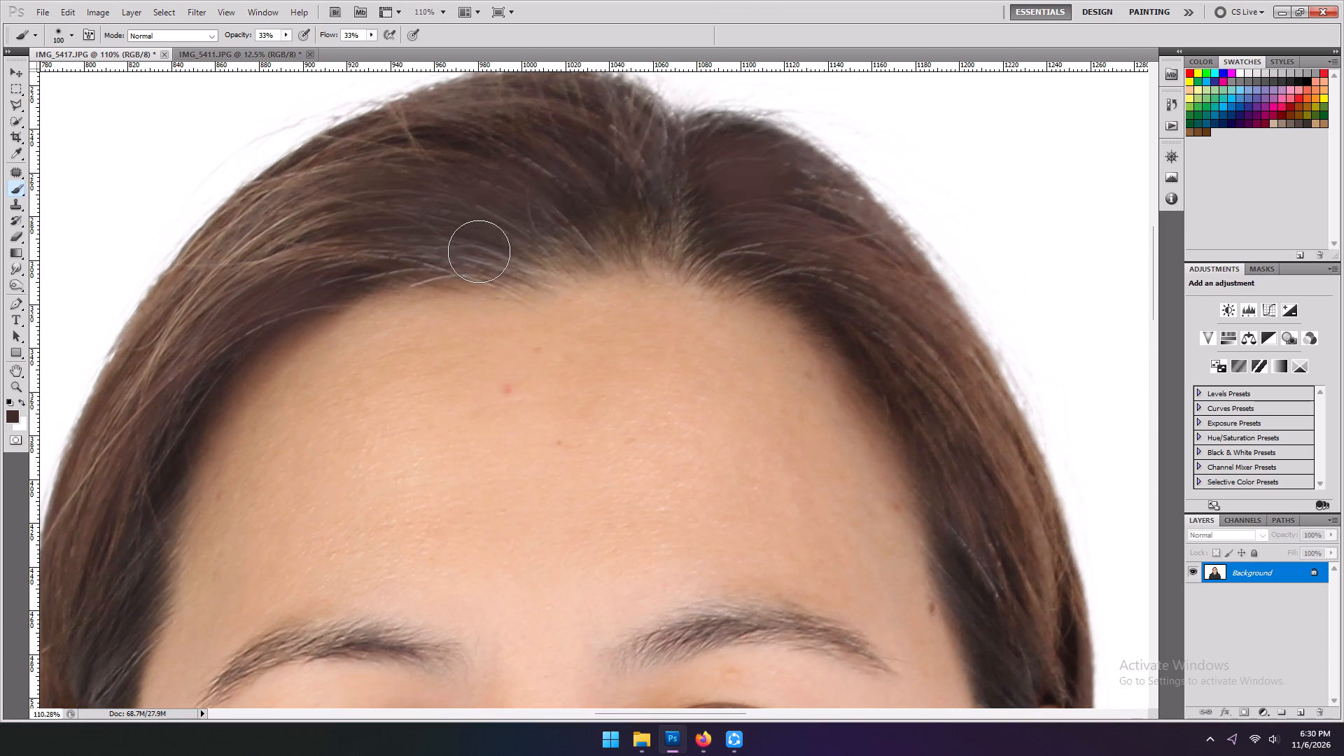
pyautogui.moveTo(479, 251); pyautogui.dragTo(397, 241)
pyautogui.moveTo(482, 248); pyautogui.dragTo(411, 248)
pyautogui.moveTo(433, 247); pyautogui.dragTo(363, 249)
pyautogui.moveTo(375, 249); pyautogui.dragTo(295, 252)
pyautogui.moveTo(375, 251); pyautogui.dragTo(231, 243)
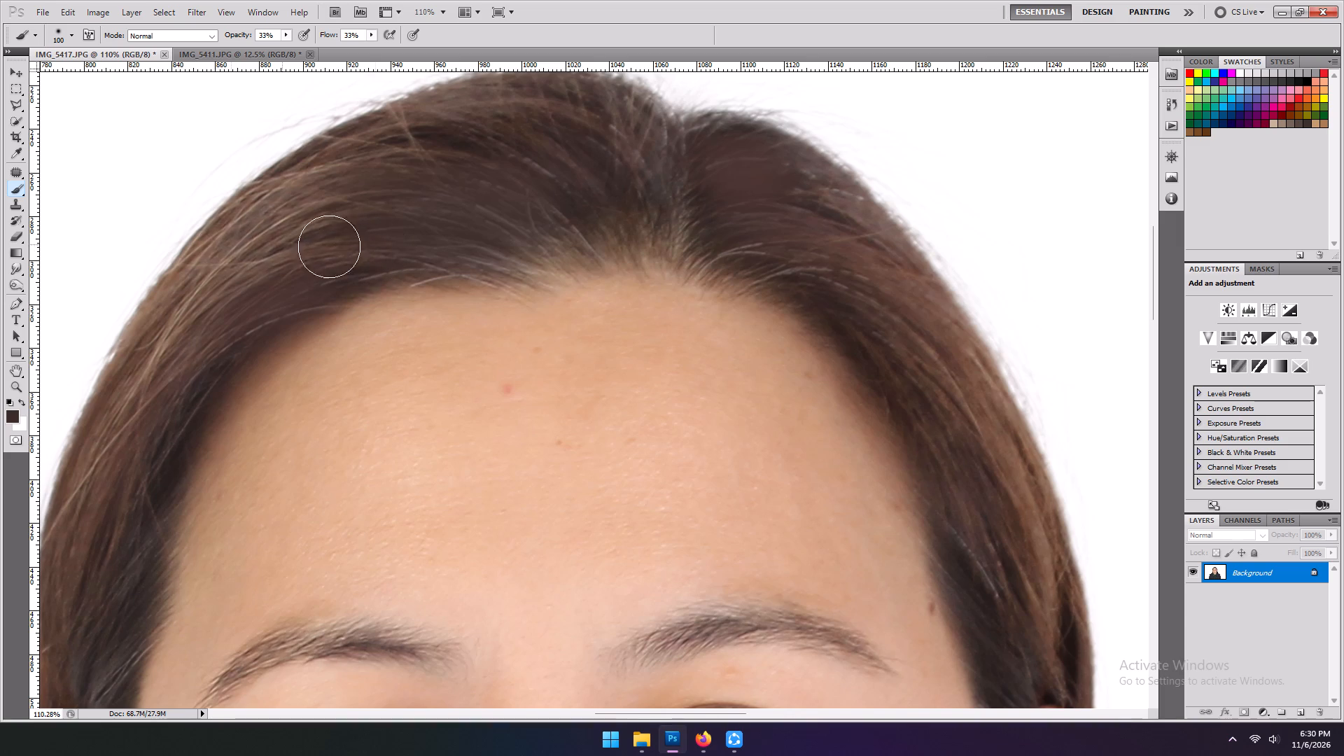
pyautogui.moveTo(383, 248); pyautogui.dragTo(279, 236)
# Reduce the Brush to size 35 and paint over the fine grey strands along the image-left forehead hairline.
pyautogui.press('[')
pyautogui.press('[')
pyautogui.press('[')
pyautogui.press('[')
pyautogui.press('[')
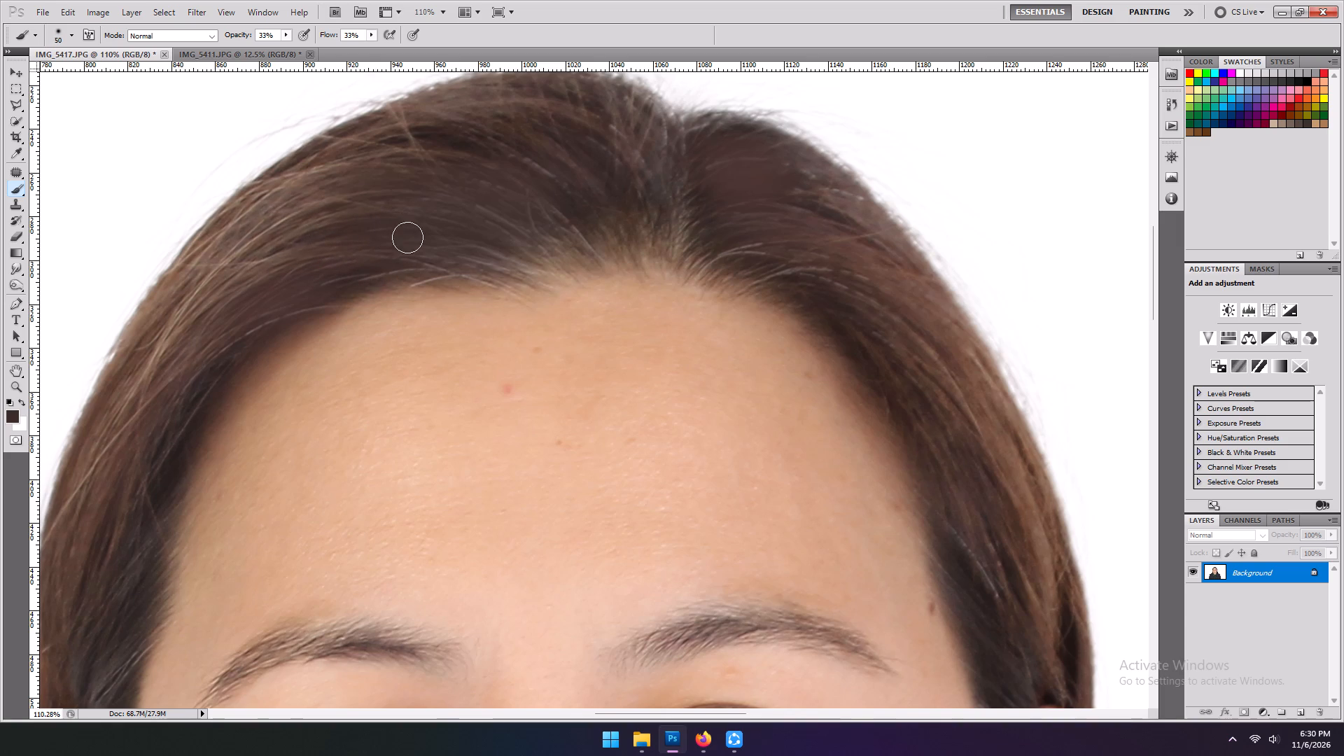
pyautogui.press('[')
pyautogui.press('[')
pyautogui.press('[')
pyautogui.keyDown('alt'); pyautogui.doubleClick(462, 229); pyautogui.keyUp('alt')
pyautogui.moveTo(532, 268); pyautogui.dragTo(444, 265)
pyautogui.moveTo(492, 268); pyautogui.dragTo(428, 266)
pyautogui.moveTo(468, 269); pyautogui.dragTo(395, 268)
pyautogui.moveTo(429, 267); pyautogui.dragTo(379, 265)
pyautogui.moveTo(423, 266); pyautogui.dragTo(372, 266)
pyautogui.moveTo(401, 268); pyautogui.dragTo(368, 271)
pyautogui.moveTo(379, 271); pyautogui.dragTo(368, 272)
pyautogui.moveTo(407, 269); pyautogui.dragTo(444, 267)
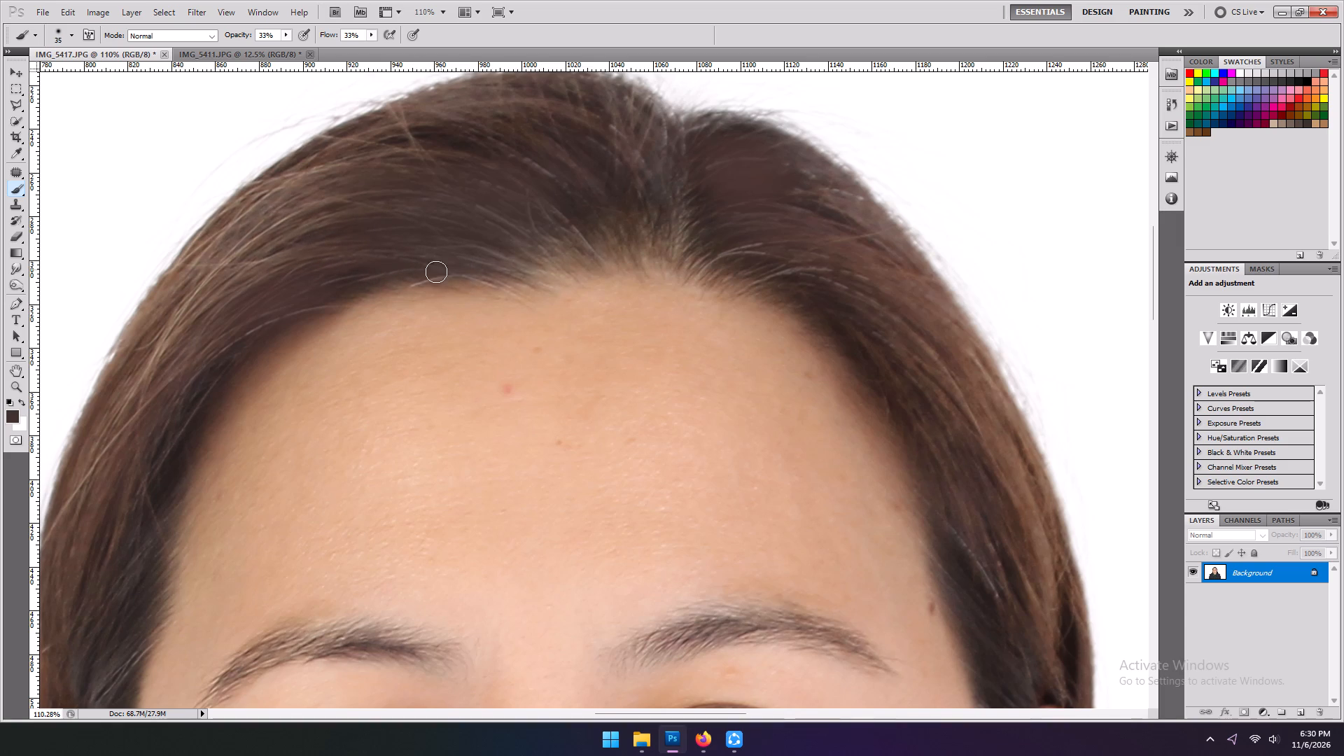
pyautogui.moveTo(451, 272); pyautogui.dragTo(489, 273)
pyautogui.moveTo(457, 273); pyautogui.dragTo(478, 273)
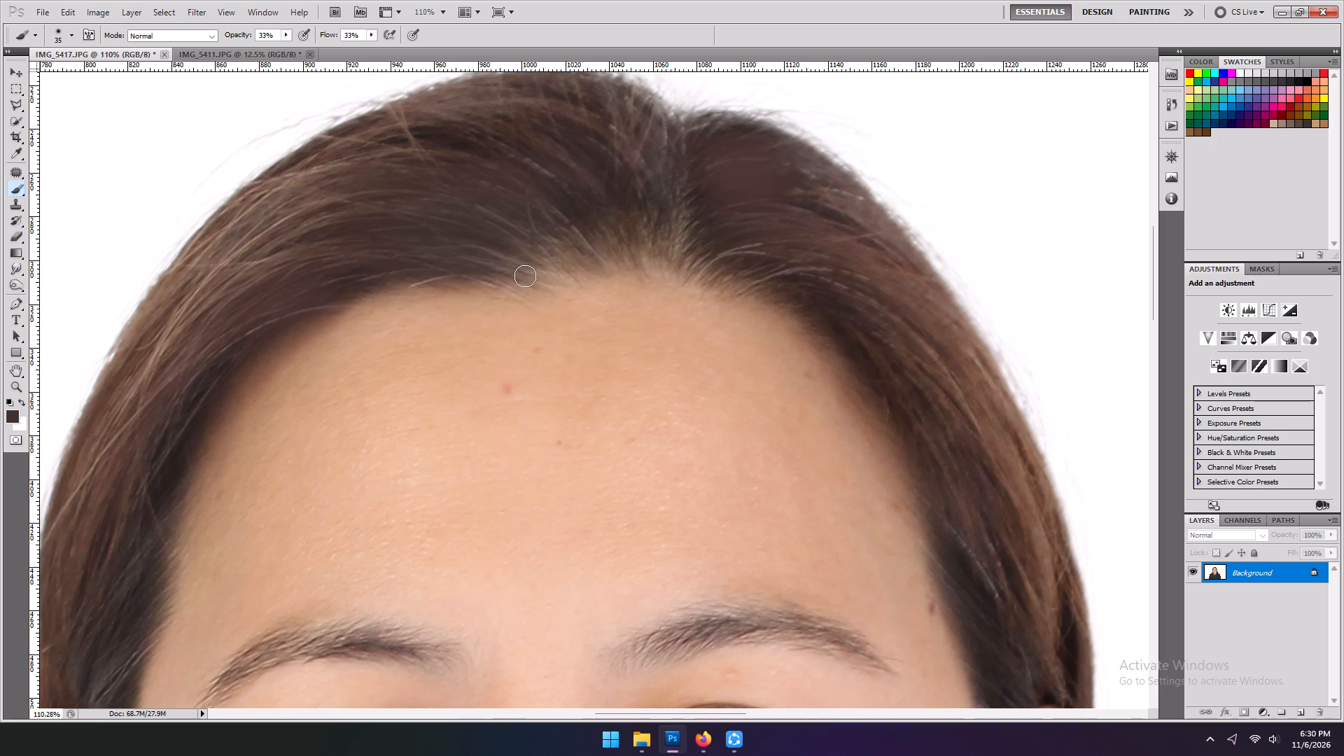
# Paint over the fine light strands just above the forehead hairline, image-right of the parting, with the size 35 Brush.
pyautogui.moveTo(714, 260); pyautogui.dragTo(794, 247)
pyautogui.moveTo(739, 255); pyautogui.dragTo(791, 250)
pyautogui.moveTo(719, 257); pyautogui.dragTo(800, 246)
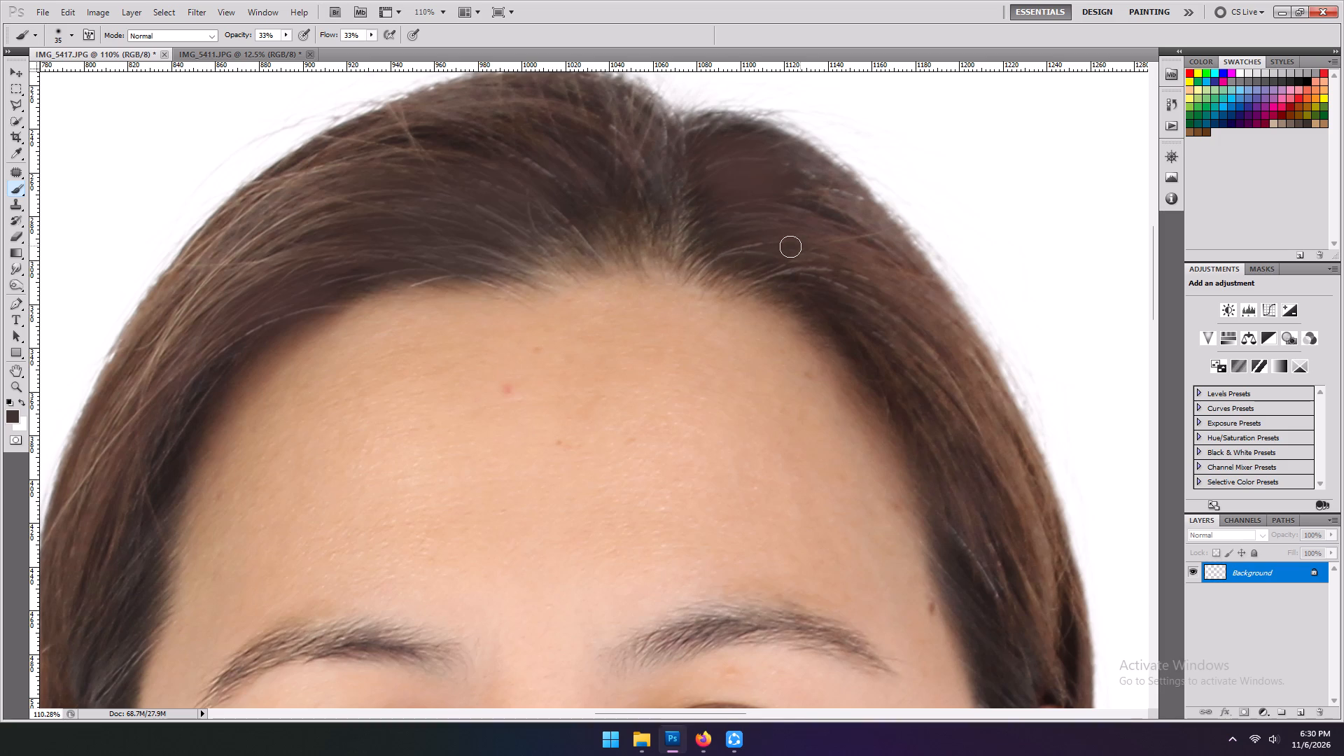
pyautogui.moveTo(759, 251); pyautogui.dragTo(793, 249)
pyautogui.moveTo(694, 256); pyautogui.dragTo(789, 244)
pyautogui.moveTo(746, 244); pyautogui.dragTo(792, 239)
pyautogui.moveTo(784, 240); pyautogui.dragTo(773, 248)
pyautogui.keyDown('alt'); pyautogui.doubleClick(811, 232); pyautogui.keyUp('alt')
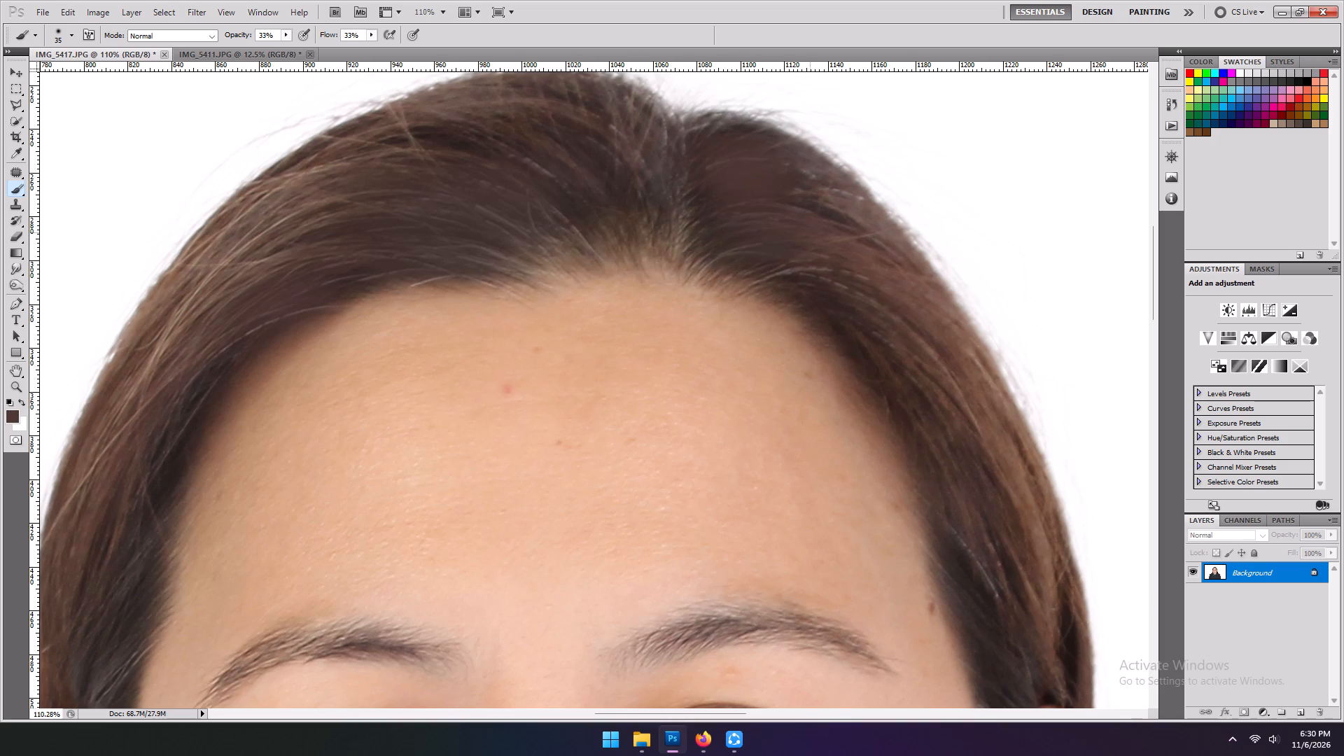
pyautogui.moveTo(756, 251); pyautogui.dragTo(899, 270)
pyautogui.moveTo(827, 269); pyautogui.dragTo(818, 269)
pyautogui.moveTo(808, 268); pyautogui.dragTo(853, 269)
pyautogui.moveTo(826, 270); pyautogui.dragTo(790, 270)
pyautogui.moveTo(809, 270); pyautogui.dragTo(777, 269)
pyautogui.moveTo(790, 270); pyautogui.dragTo(770, 270)
pyautogui.moveTo(785, 270); pyautogui.dragTo(764, 270)
pyautogui.moveTo(764, 270); pyautogui.dragTo(812, 274)
# Paint over the light strands running down the image-right side of the hair, from the upper hairline to the temple.
pyautogui.moveTo(812, 274); pyautogui.dragTo(856, 278)
pyautogui.moveTo(846, 278); pyautogui.dragTo(948, 356)
pyautogui.moveTo(820, 284); pyautogui.dragTo(932, 367)
pyautogui.moveTo(918, 345); pyautogui.dragTo(1039, 541)
pyautogui.moveTo(968, 463); pyautogui.dragTo(973, 542)
pyautogui.moveTo(955, 504); pyautogui.dragTo(985, 557)
pyautogui.moveTo(969, 534); pyautogui.dragTo(980, 560)
pyautogui.moveTo(955, 524); pyautogui.dragTo(976, 568)
pyautogui.moveTo(976, 568); pyautogui.dragTo(974, 554)
pyautogui.moveTo(966, 539); pyautogui.dragTo(993, 589)
pyautogui.moveTo(987, 574); pyautogui.dragTo(988, 591)
pyautogui.moveTo(975, 559); pyautogui.dragTo(1002, 589)
pyautogui.moveTo(998, 579); pyautogui.dragTo(999, 588)
pyautogui.moveTo(986, 569); pyautogui.dragTo(993, 588)
pyautogui.moveTo(981, 561); pyautogui.dragTo(1002, 592)
# Darken the light hairs at the lower temple, just above the image-right ear, with short Brush strokes.
pyautogui.scroll(-10, 993, 570)
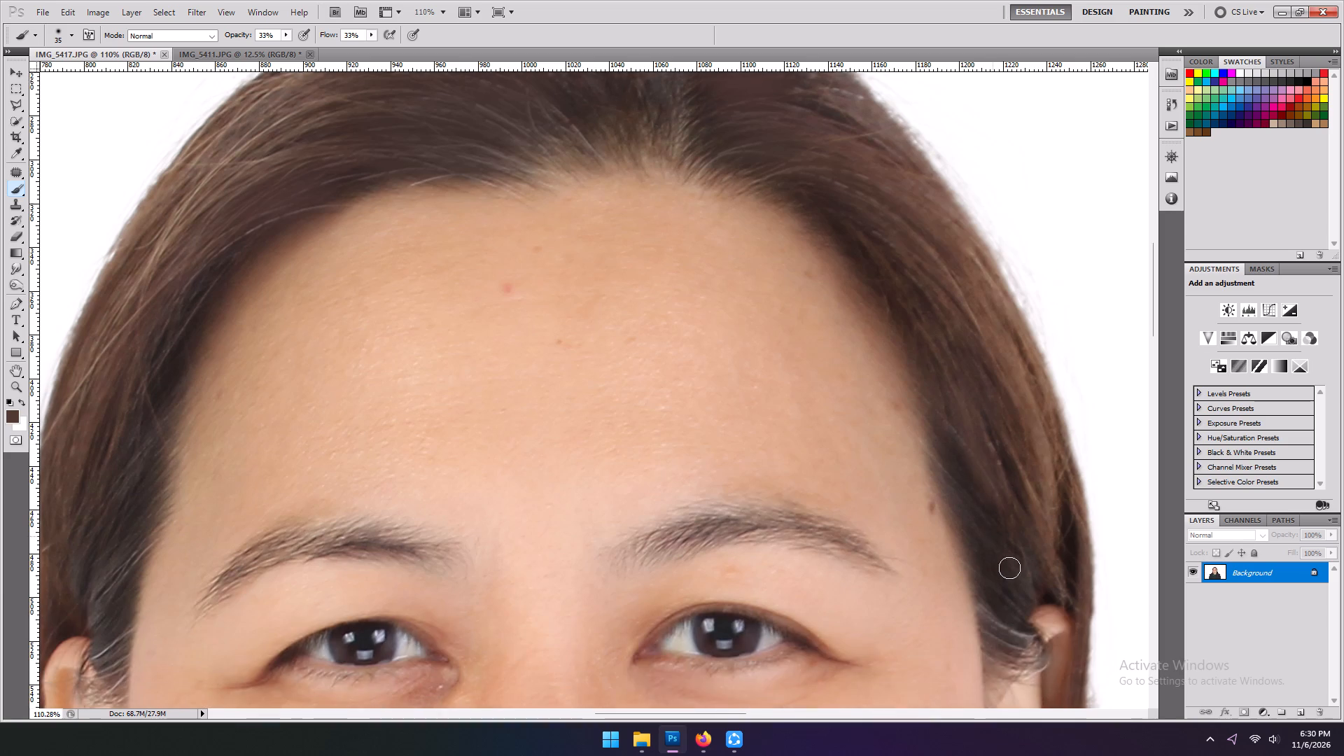
pyautogui.moveTo(1027, 518); pyautogui.dragTo(1029, 533)
pyautogui.moveTo(1024, 521); pyautogui.dragTo(1023, 549)
pyautogui.scroll(-5, 1000, 567)
pyautogui.moveTo(1002, 556); pyautogui.dragTo(1025, 570)
pyautogui.moveTo(1005, 556); pyautogui.dragTo(1007, 564)
pyautogui.click(1003, 552)
# Patch the red spot on the central forehead and the small spot below it with nearby clean skin.
pyautogui.click(16, 173)
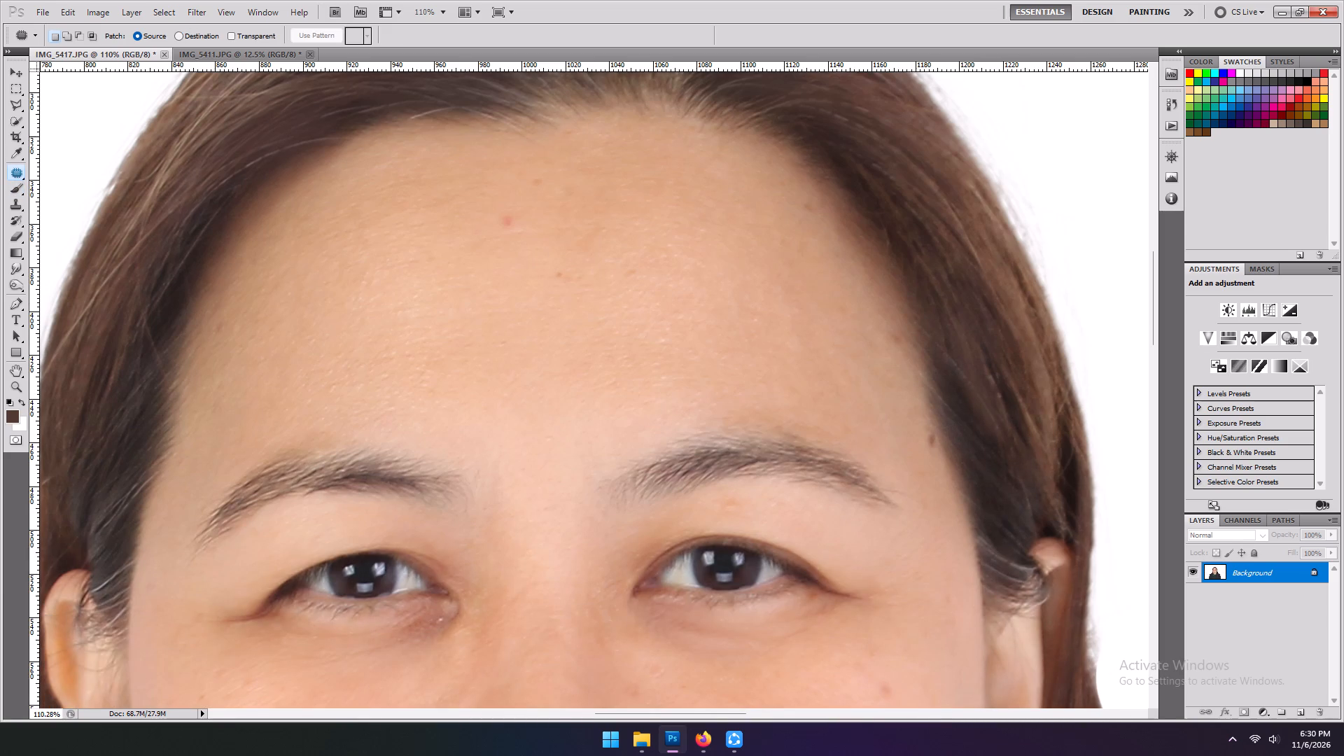
pyautogui.moveTo(535, 204); pyautogui.dragTo(533, 225)
pyautogui.moveTo(506, 219); pyautogui.dragTo(477, 275)
pyautogui.moveTo(483, 272); pyautogui.dragTo(519, 273)
pyautogui.moveTo(581, 252); pyautogui.dragTo(542, 302)
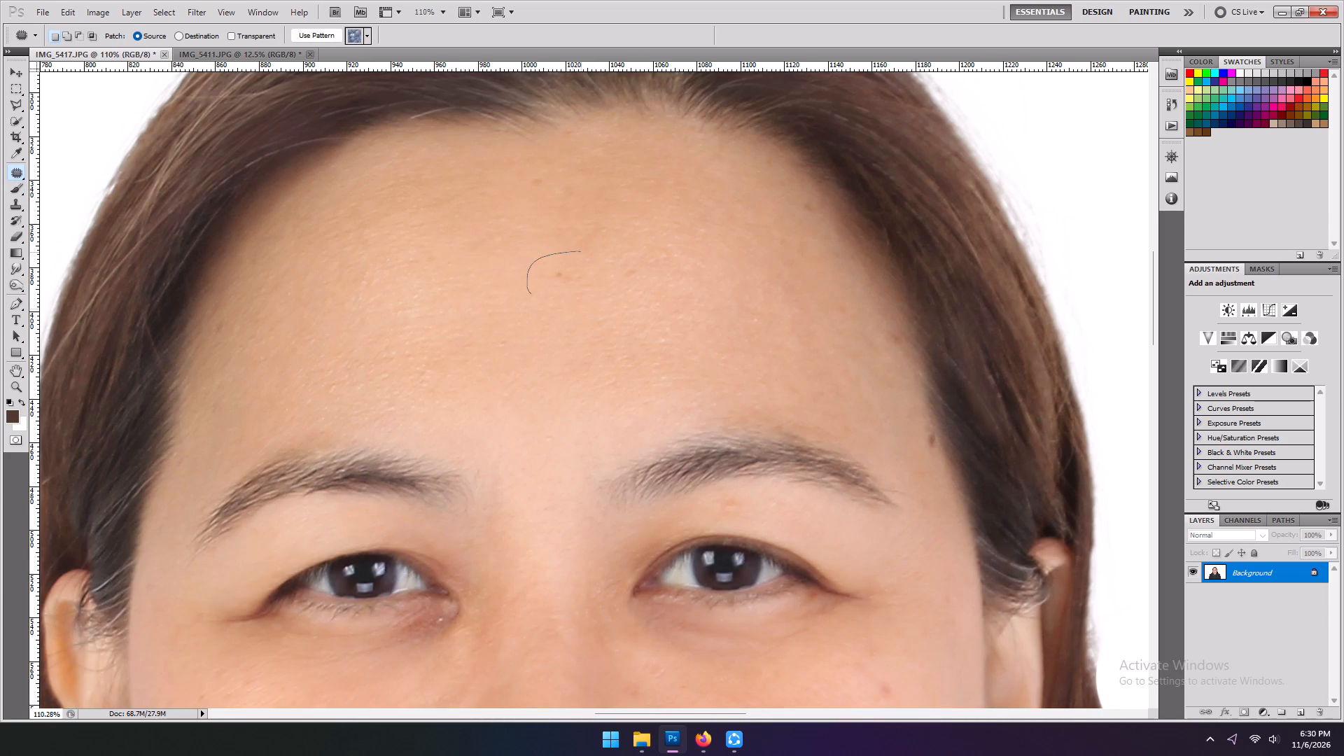
pyautogui.moveTo(542, 302); pyautogui.dragTo(596, 271)
pyautogui.moveTo(562, 287); pyautogui.dragTo(504, 295)
pyautogui.click(493, 295)
# Patch the faint spots on the upper forehead, near the centre and near the image-right hairline, with clean skin from below.
pyautogui.moveTo(537, 164); pyautogui.dragTo(554, 188)
pyautogui.moveTo(513, 185); pyautogui.dragTo(486, 249)
pyautogui.moveTo(486, 249); pyautogui.dragTo(499, 251)
pyautogui.moveTo(789, 217); pyautogui.dragTo(790, 230)
pyautogui.moveTo(793, 230); pyautogui.dragTo(753, 254)
pyautogui.moveTo(752, 263); pyautogui.dragTo(756, 269)
# Patch the shadow under the inner corner of the image-right eye with cheek skin and fade the patch to 55% opacity.
pyautogui.scroll(-9, 843, 393)
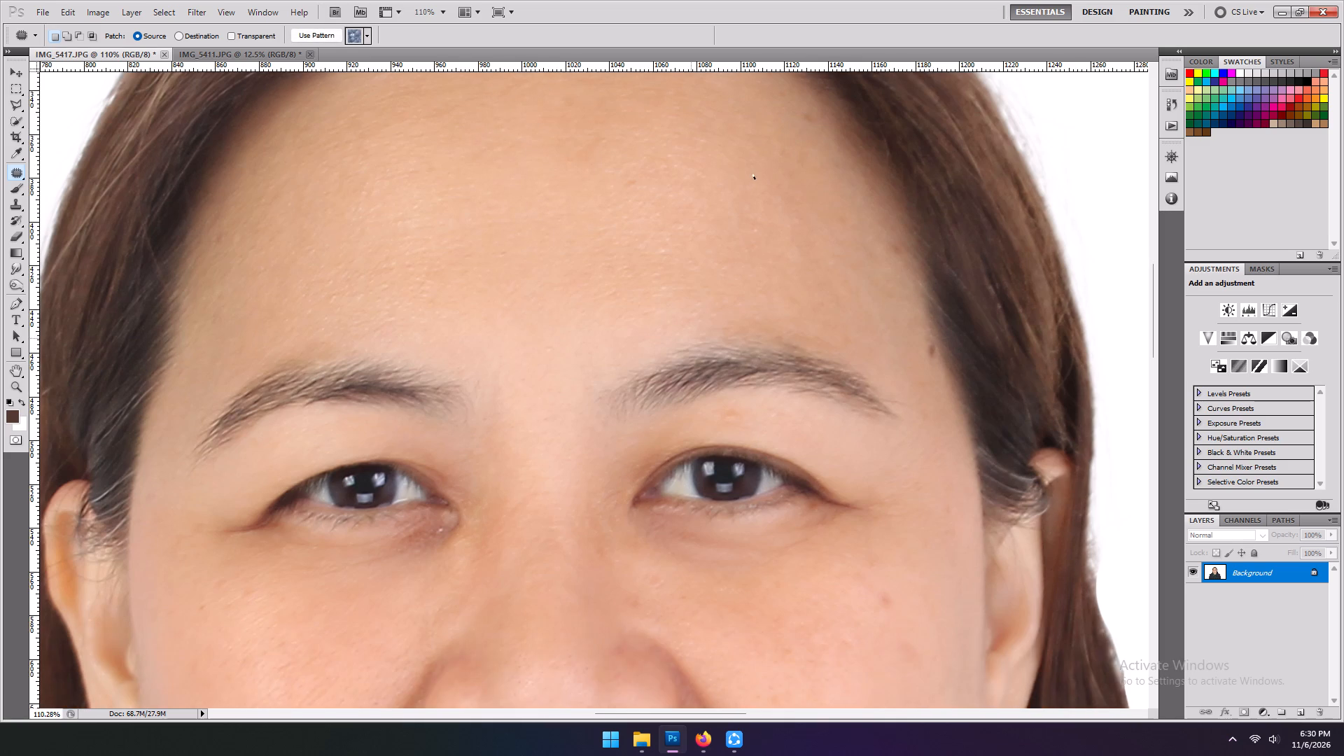
pyautogui.scroll(-14, 691, 338)
pyautogui.scroll(-5, 658, 394)
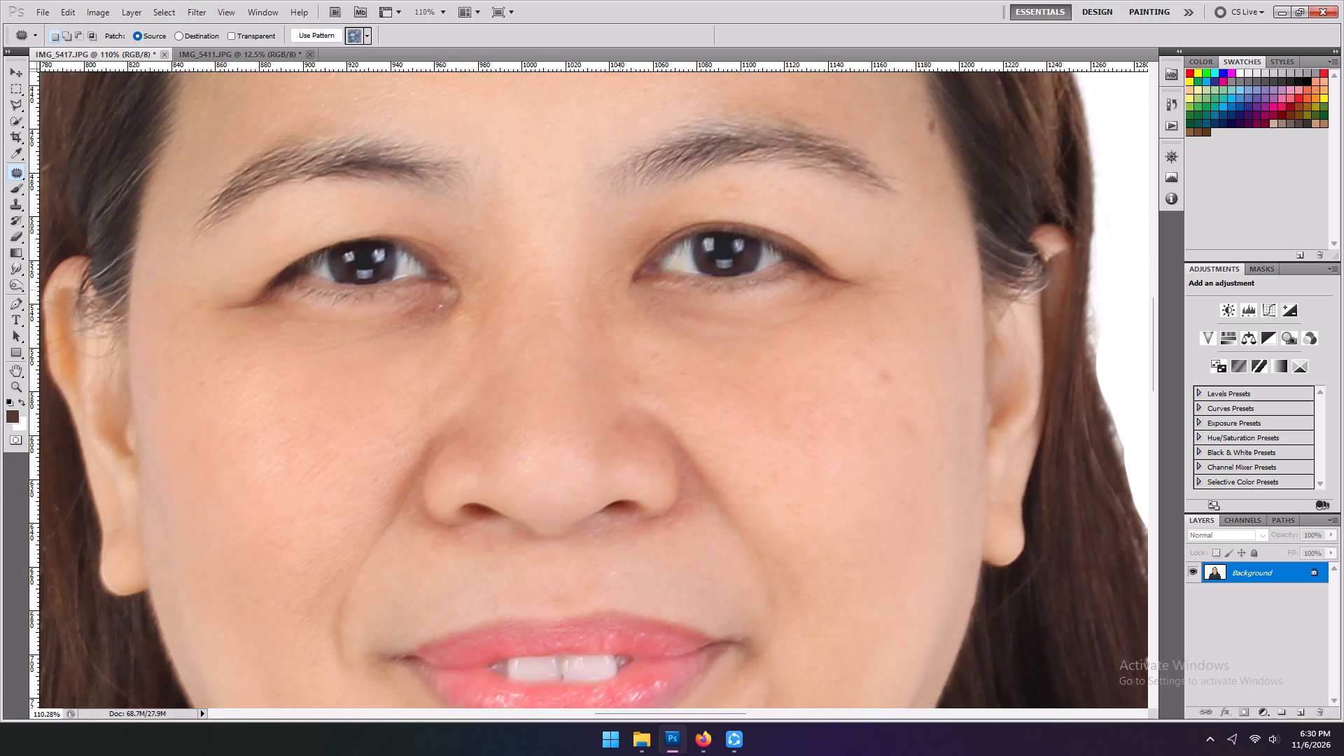
pyautogui.moveTo(620, 287); pyautogui.dragTo(617, 299)
pyautogui.moveTo(654, 337); pyautogui.dragTo(720, 408)
pyautogui.hotkey('ctrl', 'shift', 'f')
pyautogui.write('55')
pyautogui.press('Return')
pyautogui.click(710, 391)
# Patch the skin under the image-left eye with cheek skin from just below and fade the patch to 55% opacity.
pyautogui.click(219, 311)
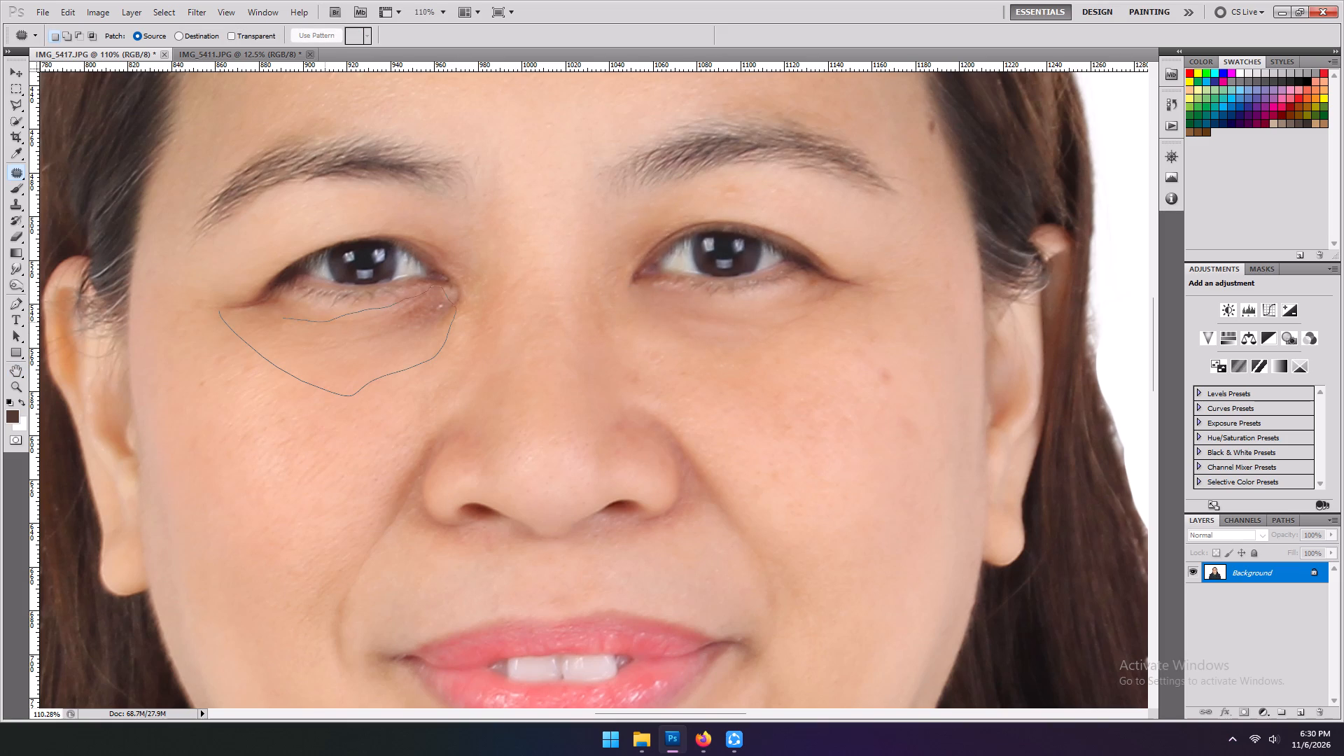
pyautogui.moveTo(283, 328); pyautogui.dragTo(269, 392)
pyautogui.hotkey('ctrl', 'shift', 'f')
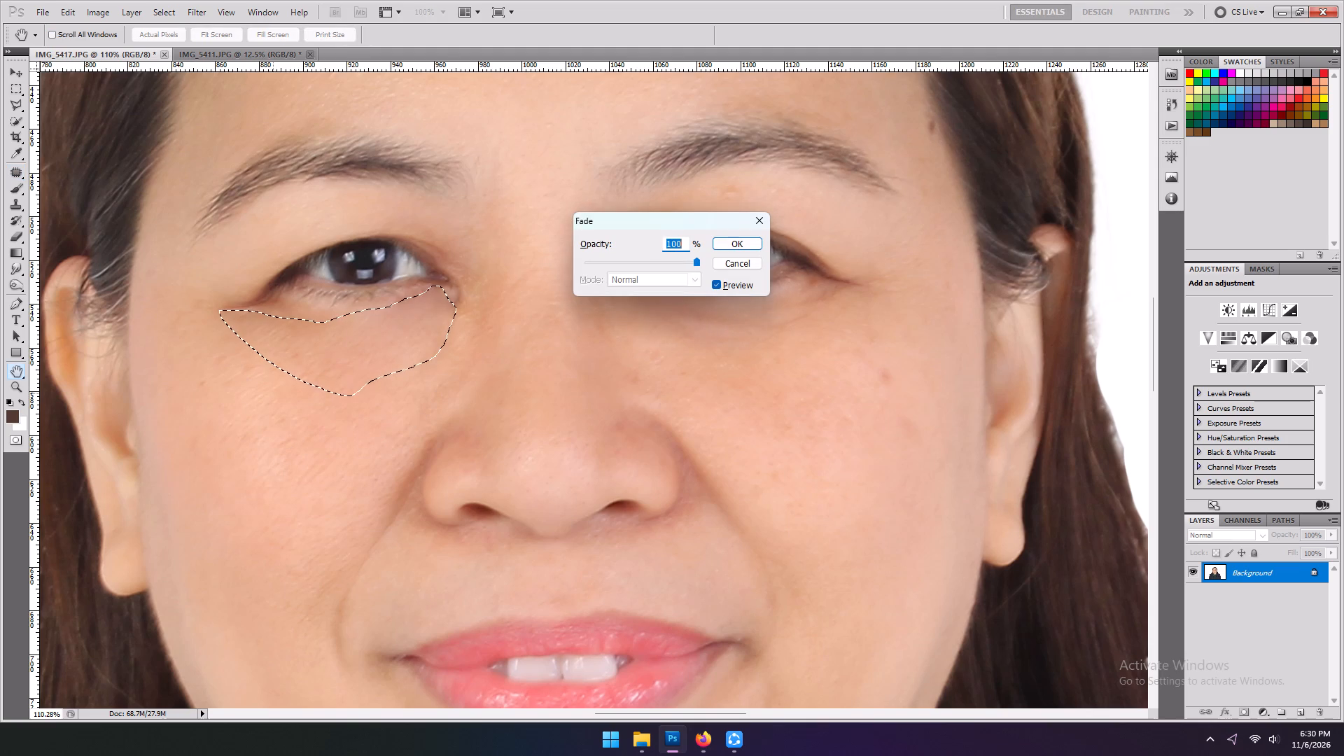
pyautogui.write('55')
pyautogui.press('Return')
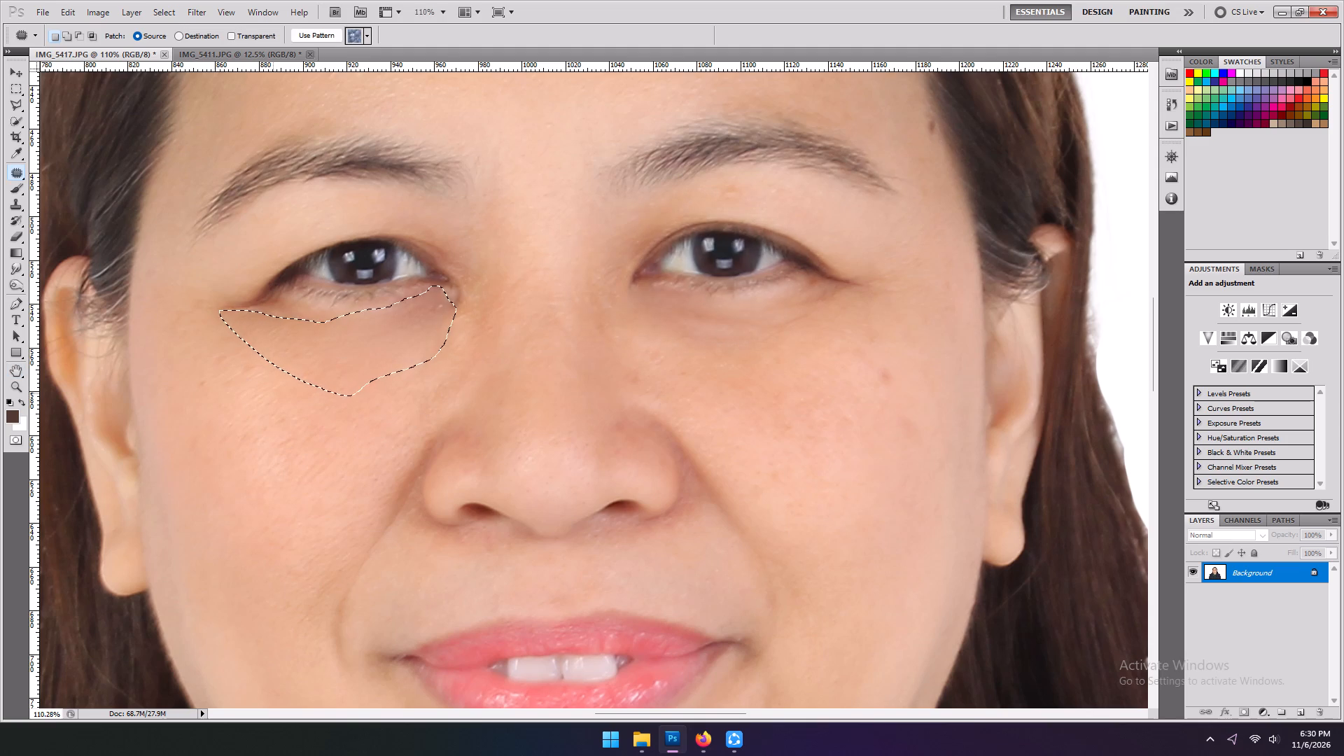
pyautogui.click(269, 449)
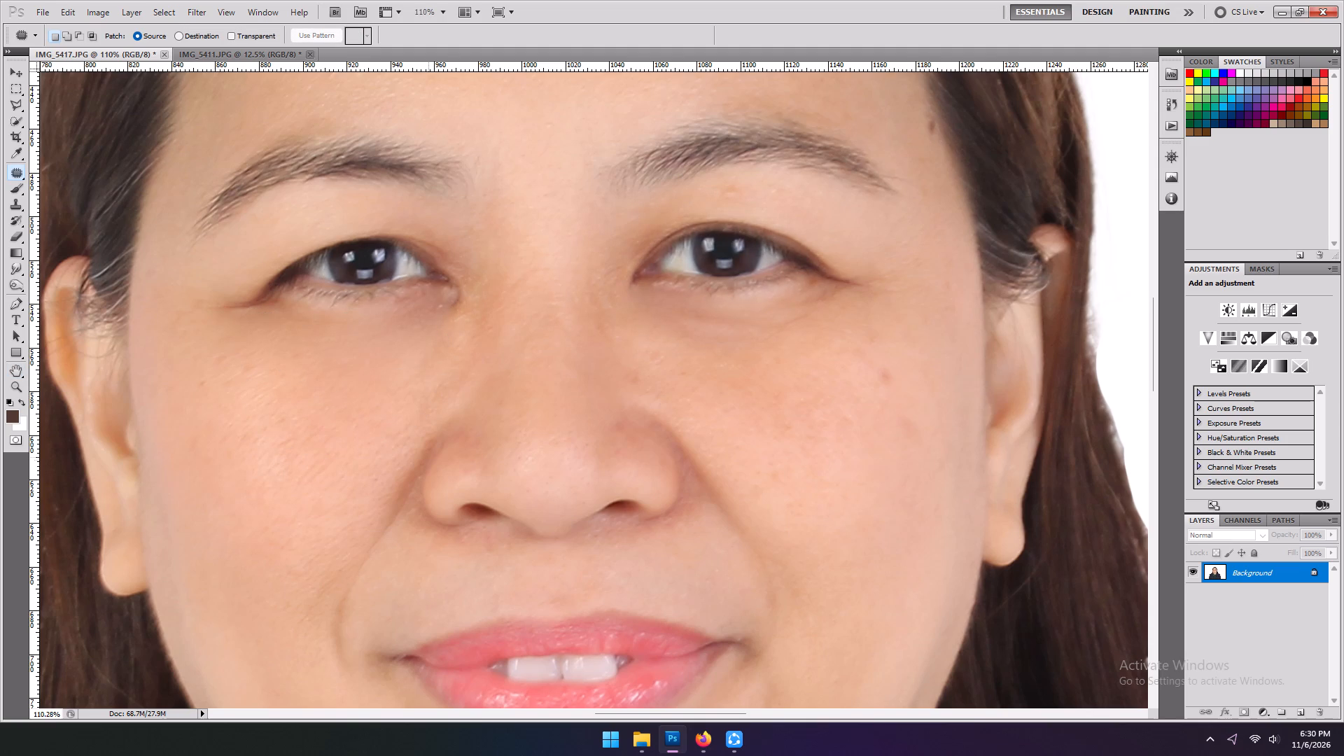
# Patch the crease beside the image-left nostril with adjacent cheek skin and fade the patch to 55% opacity.
pyautogui.moveTo(439, 440); pyautogui.dragTo(439, 541)
pyautogui.moveTo(423, 505); pyautogui.dragTo(365, 461)
pyautogui.hotkey('ctrl', 'shift', 'f')
pyautogui.write('55')
pyautogui.press('Return')
pyautogui.click(343, 428)
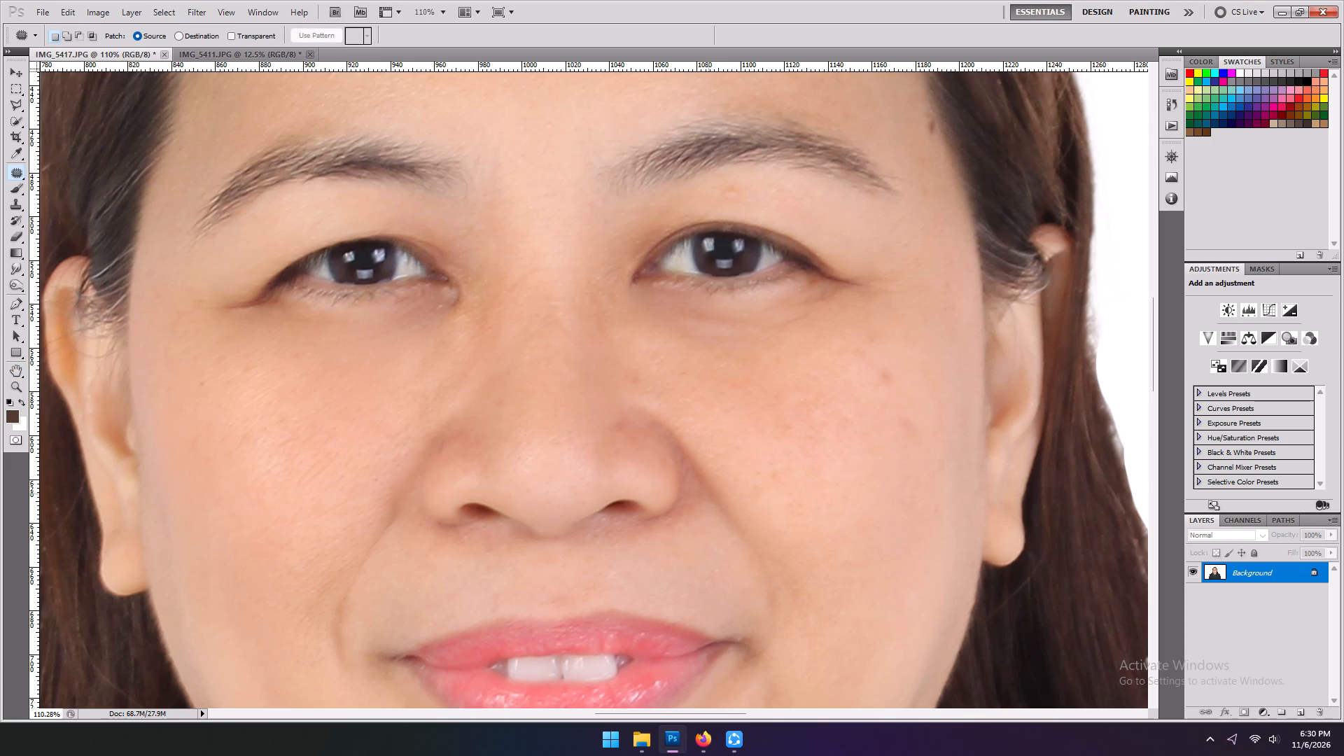
# Patch the crease beside the image-right nostril with adjacent cheek skin and fade the patch to 55% opacity.
pyautogui.moveTo(662, 522); pyautogui.dragTo(649, 409)
pyautogui.moveTo(649, 409); pyautogui.dragTo(641, 414)
pyautogui.moveTo(682, 442); pyautogui.dragTo(750, 429)
pyautogui.hotkey('ctrl', 'shift', 'f')
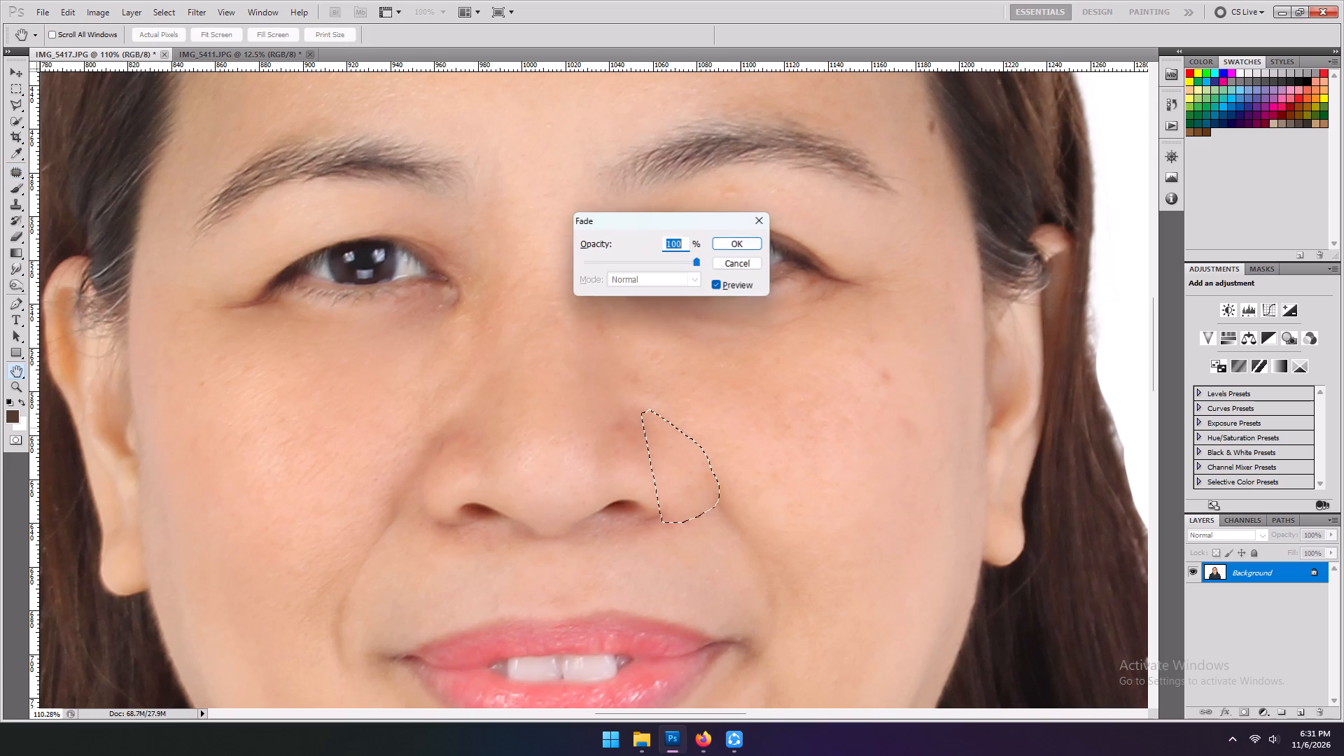
pyautogui.press('6')
pyautogui.press('BackSpace')
pyautogui.write('55')
pyautogui.press('Return')
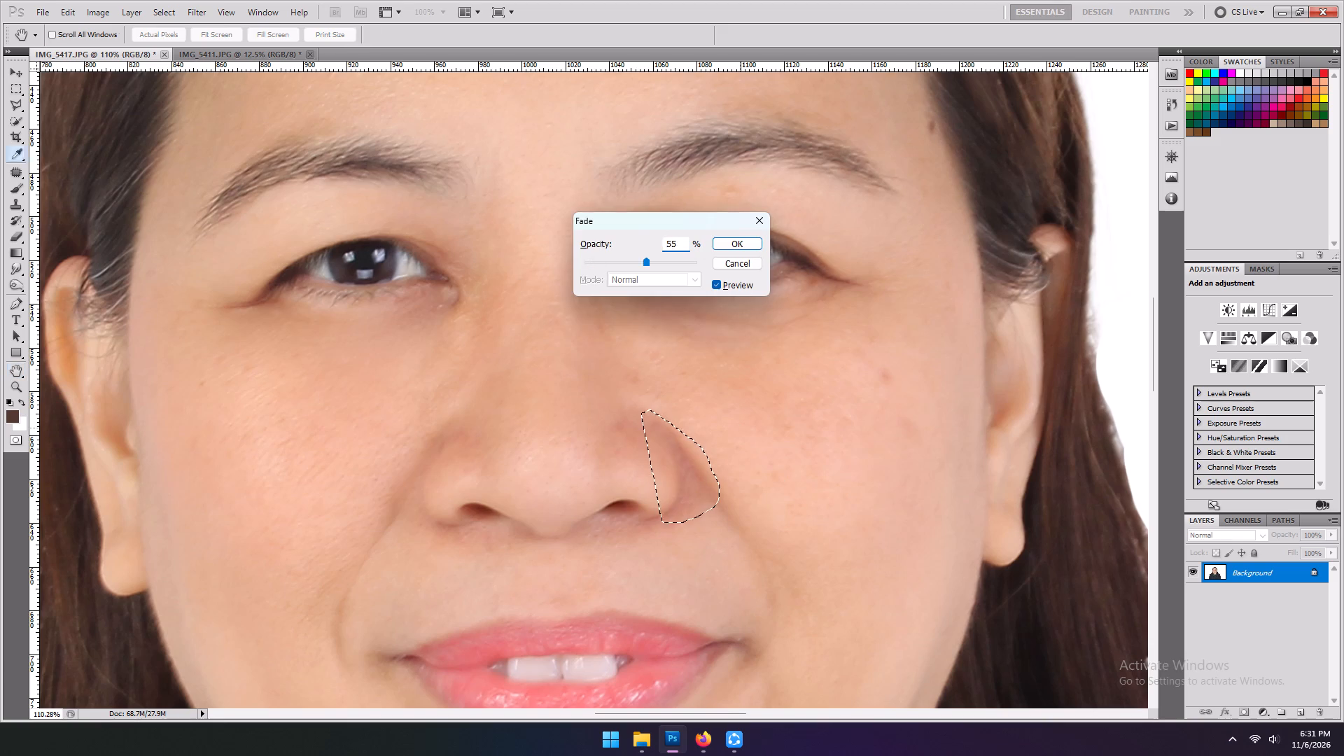
# Patch the blemishes and dark crease on the image-left lower cheek beside the chin with adjacent clean skin.
pyautogui.moveTo(786, 365); pyautogui.dragTo(778, 354)
pyautogui.keyDown('alt'); pyautogui.scroll(-8, 787, 392); pyautogui.keyUp('alt')
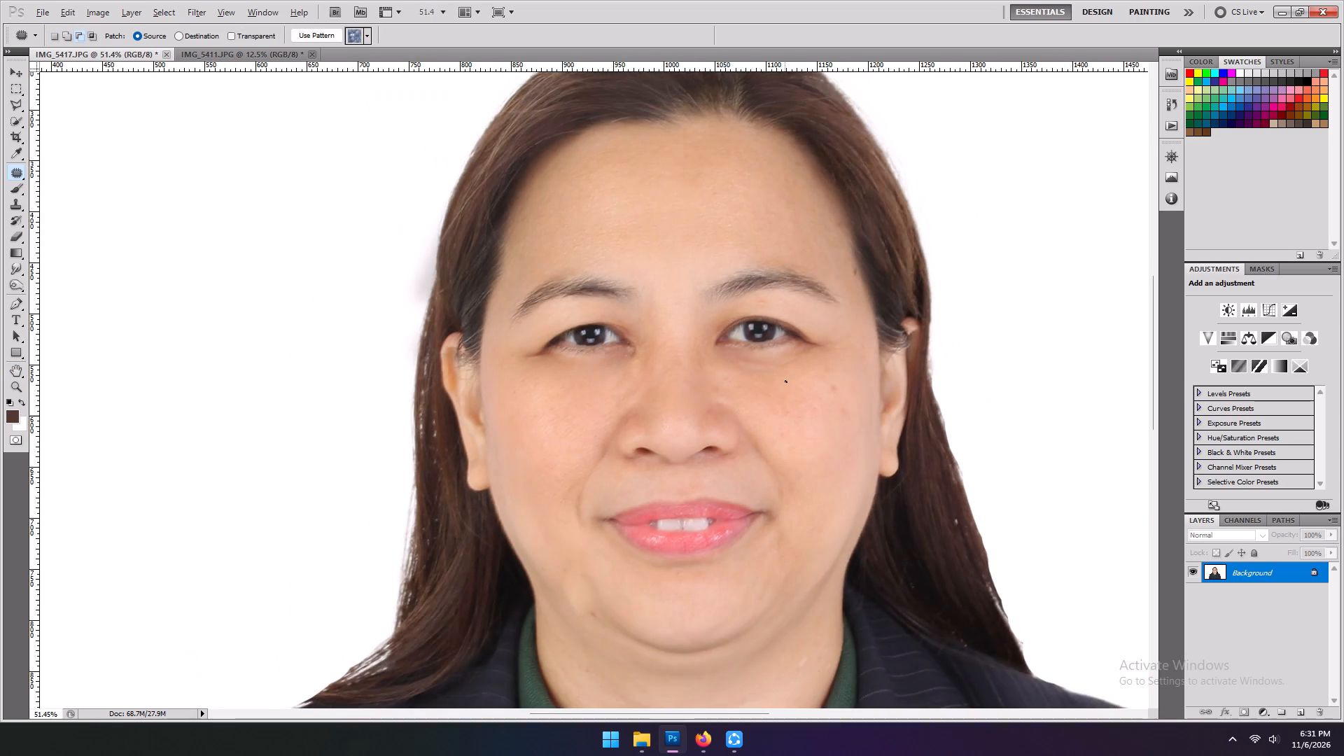
pyautogui.keyDown('alt'); pyautogui.scroll(-5, 787, 416); pyautogui.keyUp('alt')
pyautogui.keyDown('alt'); pyautogui.scroll(3, 714, 533); pyautogui.keyUp('alt')
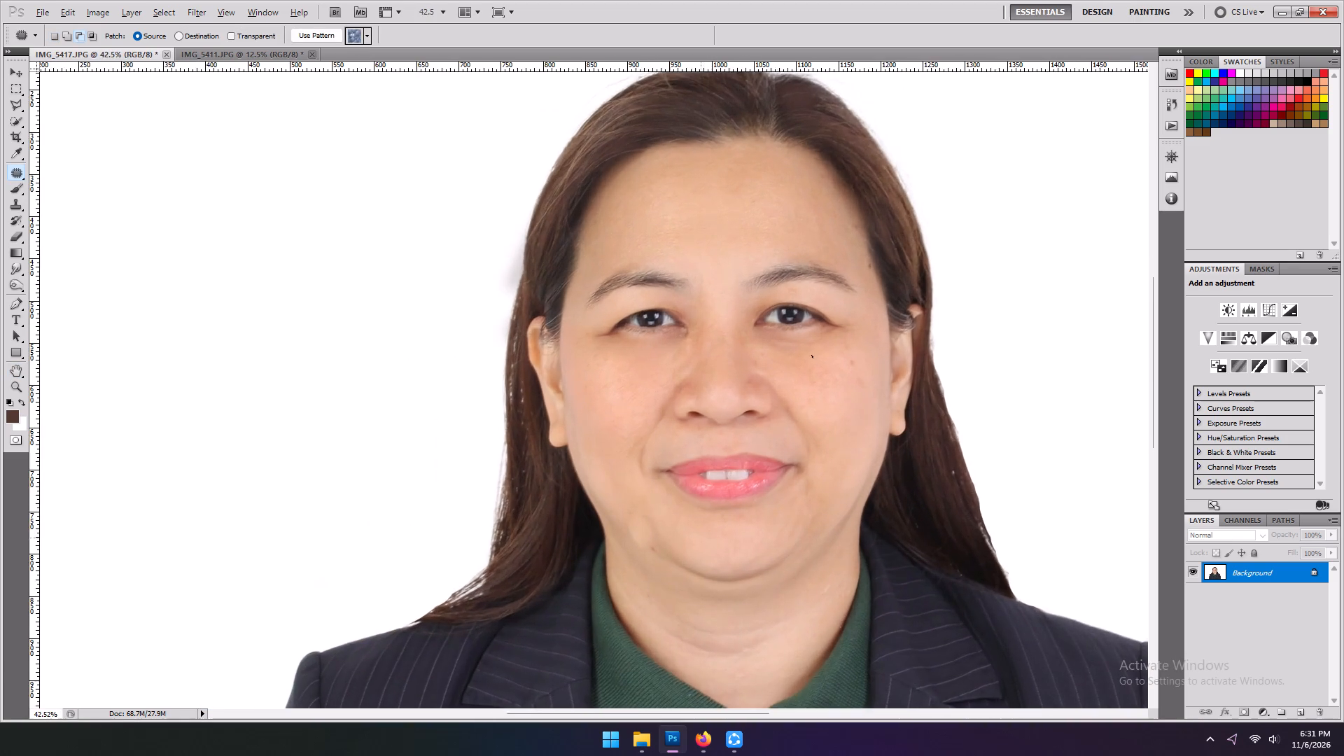
pyautogui.keyDown('alt'); pyautogui.scroll(11, 692, 538); pyautogui.keyUp('alt')
pyautogui.scroll(1, 567, 503)
pyautogui.moveTo(570, 490); pyautogui.dragTo(605, 582)
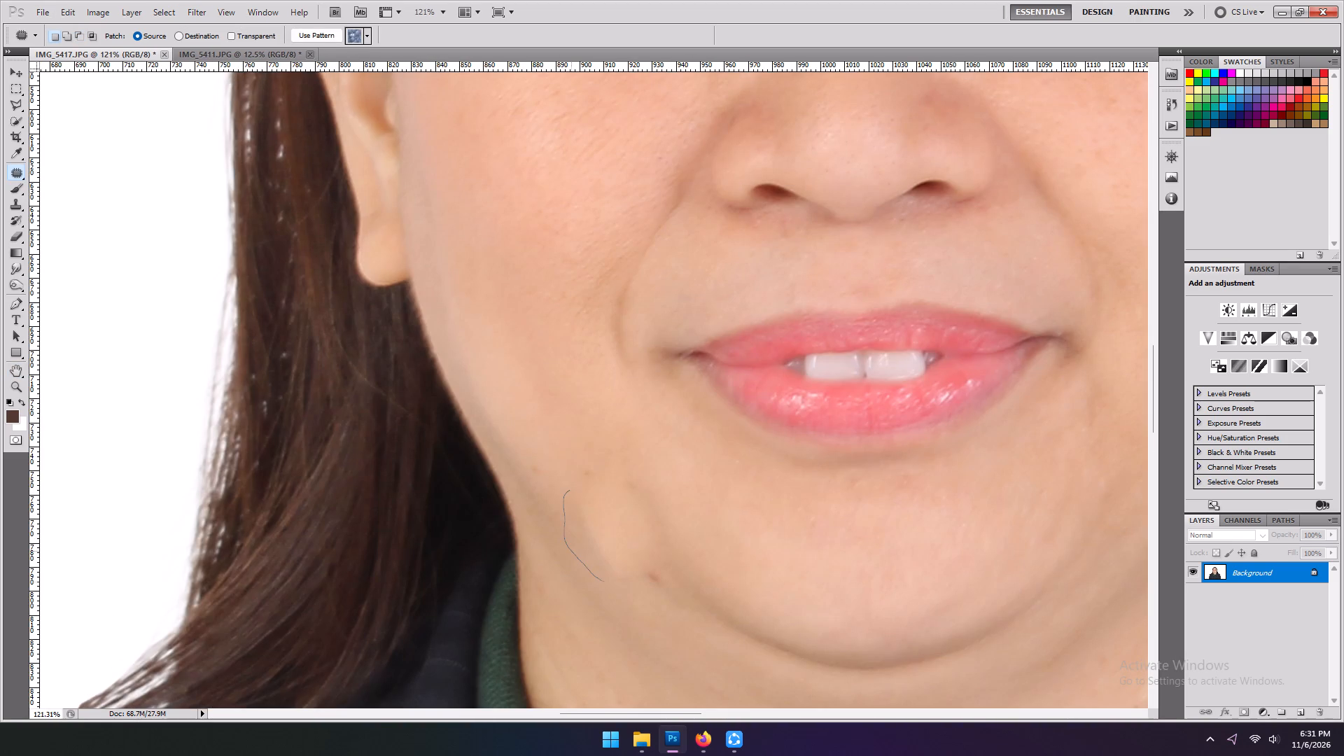
pyautogui.moveTo(605, 582); pyautogui.dragTo(580, 497)
pyautogui.moveTo(580, 522); pyautogui.dragTo(571, 439)
pyautogui.click(571, 437)
pyautogui.moveTo(590, 549); pyautogui.dragTo(607, 549)
pyautogui.moveTo(601, 559); pyautogui.dragTo(596, 531)
pyautogui.doubleClick(596, 531)
pyautogui.moveTo(588, 456); pyautogui.dragTo(601, 487)
pyautogui.moveTo(595, 481); pyautogui.dragTo(591, 556)
pyautogui.moveTo(591, 551); pyautogui.dragTo(592, 544)
# Patch the small marks along the image-left jawline with neighbouring skin and clear the selection.
pyautogui.moveTo(542, 444); pyautogui.dragTo(551, 470)
pyautogui.moveTo(524, 450); pyautogui.dragTo(574, 513)
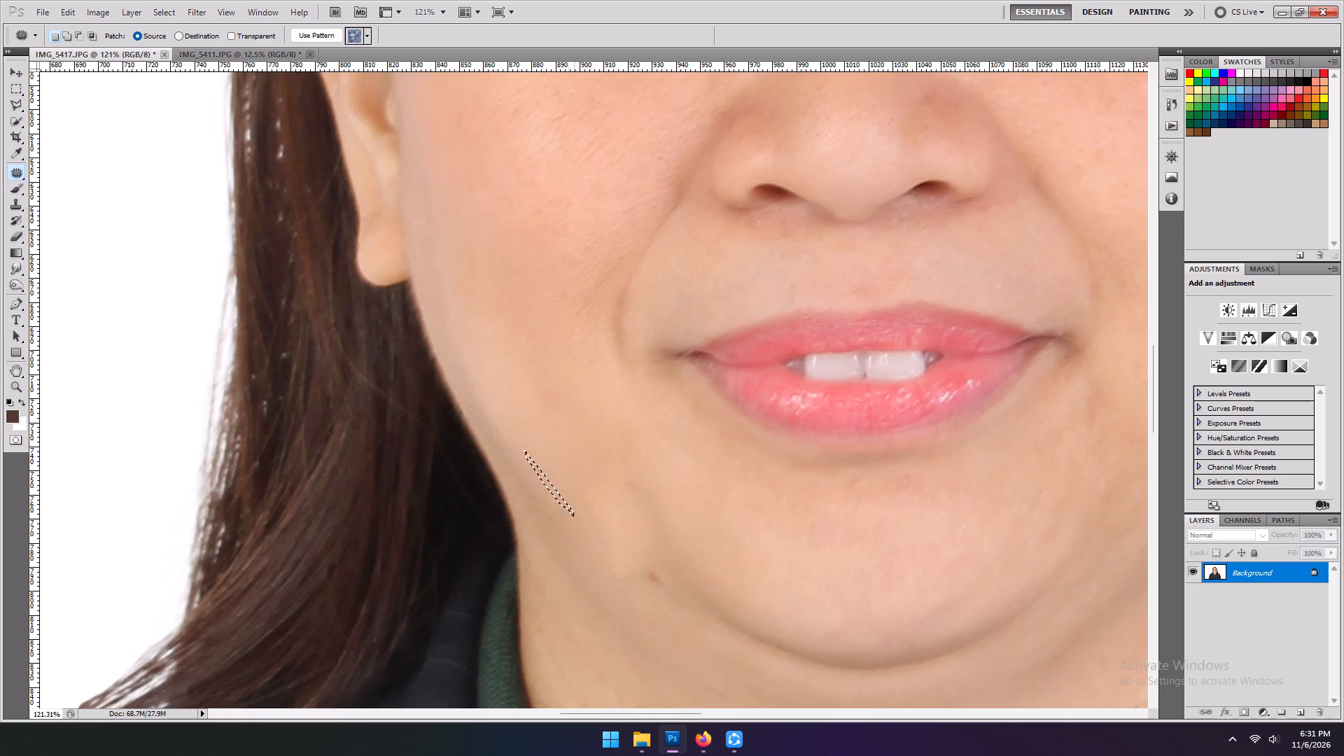
pyautogui.click(566, 476)
pyautogui.moveTo(532, 455); pyautogui.dragTo(561, 482)
pyautogui.moveTo(539, 463); pyautogui.dragTo(562, 505)
pyautogui.click(564, 503)
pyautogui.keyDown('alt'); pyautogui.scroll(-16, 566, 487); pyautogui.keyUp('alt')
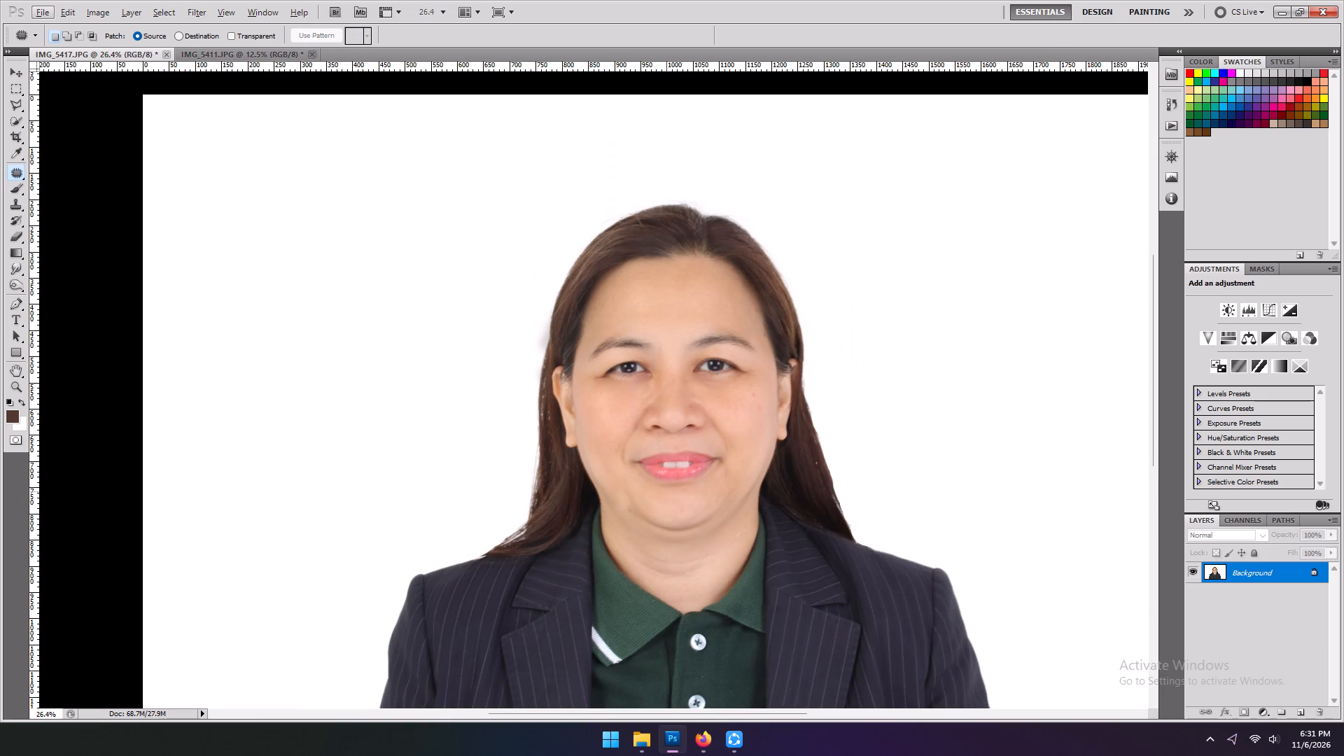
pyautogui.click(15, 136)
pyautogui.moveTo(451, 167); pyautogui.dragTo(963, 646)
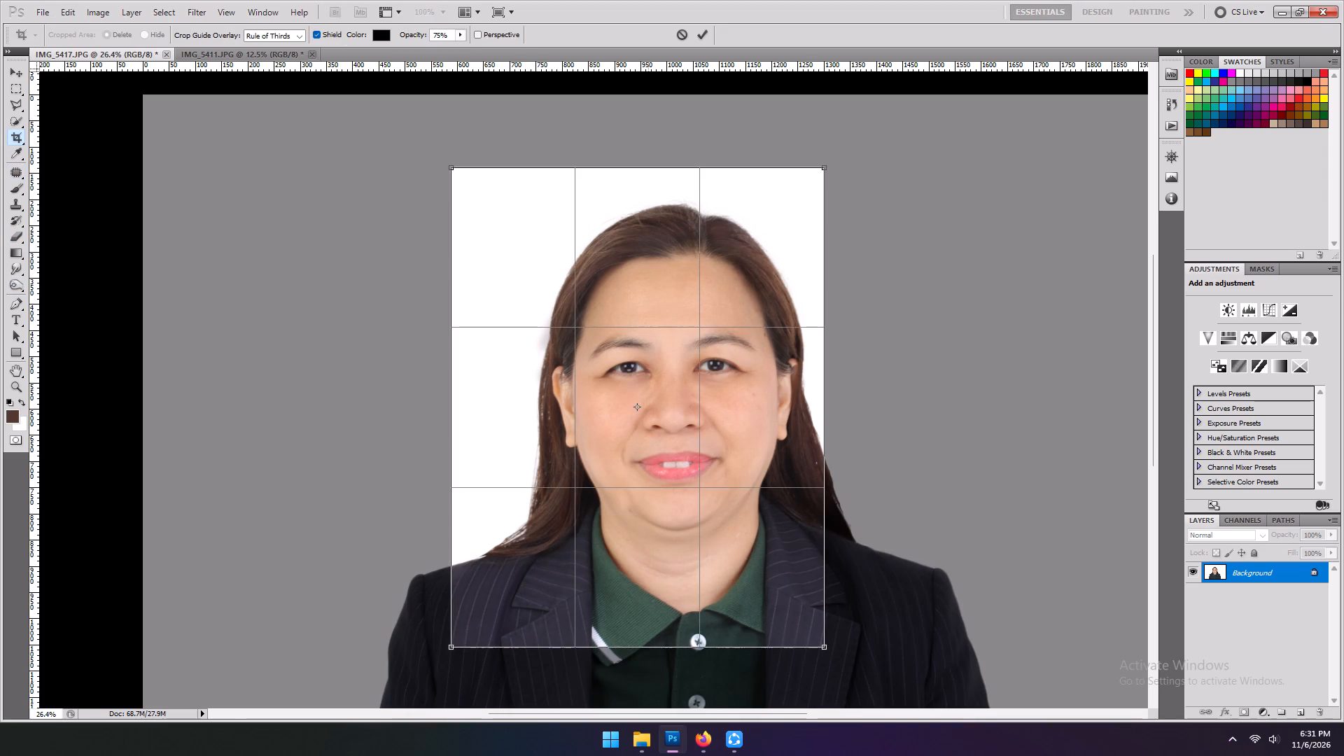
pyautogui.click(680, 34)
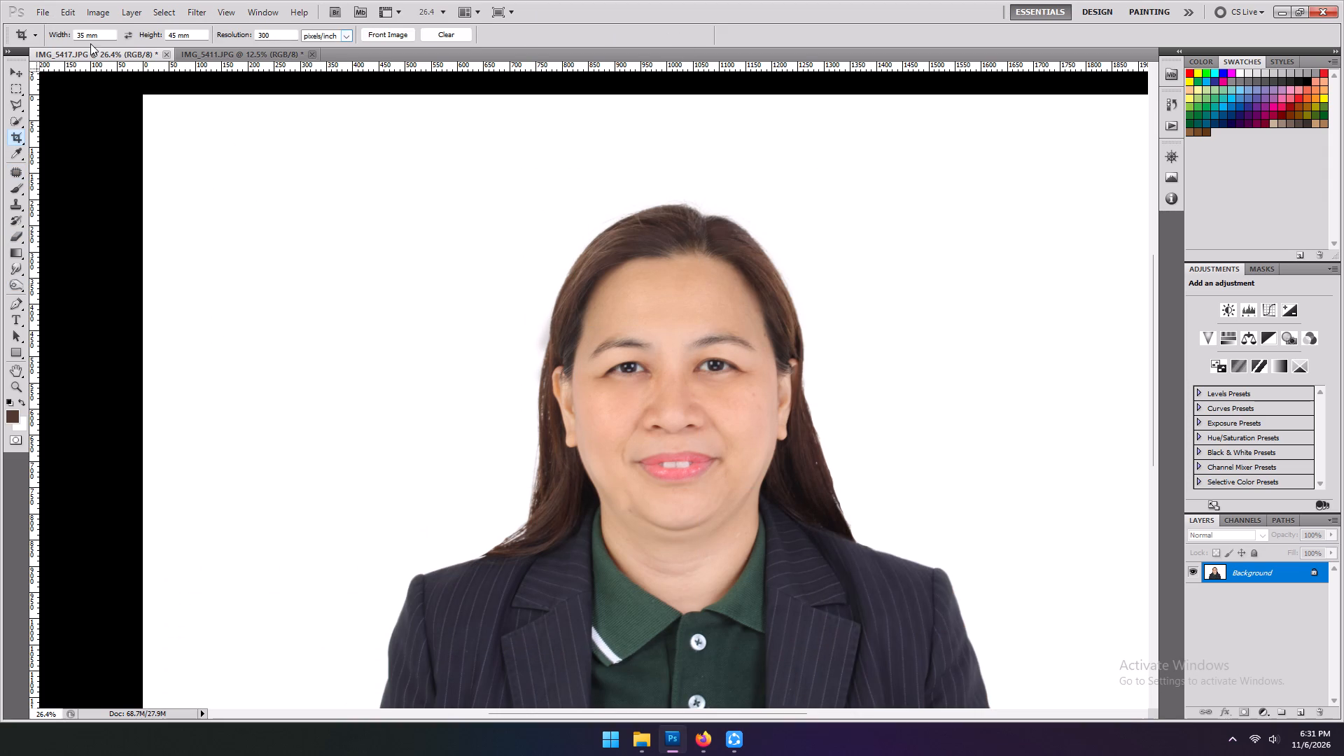
# Set the crop size to 2 in wide by 2 in high.
pyautogui.moveTo(101, 36); pyautogui.dragTo(0, 48)
pyautogui.write('2 in')
pyautogui.moveTo(195, 30); pyautogui.dragTo(122, 27)
pyautogui.moveTo(122, 27); pyautogui.dragTo(1, 20)
pyautogui.moveTo(201, 36); pyautogui.dragTo(77, 37)
pyautogui.write('2 in')
pyautogui.press('Return')
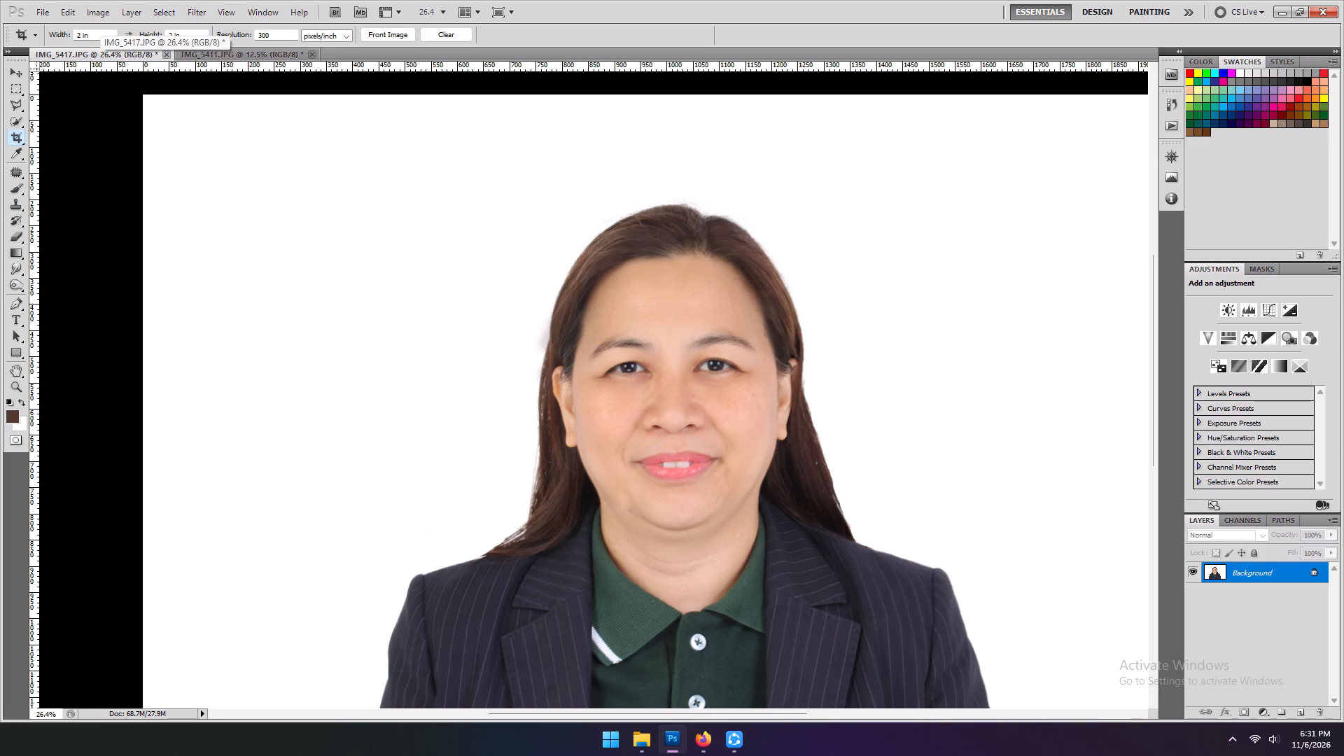
# Crop the portrait to a square around the head and shoulders, with the face centred and a little white space above the hair.
pyautogui.moveTo(441, 155); pyautogui.dragTo(996, 644)
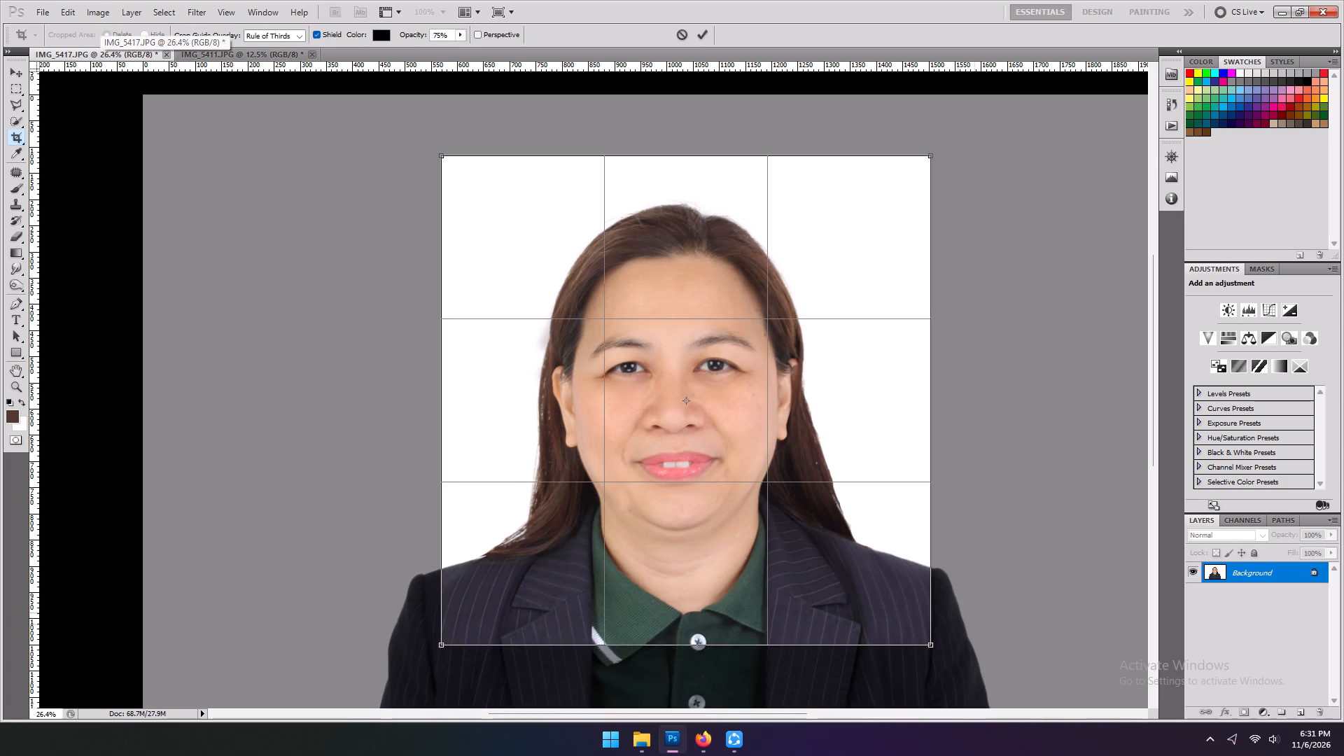
pyautogui.moveTo(853, 454); pyautogui.dragTo(850, 472)
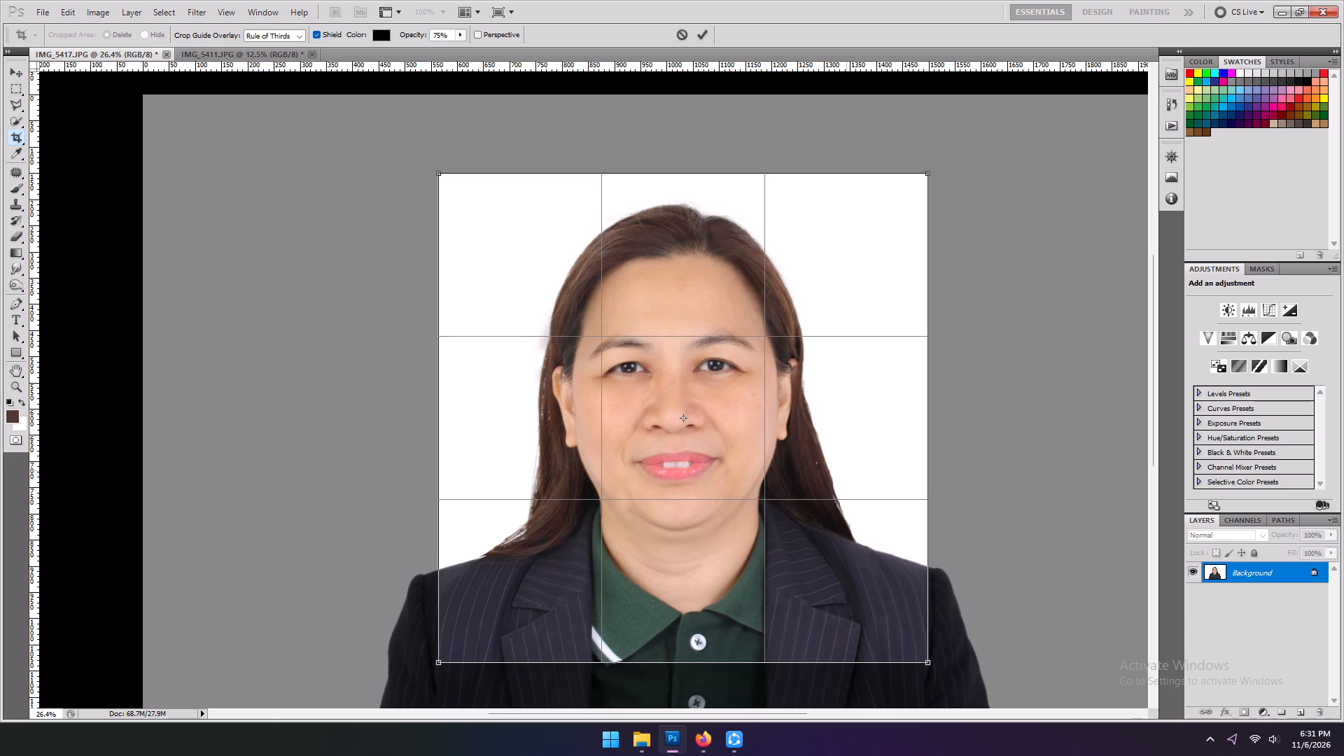
pyautogui.press('Left')
pyautogui.press('Left')
pyautogui.press('Left')
pyautogui.press('Left')
pyautogui.press('Left')
pyautogui.press('Left')
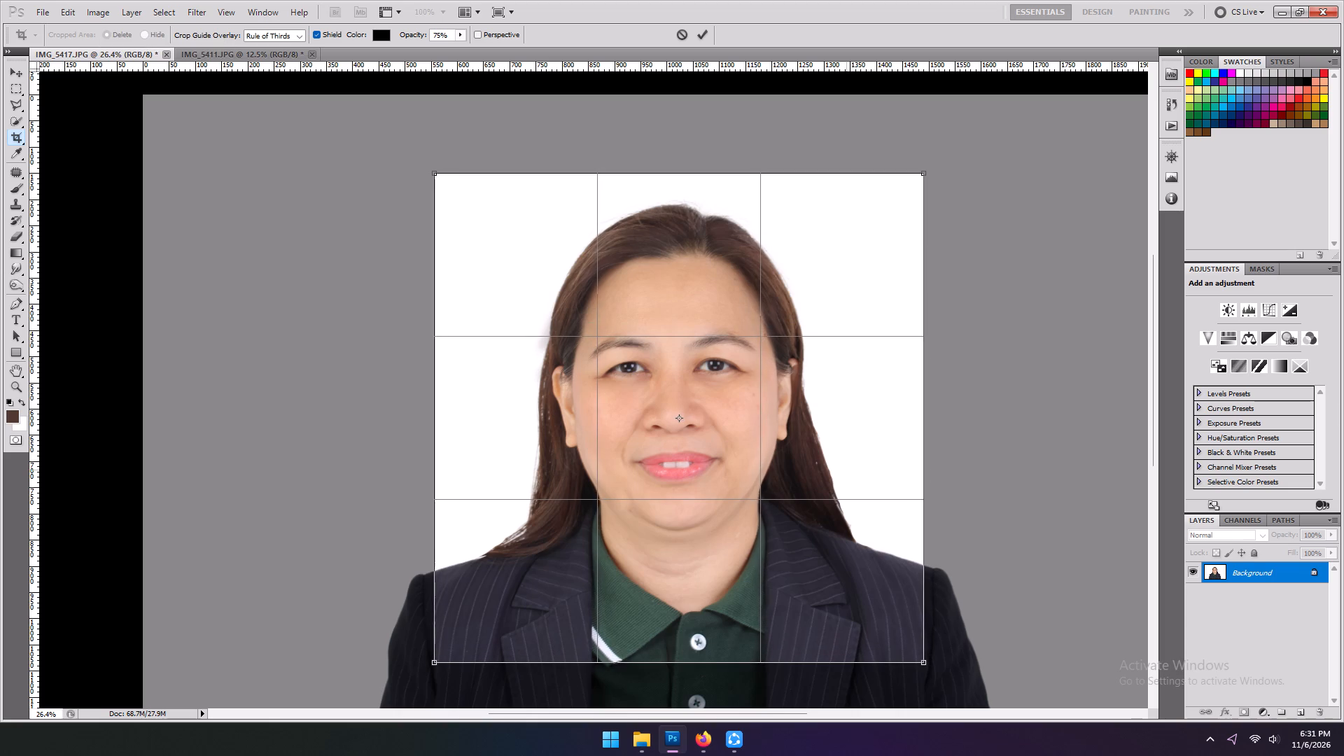
pyautogui.press('Left')
pyautogui.press('Left')
pyautogui.press('Left')
pyautogui.press('Down')
pyautogui.press('Down')
pyautogui.press('Down')
pyautogui.press('Down')
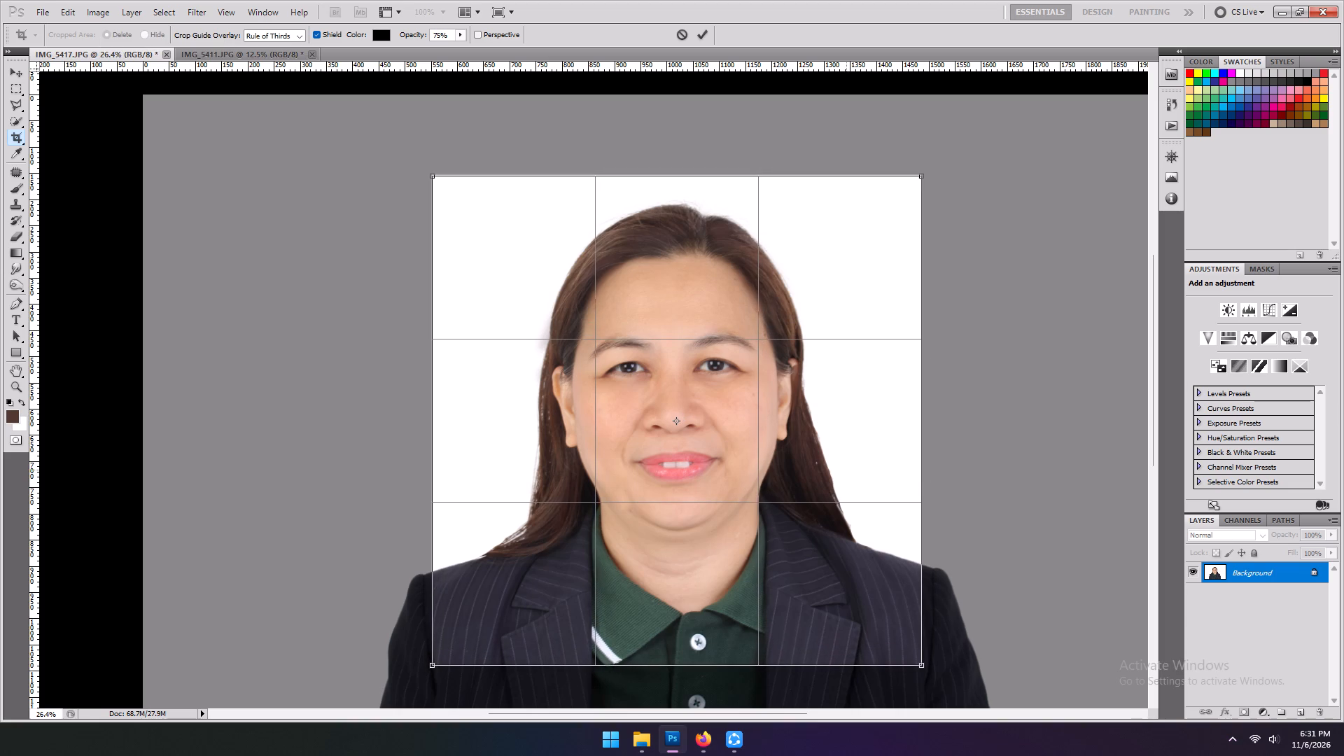
pyautogui.press('Right')
pyautogui.press('Return')
# Free-transform the entire cropped photo to about 103% scale with a -0.5° rotation and a 1 px horizontal nudge, and deselect it.
pyautogui.keyDown('alt'); pyautogui.scroll(14, 752, 496); pyautogui.keyUp('alt')
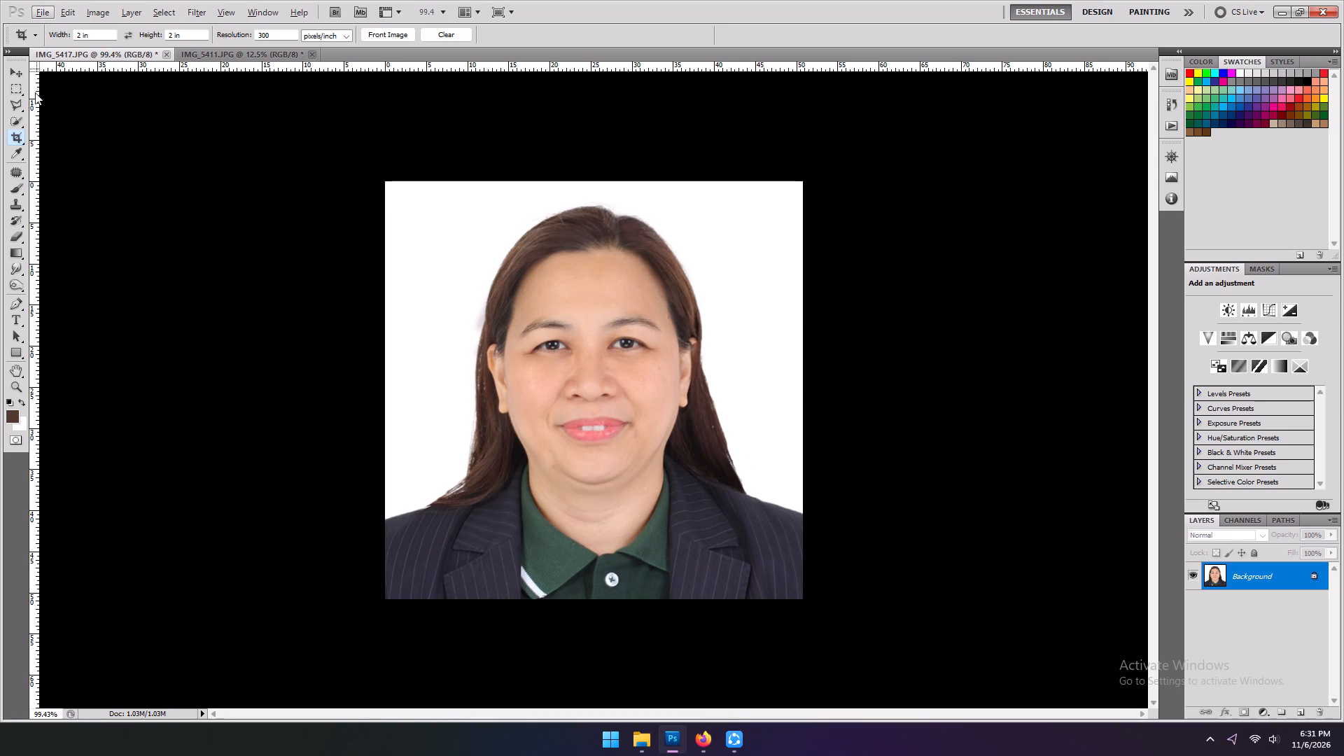
pyautogui.click(17, 87)
pyautogui.moveTo(362, 146); pyautogui.dragTo(1281, 755)
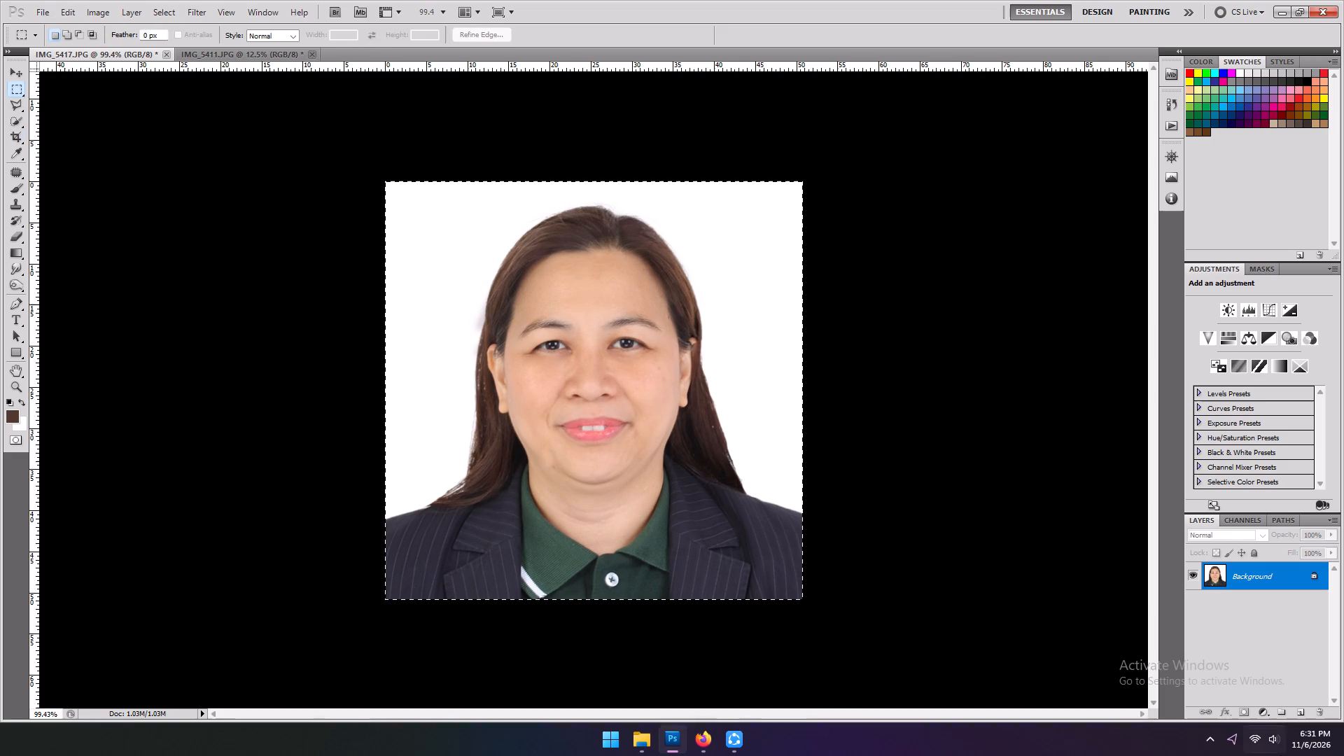
pyautogui.press('m')
pyautogui.hotkey('ctrl', 't')
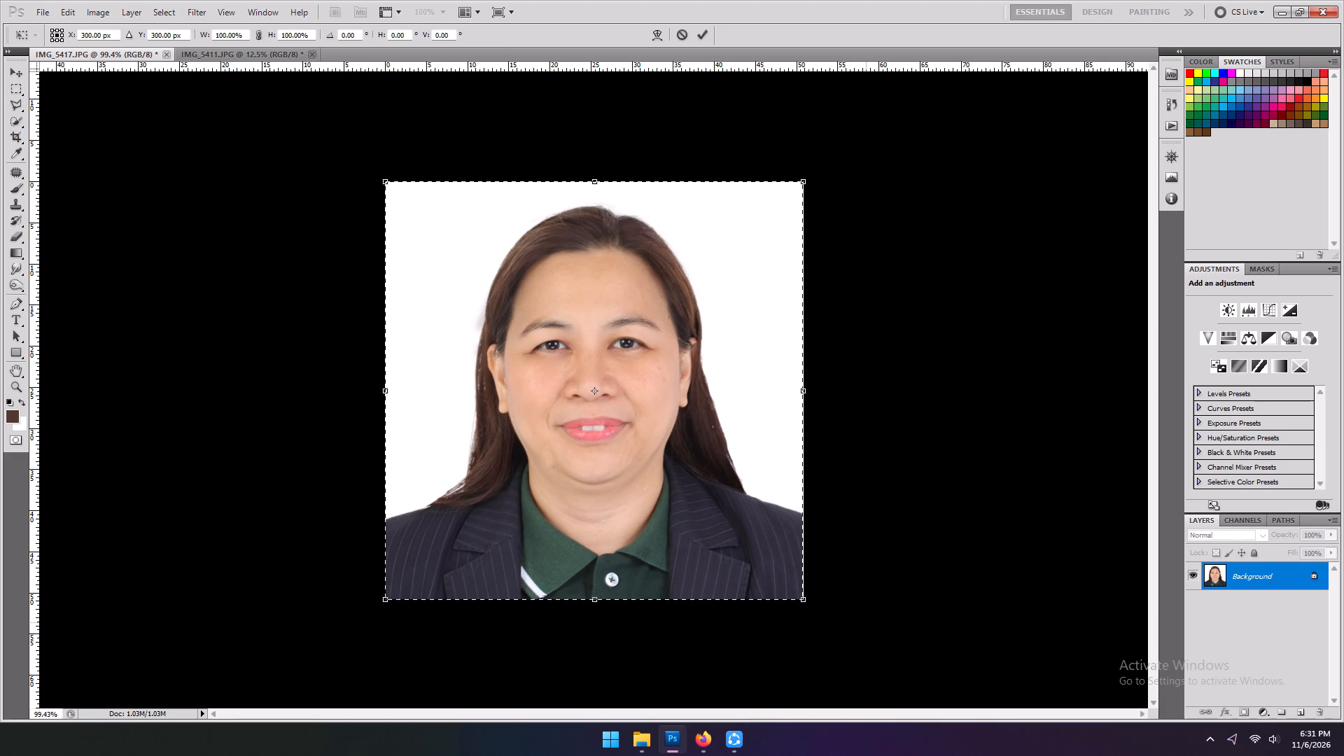
pyautogui.click(864, 618)
pyautogui.keyDown('alt'); pyautogui.keyDown('shift'); pyautogui.click(802, 605); pyautogui.keyUp('shift'); pyautogui.keyUp('alt')
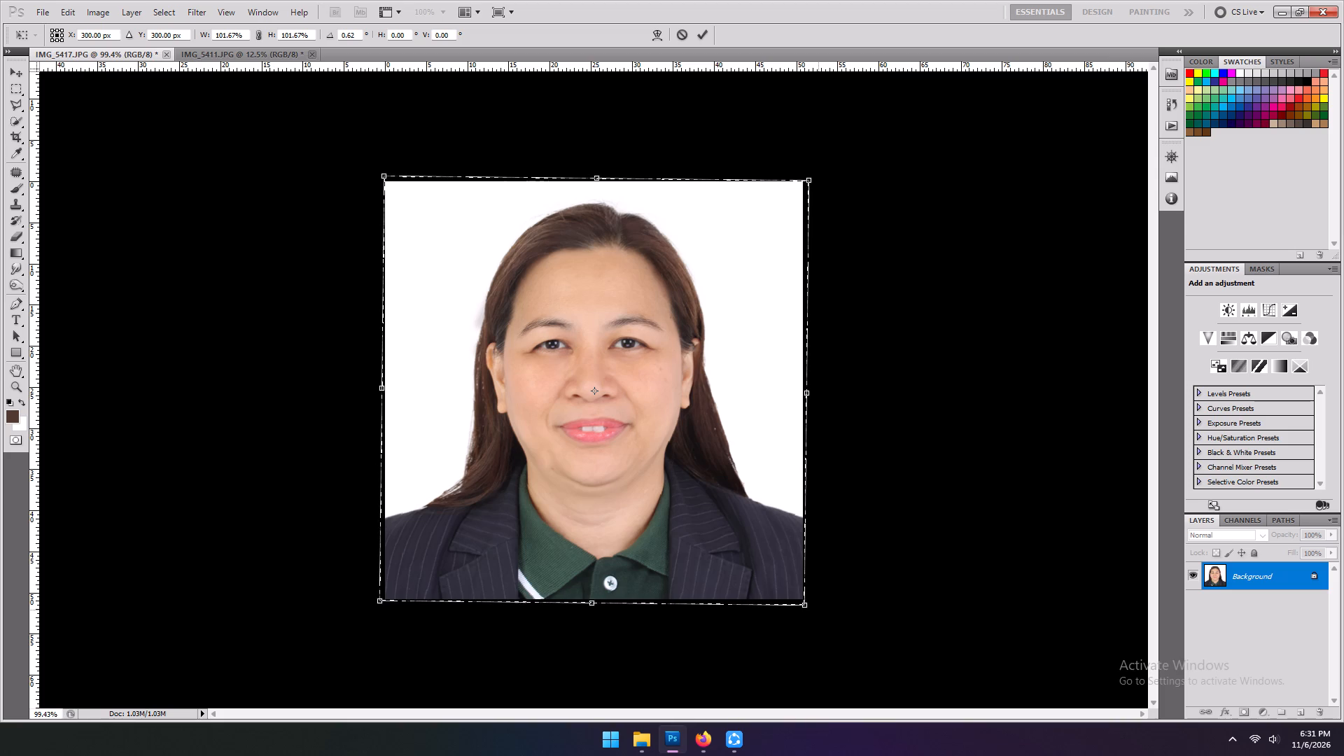
pyautogui.press('Down')
pyautogui.press('Right')
pyautogui.press('Up')
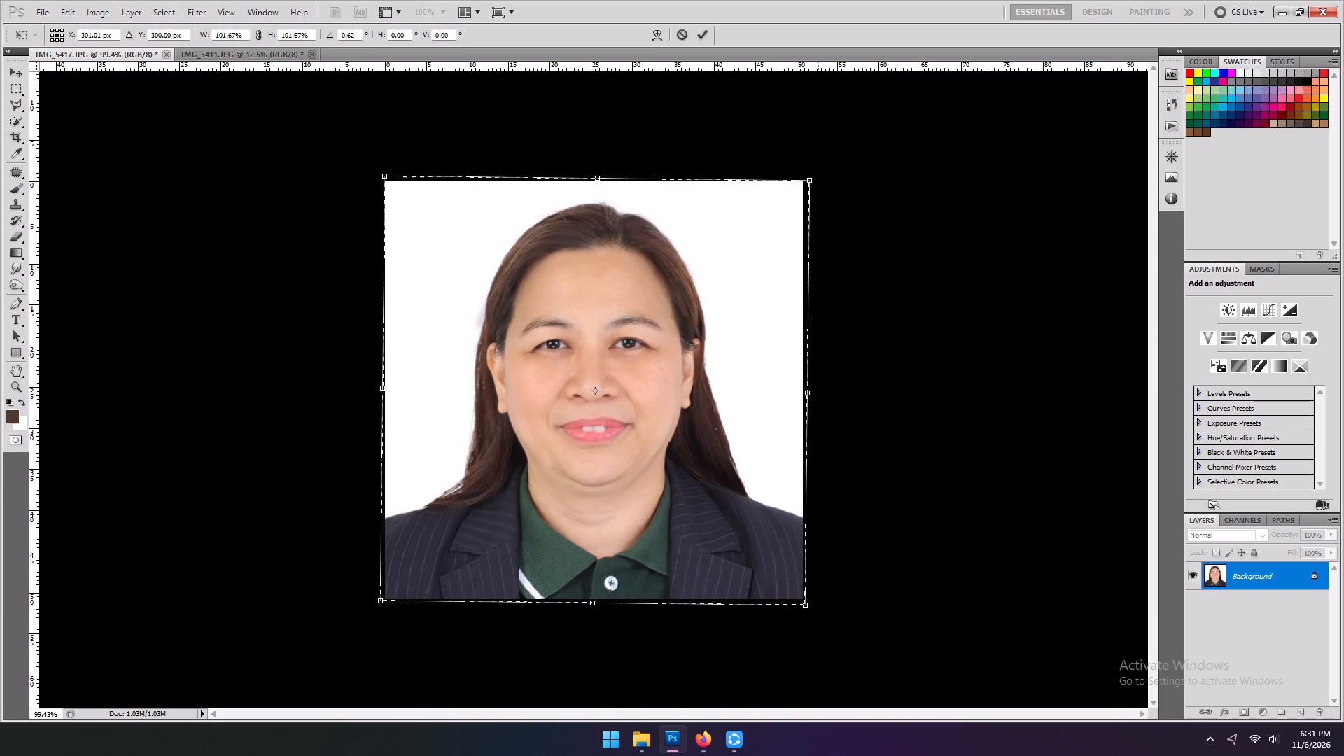
pyautogui.moveTo(846, 621); pyautogui.dragTo(855, 618)
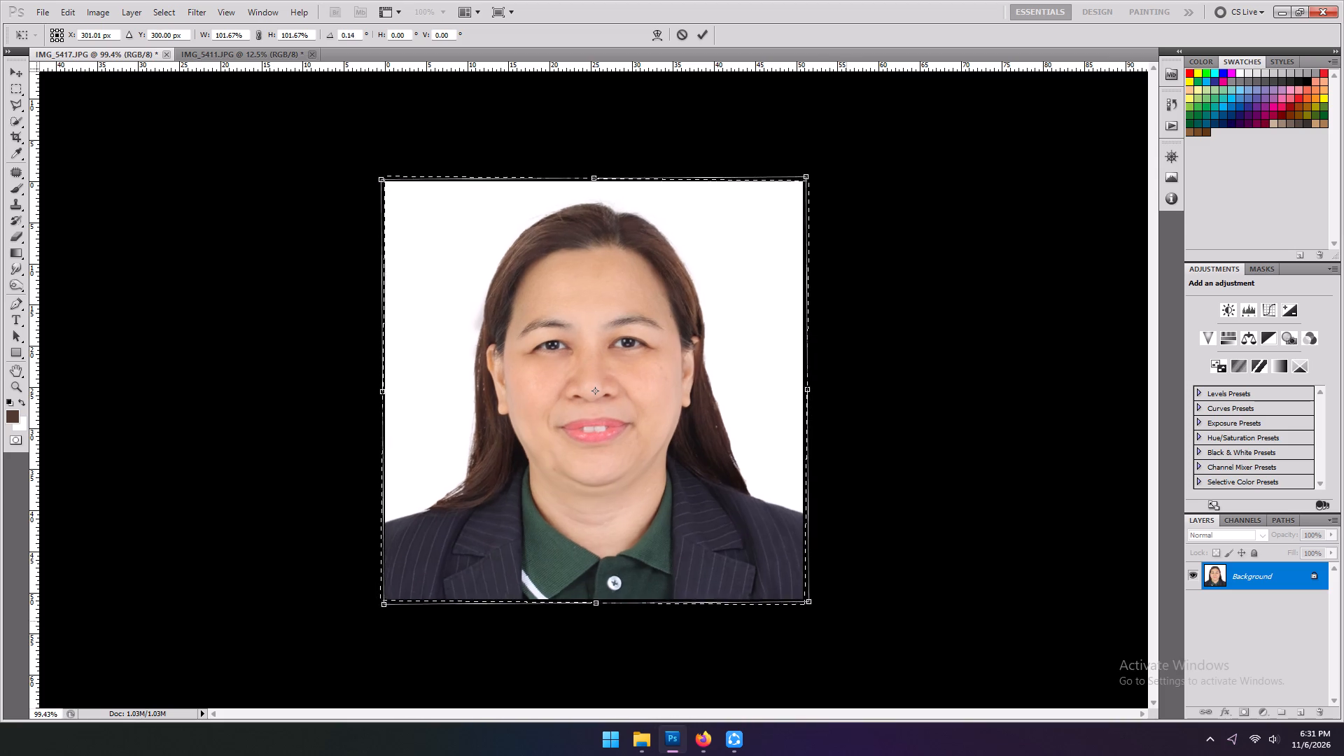
pyautogui.moveTo(855, 618); pyautogui.dragTo(854, 619)
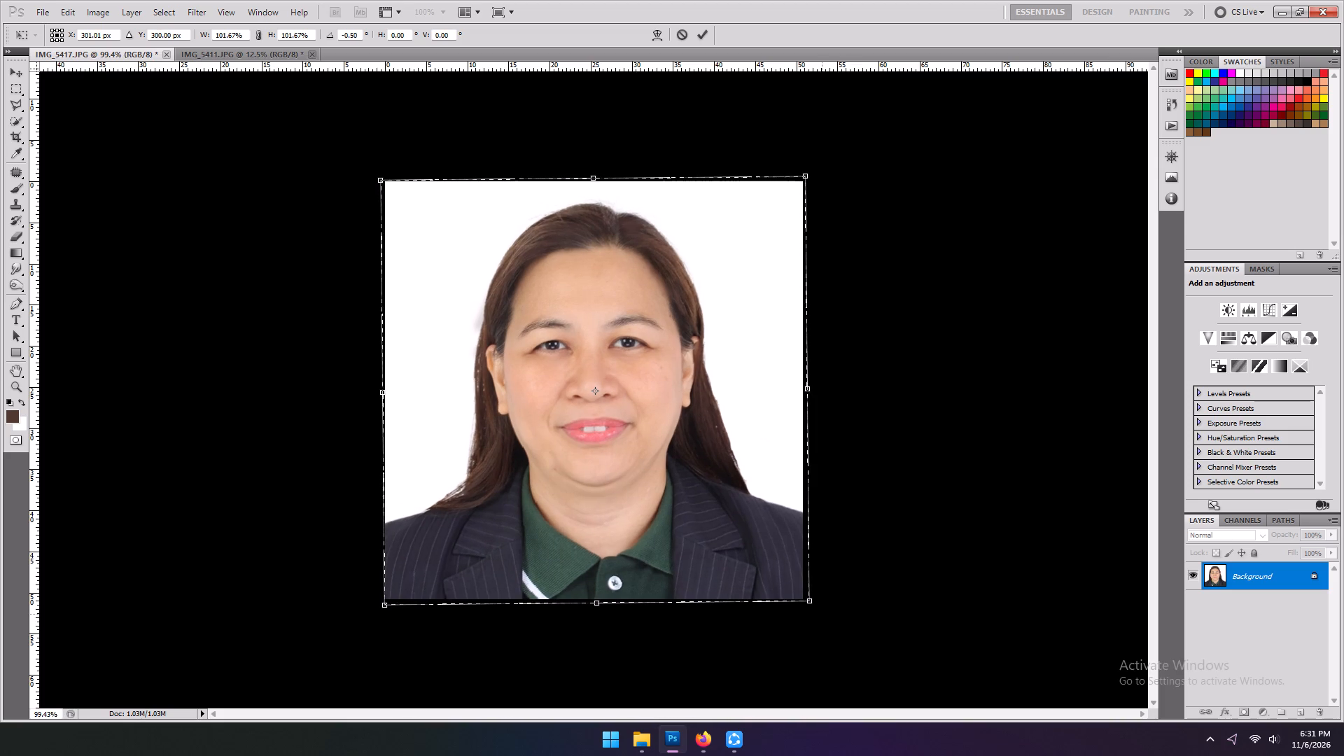
pyautogui.keyDown('alt'); pyautogui.keyDown('shift'); pyautogui.click(813, 604); pyautogui.keyUp('shift'); pyautogui.keyUp('alt')
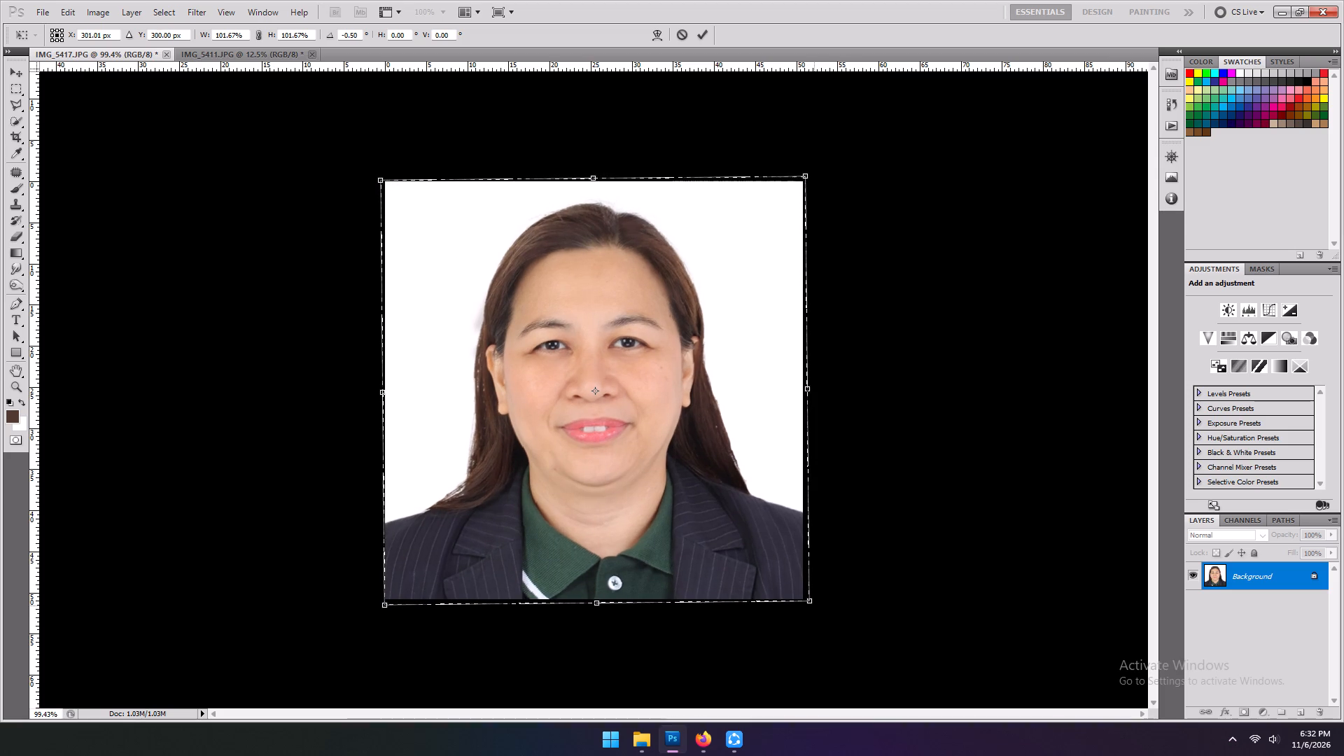
pyautogui.press('Left')
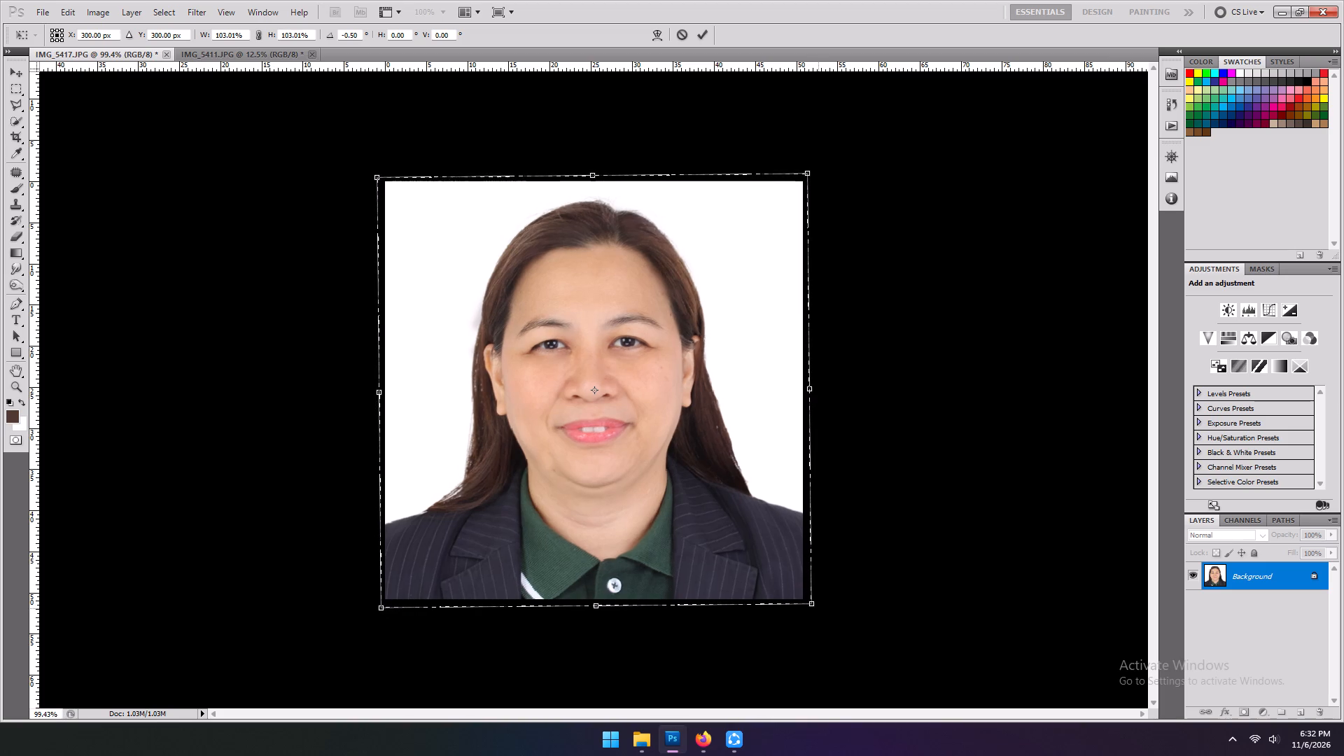
pyautogui.press('Right')
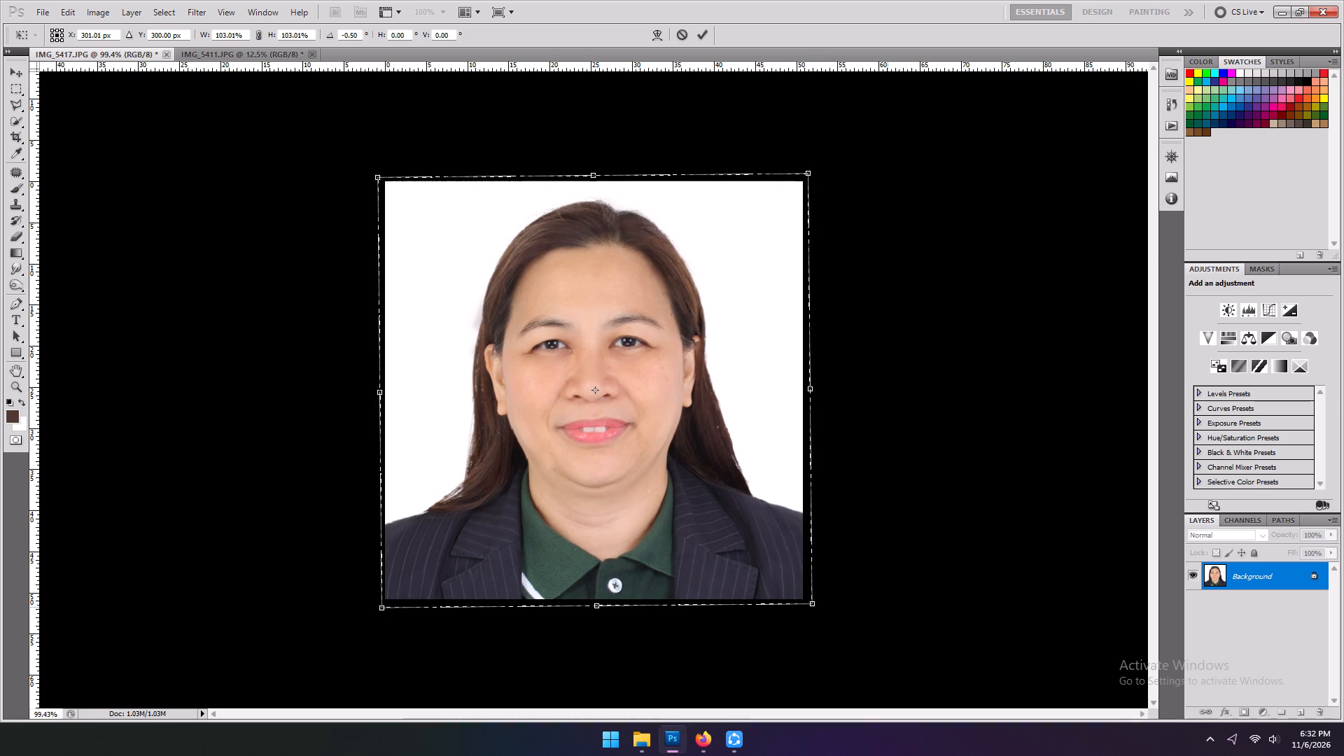
pyautogui.press('Return')
pyautogui.click(889, 584)
# Save the cropped portrait as a JPEG copy named IMG_5417 copy in the 11-06-26 folder.
pyautogui.keyDown('alt'); pyautogui.scroll(-6, 887, 582); pyautogui.keyUp('alt')
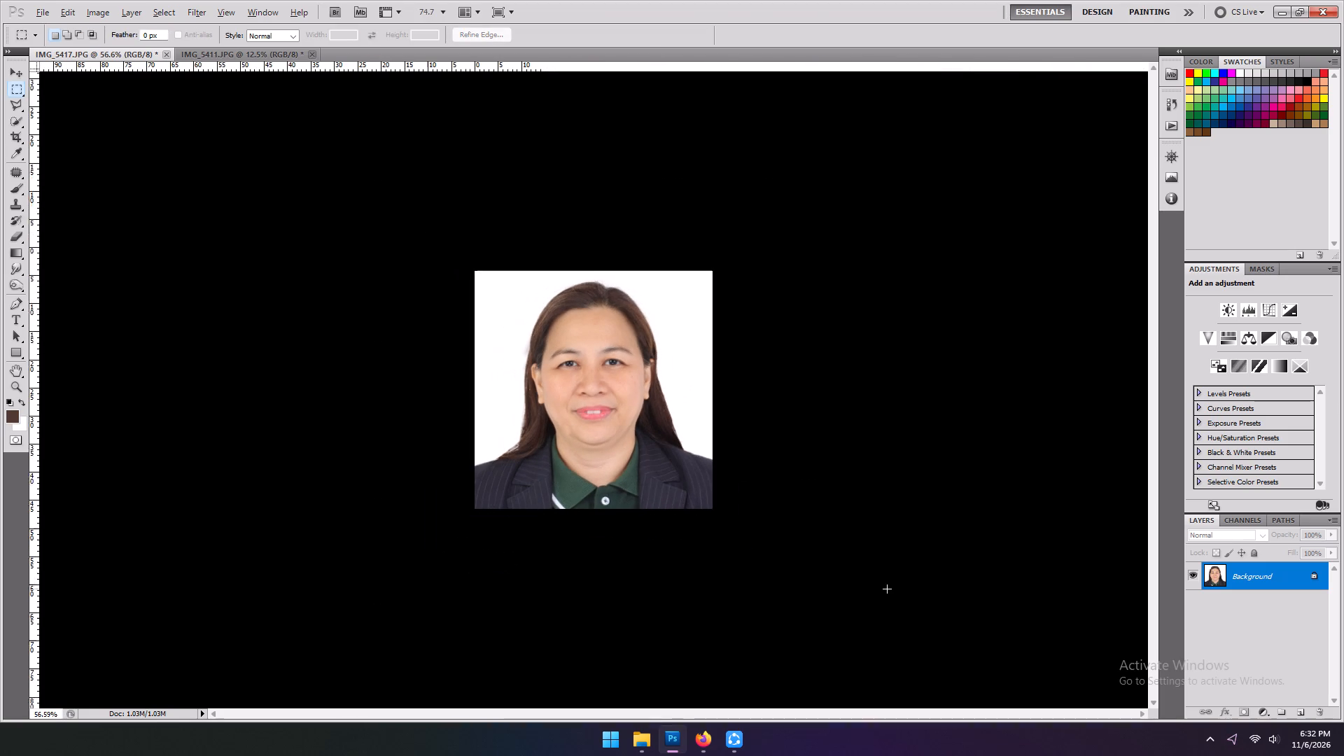
pyautogui.keyDown('alt'); pyautogui.scroll(-1, 887, 589); pyautogui.keyUp('alt')
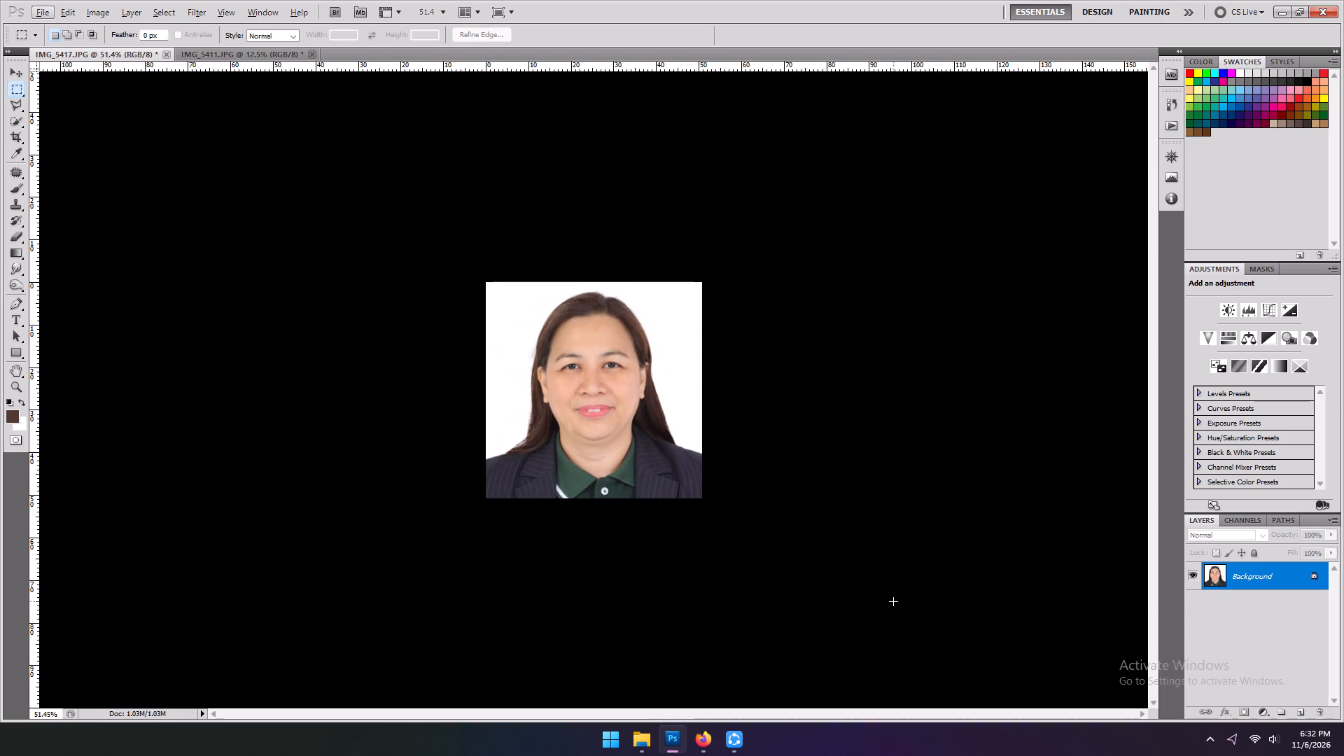
pyautogui.hotkey('ctrl', 'shift', 's')
pyautogui.click(789, 378)
pyautogui.hotkey('ctrl', 'shift', 's')
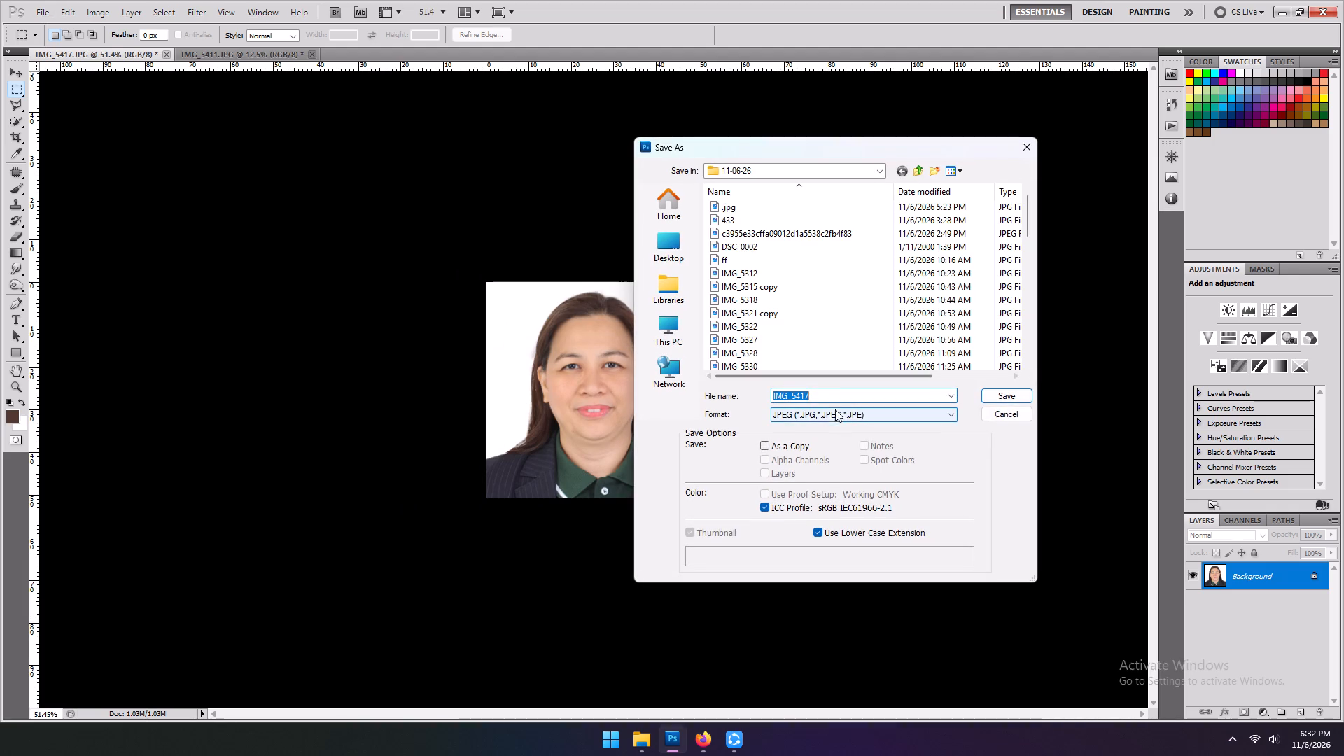
pyautogui.click(768, 444)
pyautogui.press('Return')
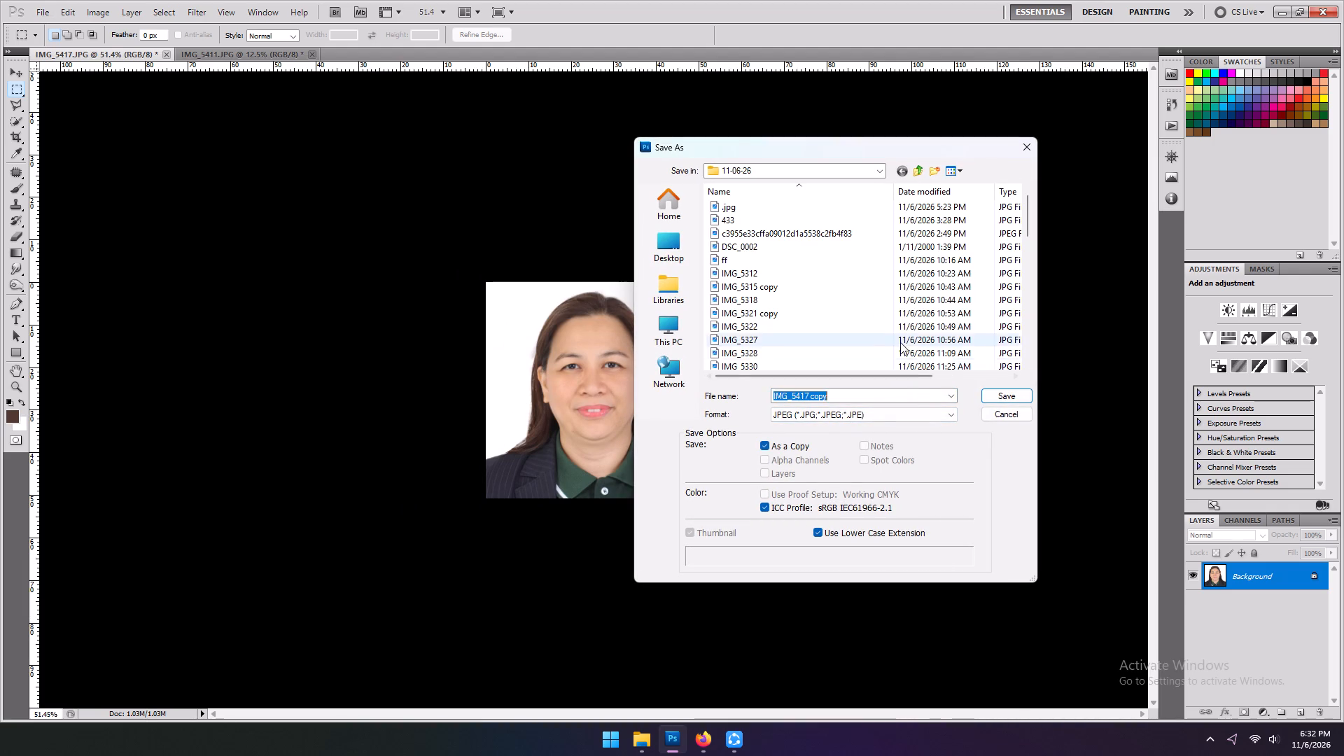
pyautogui.press('Return')
pyautogui.press('Return')
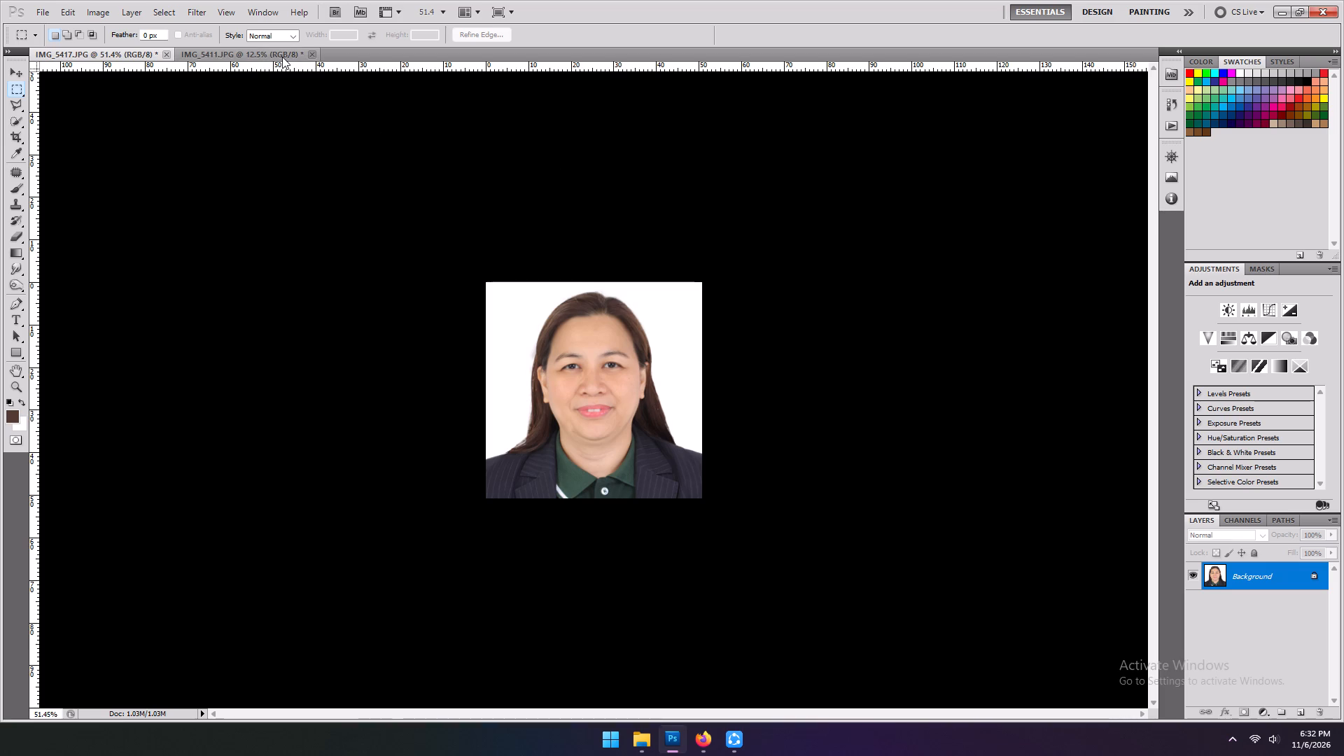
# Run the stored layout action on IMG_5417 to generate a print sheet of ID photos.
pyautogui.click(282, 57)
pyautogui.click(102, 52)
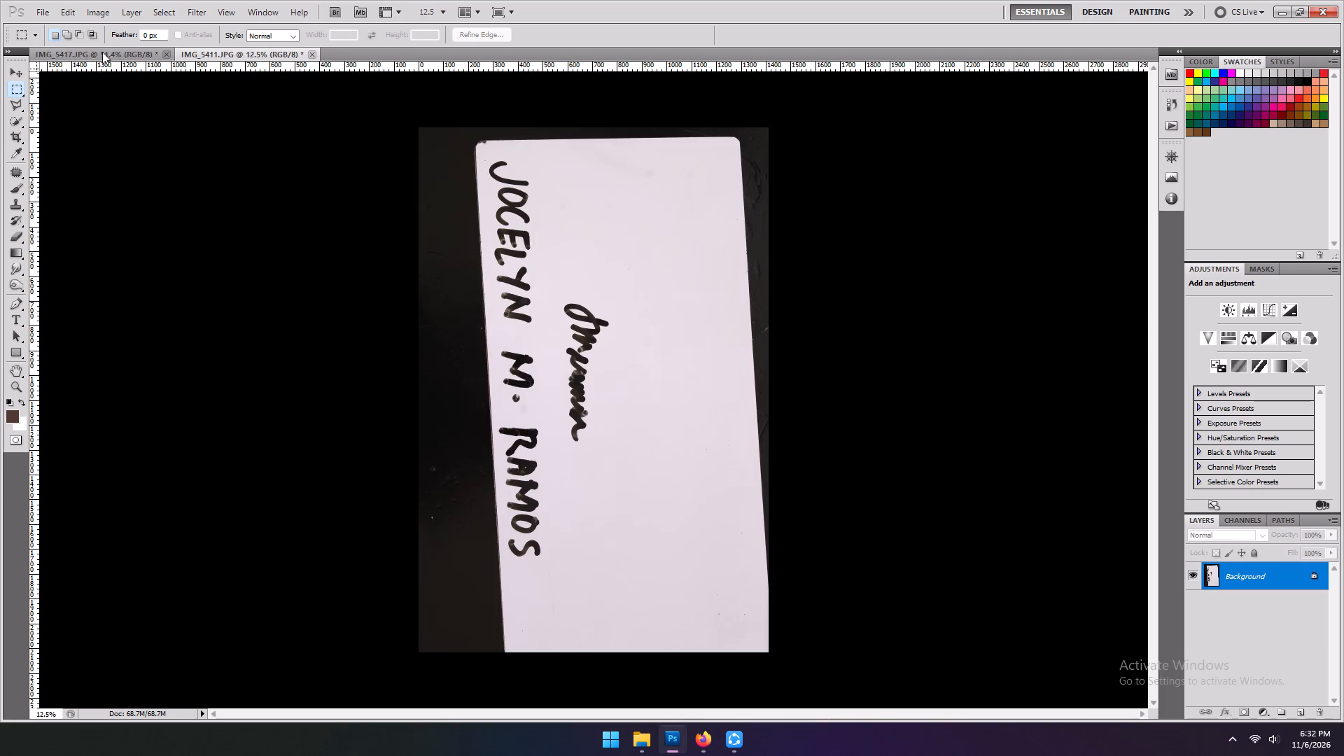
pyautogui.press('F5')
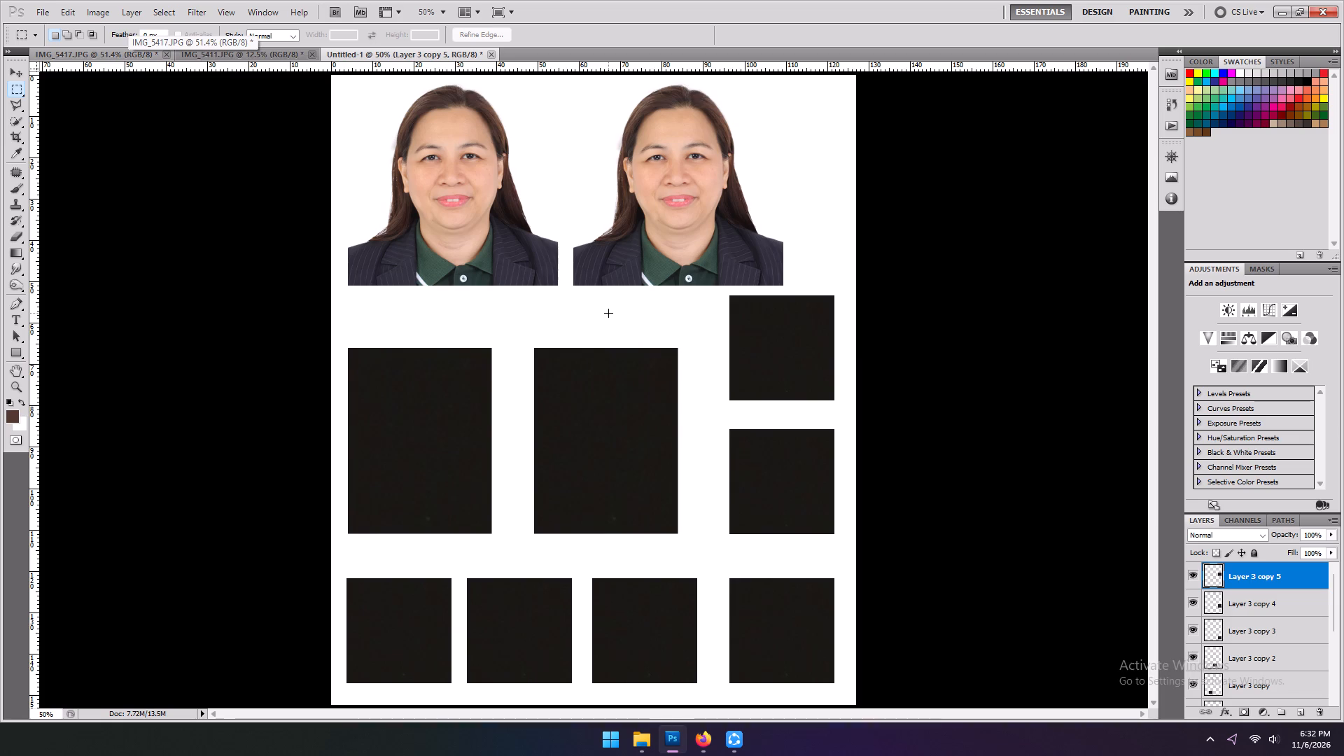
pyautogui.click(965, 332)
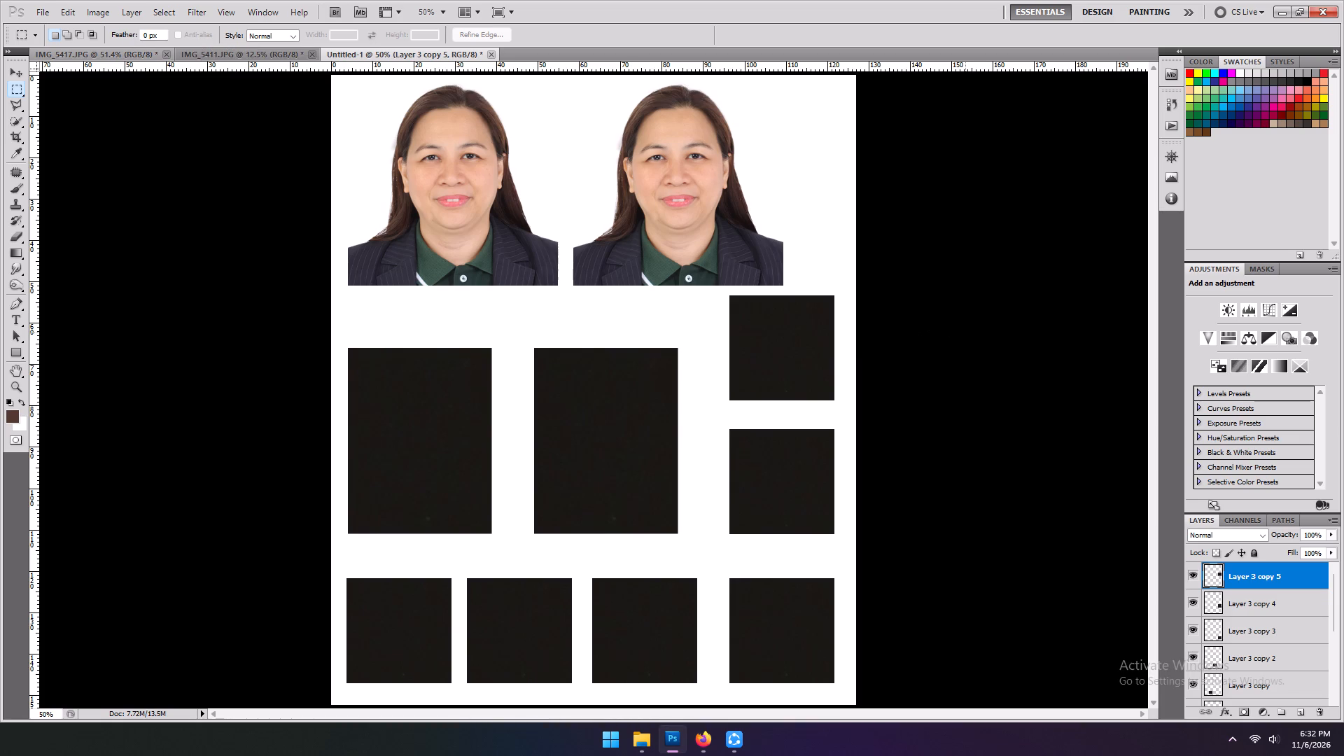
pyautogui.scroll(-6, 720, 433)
# Close the Untitled-1 print sheet and the IMG_5411 signature image without saving changes.
pyautogui.click(489, 55)
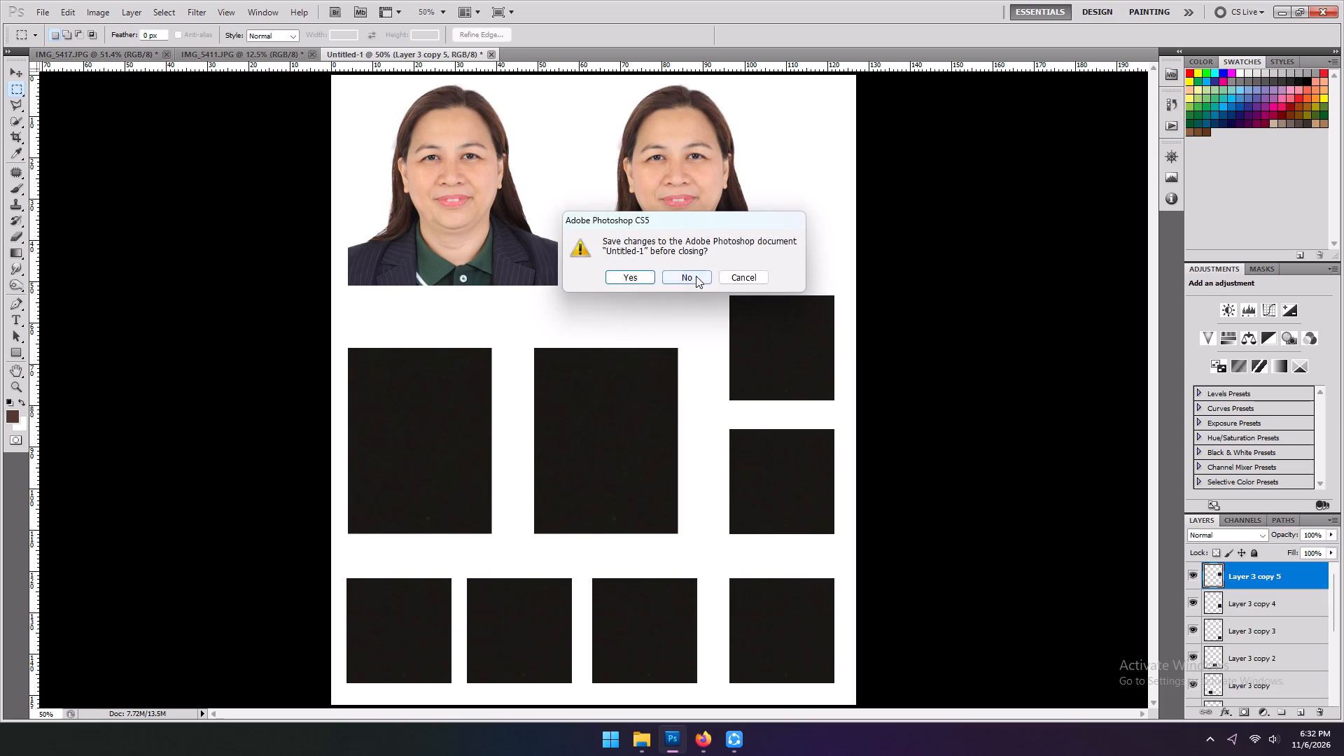
pyautogui.click(696, 276)
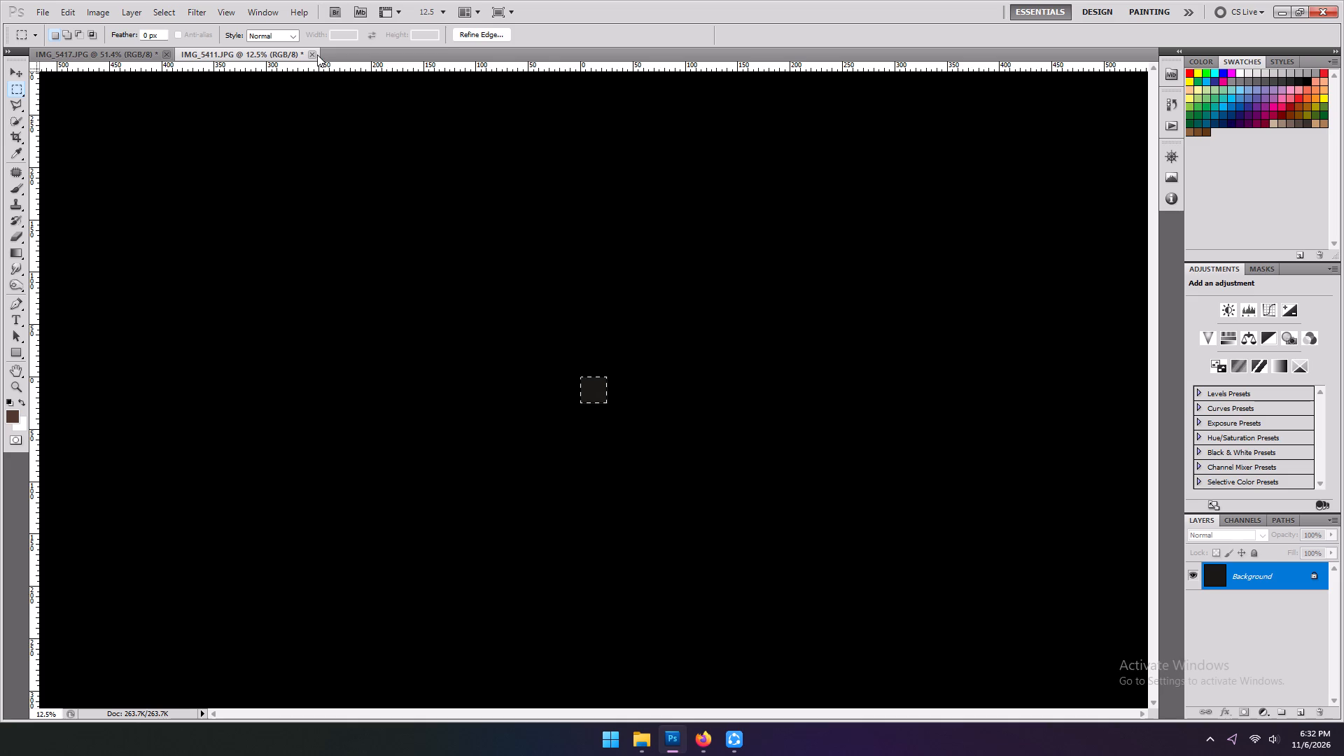
pyautogui.click(317, 55)
pyautogui.click(314, 53)
pyautogui.click(678, 270)
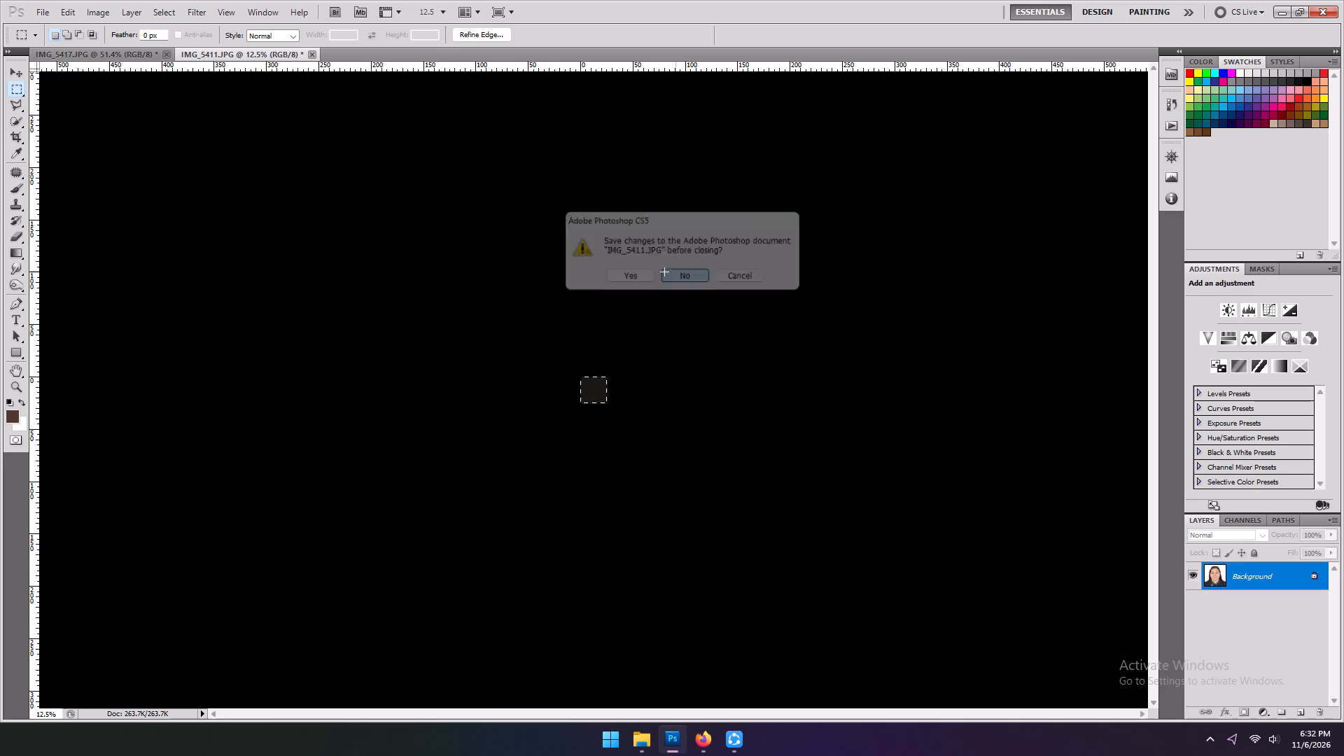
# Step back through the history of IMG_5417 to undo the previous free transform of the cropped portrait.
pyautogui.hotkey('ctrl', 'alt', 'z')
pyautogui.hotkey('ctrl', 'alt', 'z')
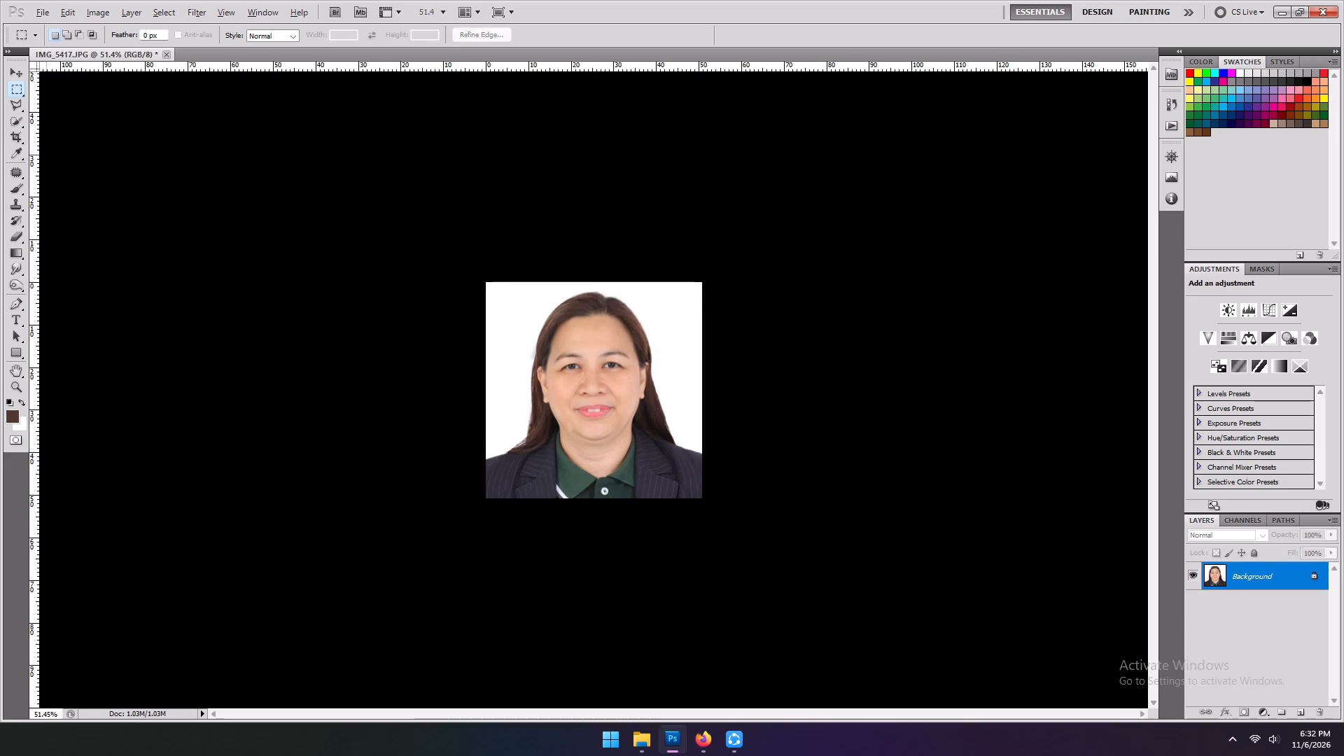
pyautogui.hotkey('ctrl', 'alt', 'z')
pyautogui.hotkey('ctrl', 'alt', 'z')
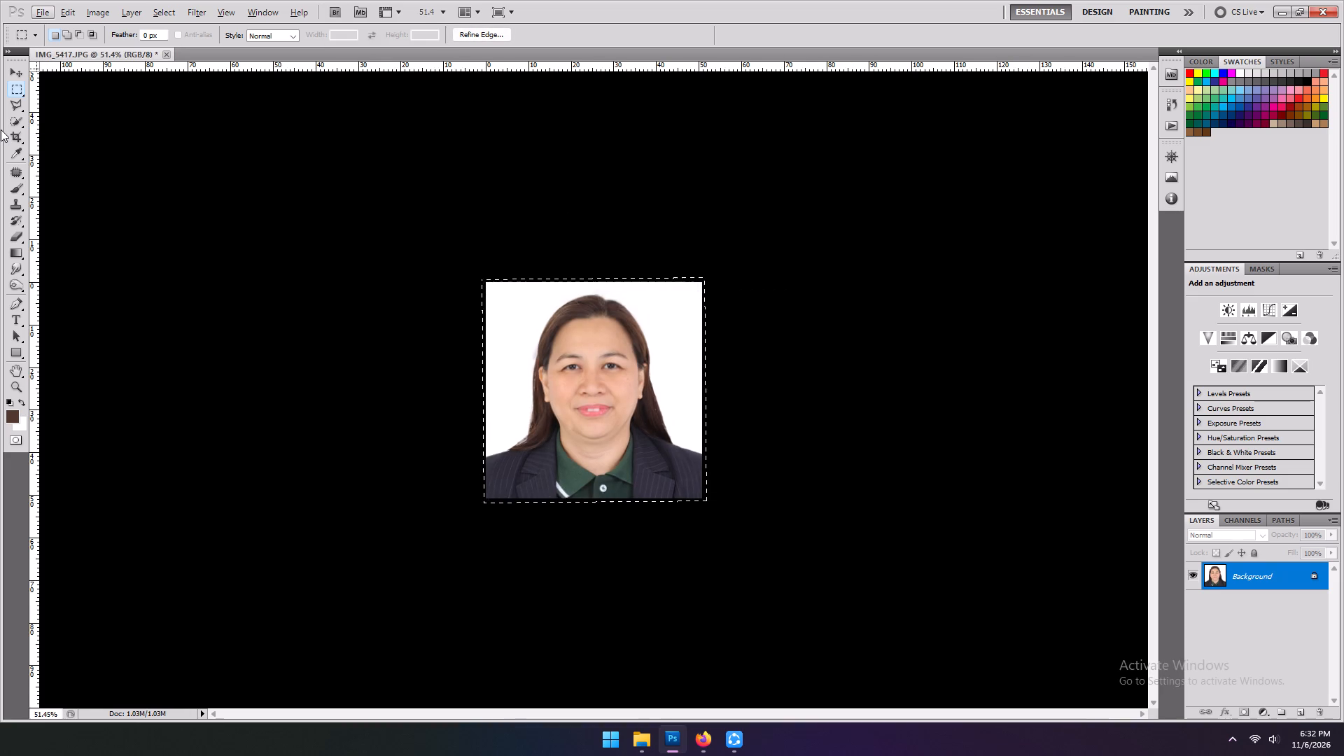
# Free-transform the entire portrait to 102.56% scale with a -1.25° rotation, nudge it about 2 px down, apply, and deselect it.
pyautogui.hotkey('ctrl', 't')
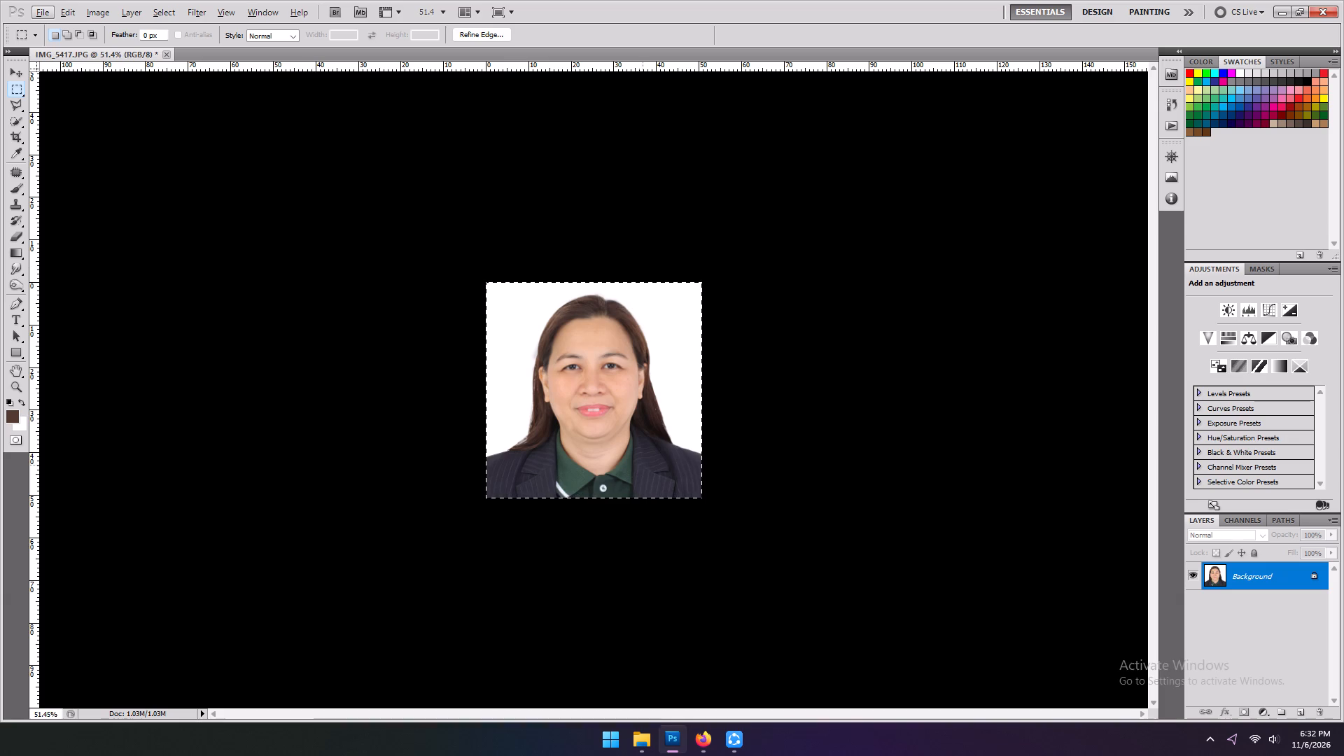
pyautogui.click(894, 450)
pyautogui.hotkey('ctrl', 't')
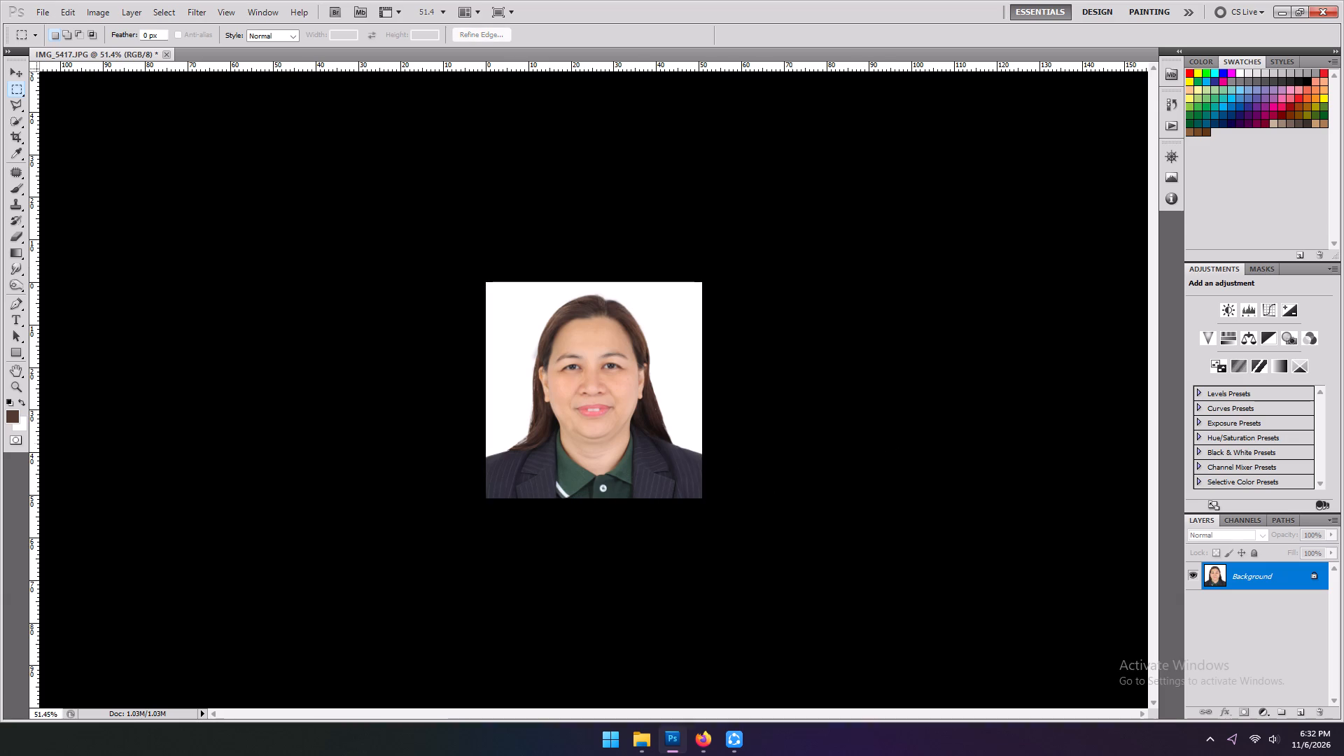
pyautogui.moveTo(190, 163); pyautogui.dragTo(1128, 739)
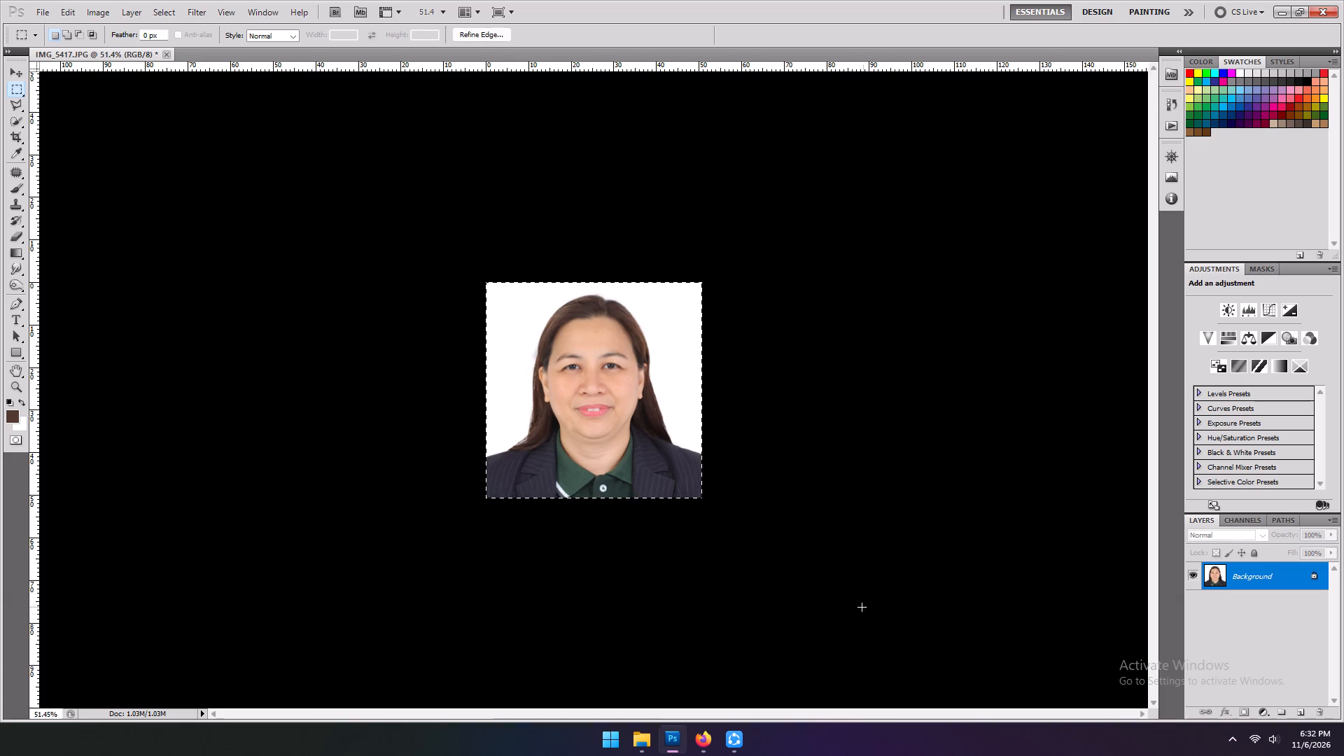
pyautogui.hotkey('ctrl', 't')
pyautogui.click(724, 519)
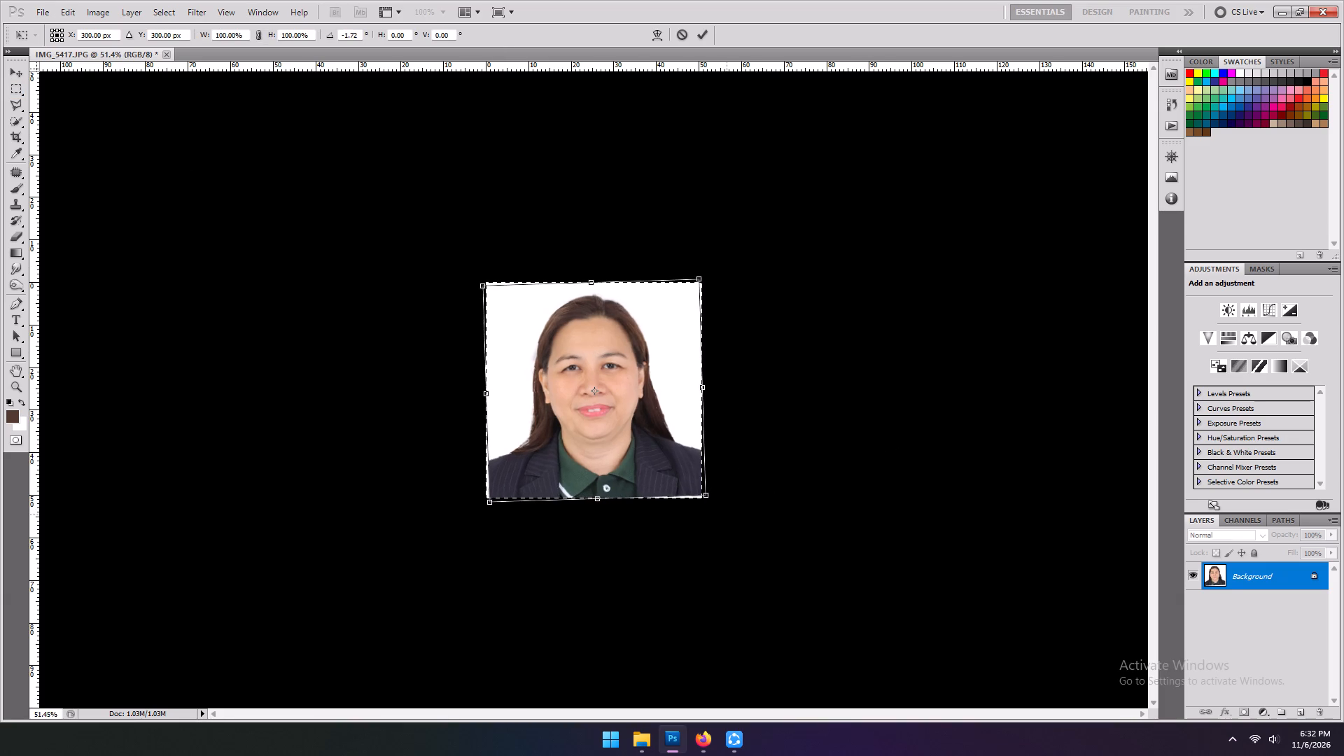
pyautogui.keyDown('alt'); pyautogui.keyDown('shift'); pyautogui.click(708, 498); pyautogui.keyUp('shift'); pyautogui.keyUp('alt')
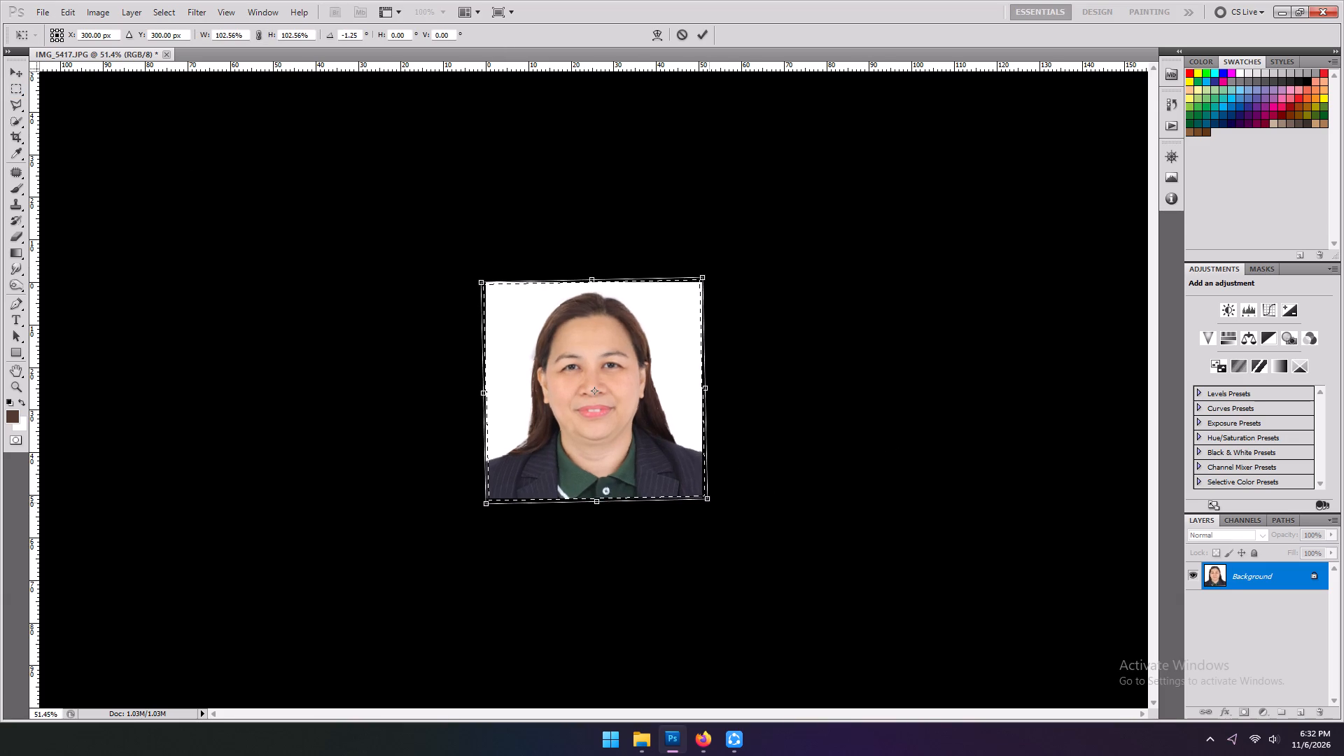
pyautogui.press('Left')
pyautogui.press('Down')
pyautogui.press('Right')
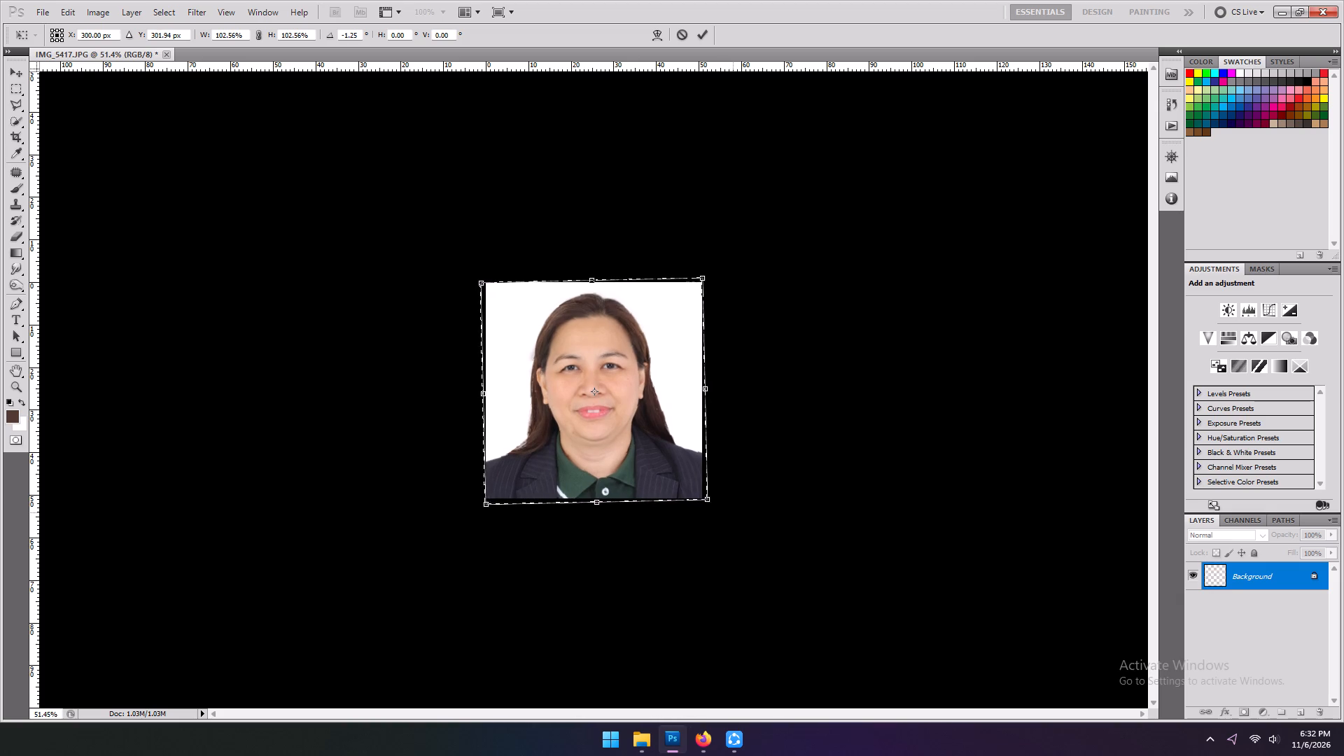
pyautogui.press('Return')
pyautogui.click(792, 459)
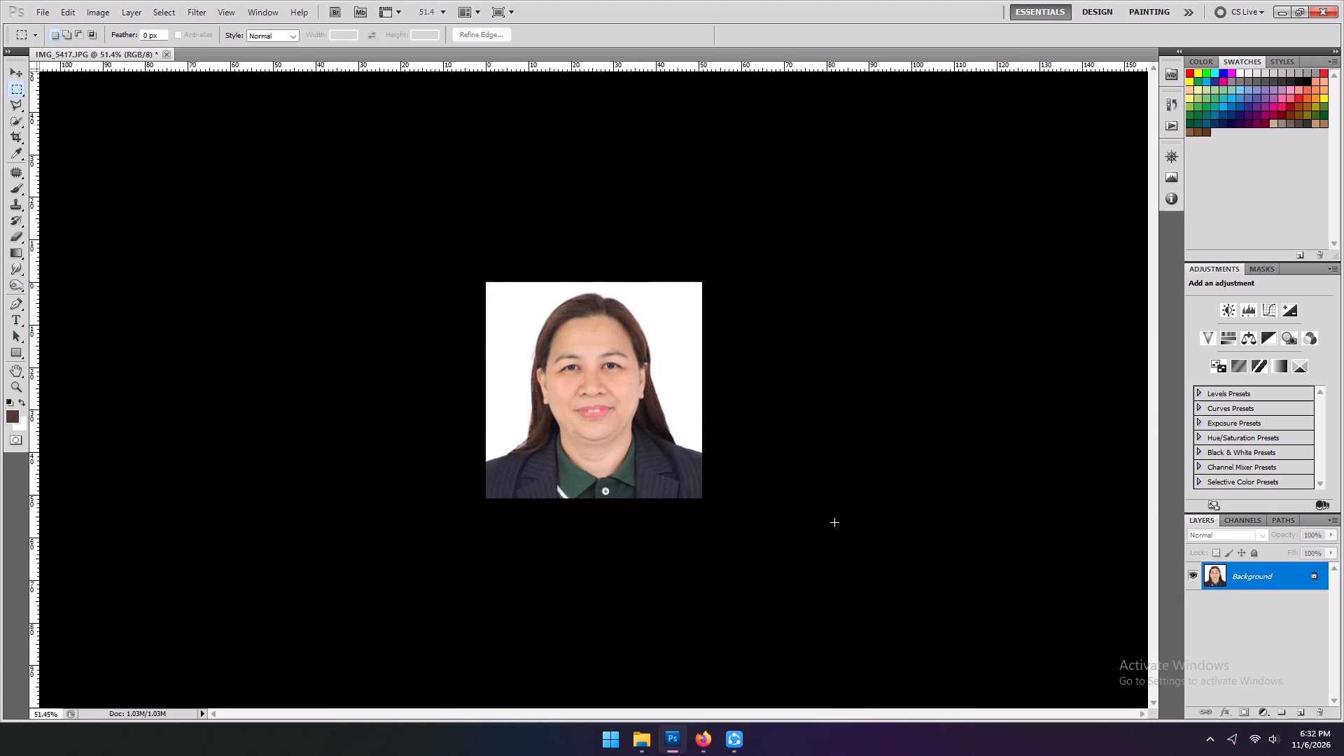
# Quick-select the background on both sides of the head and shoulders, fill it with the white background colour, and deselect.
pyautogui.keyDown('alt'); pyautogui.scroll(6, 830, 522); pyautogui.keyUp('alt')
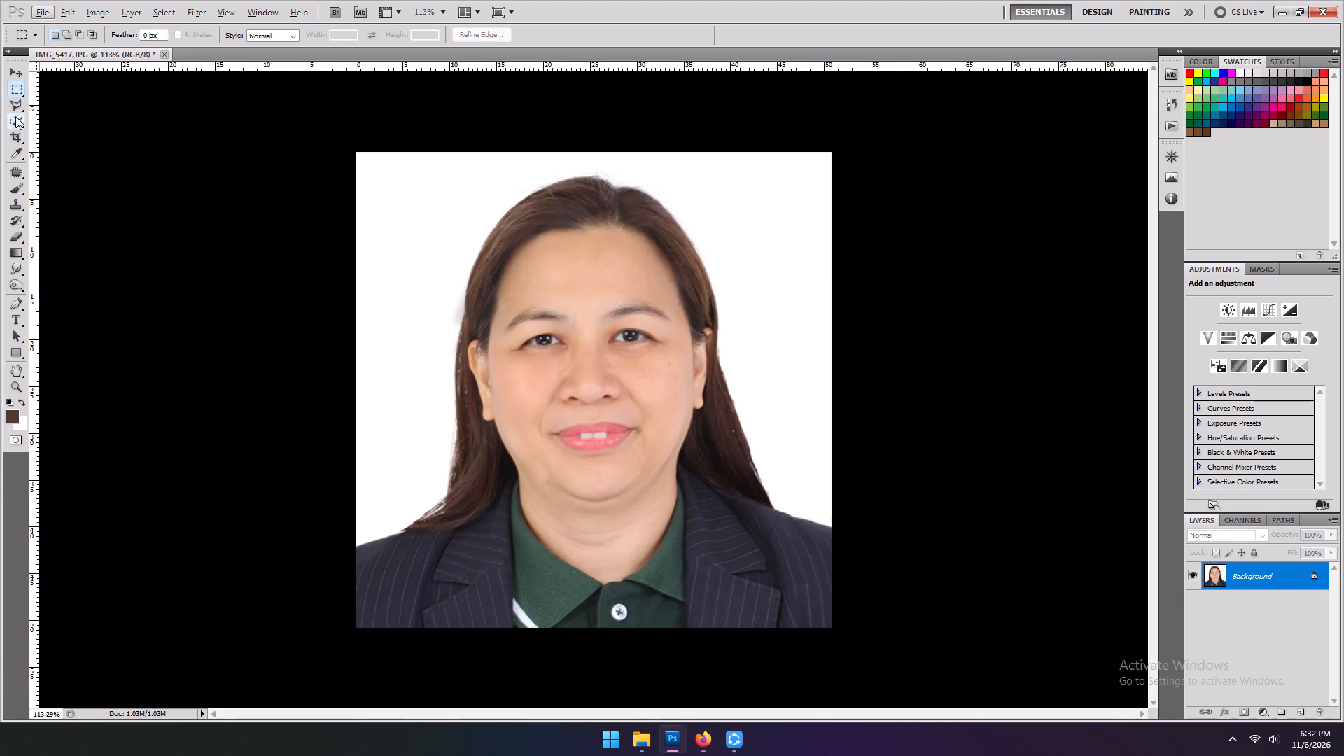
pyautogui.click(15, 116)
pyautogui.click(91, 216)
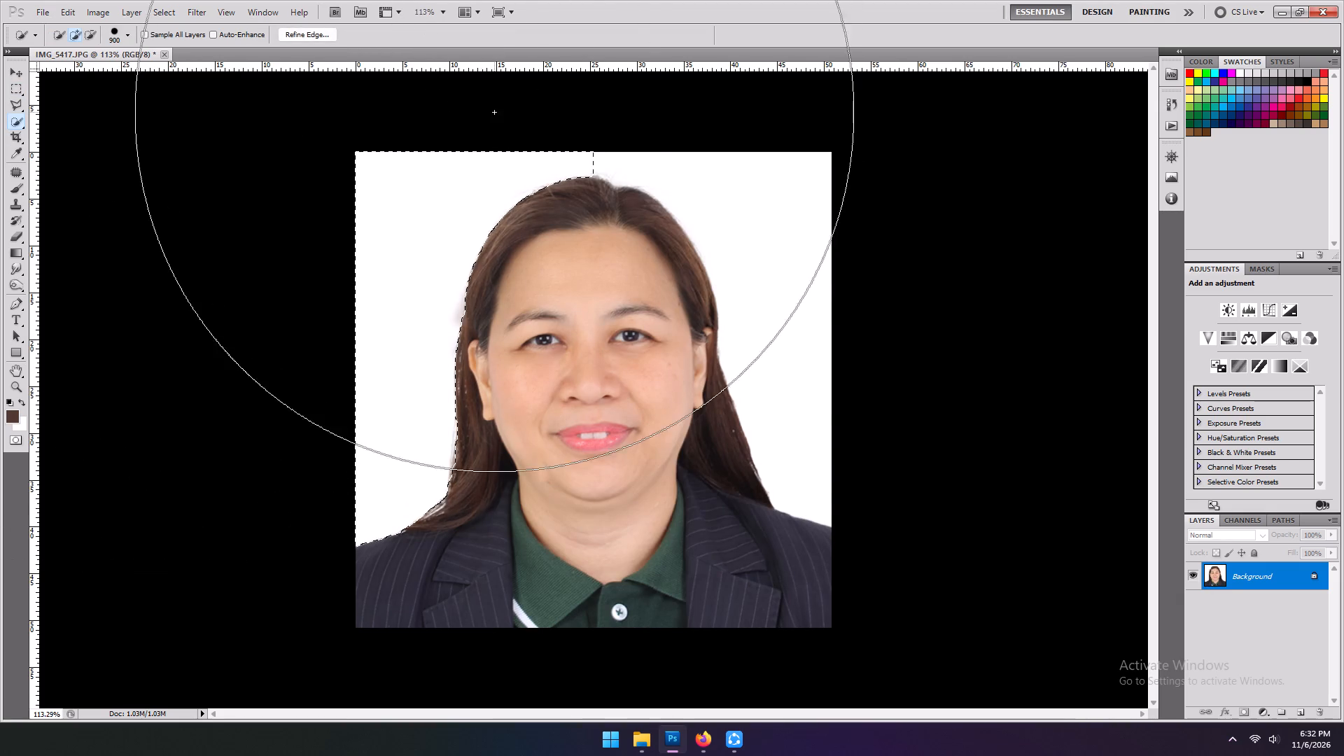
pyautogui.click(1100, 231)
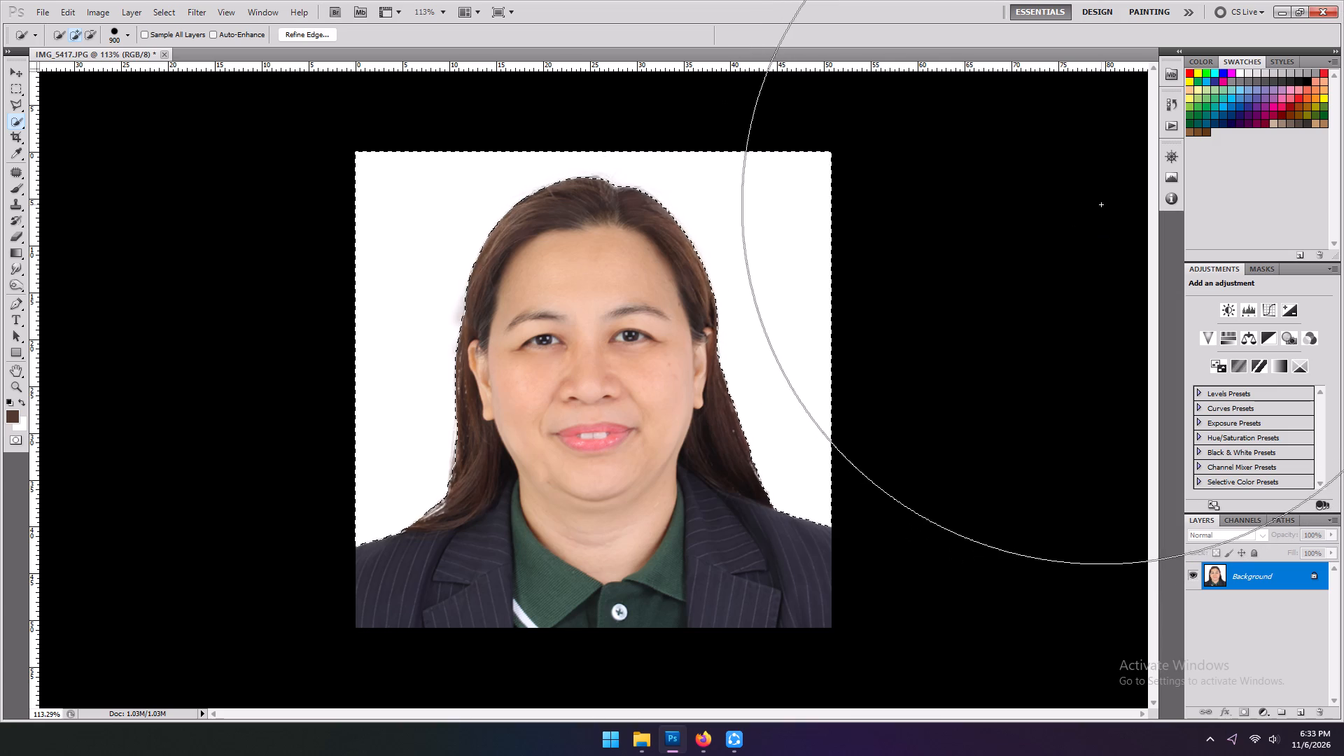
pyautogui.hotkey('ctrl', 'BackSpace')
pyautogui.press('Return')
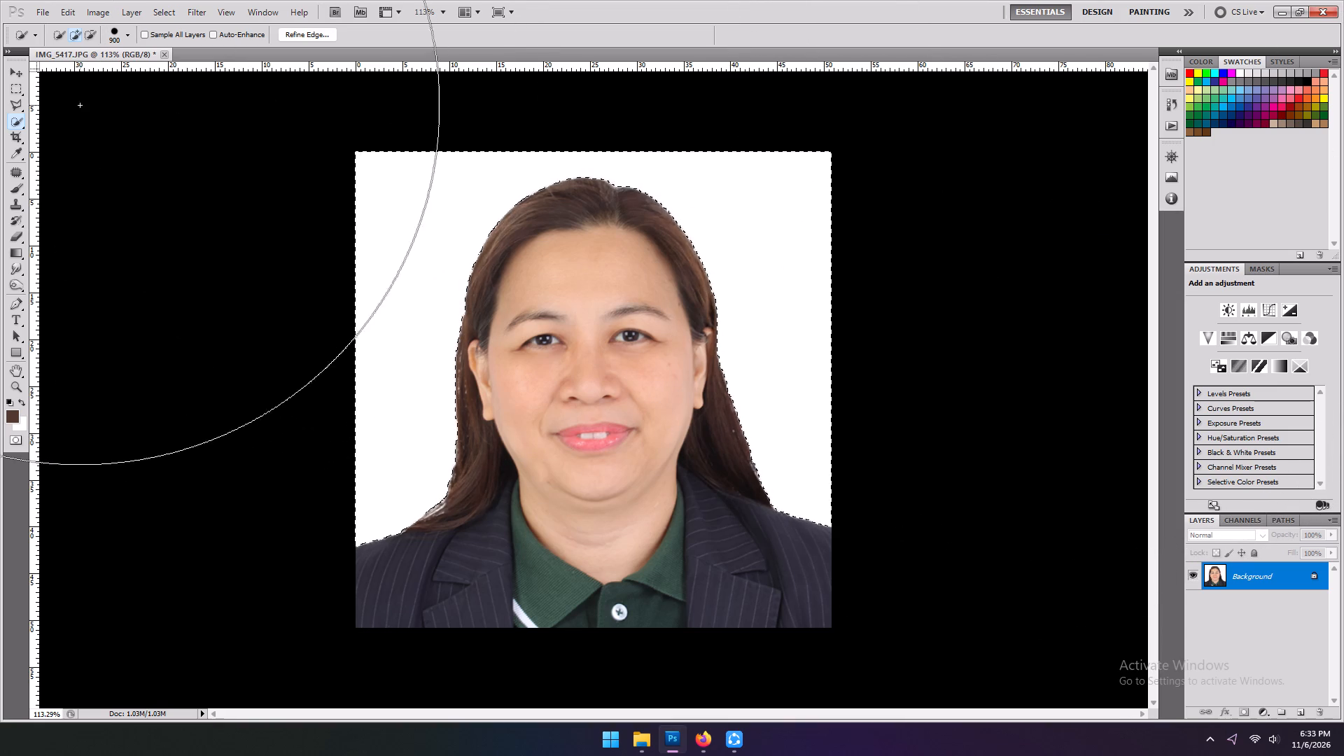
pyautogui.click(13, 173)
pyautogui.moveTo(184, 211); pyautogui.dragTo(178, 211)
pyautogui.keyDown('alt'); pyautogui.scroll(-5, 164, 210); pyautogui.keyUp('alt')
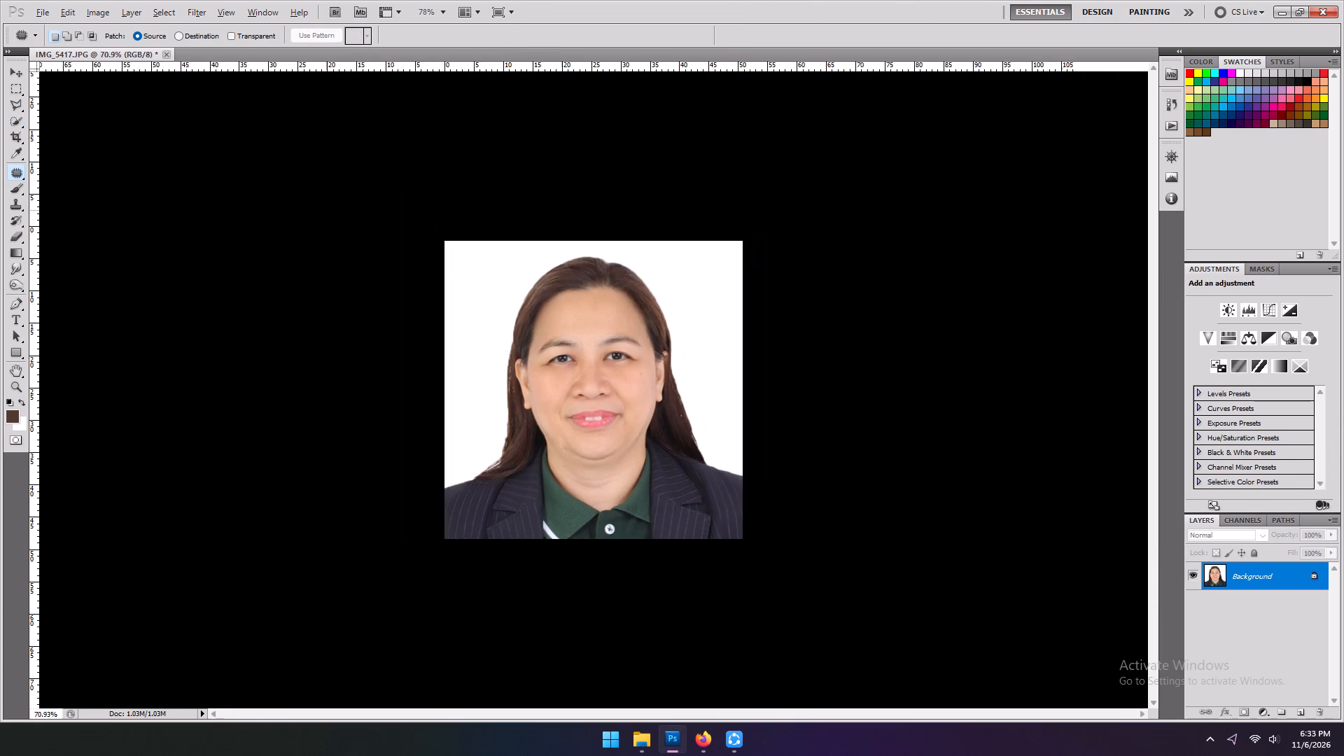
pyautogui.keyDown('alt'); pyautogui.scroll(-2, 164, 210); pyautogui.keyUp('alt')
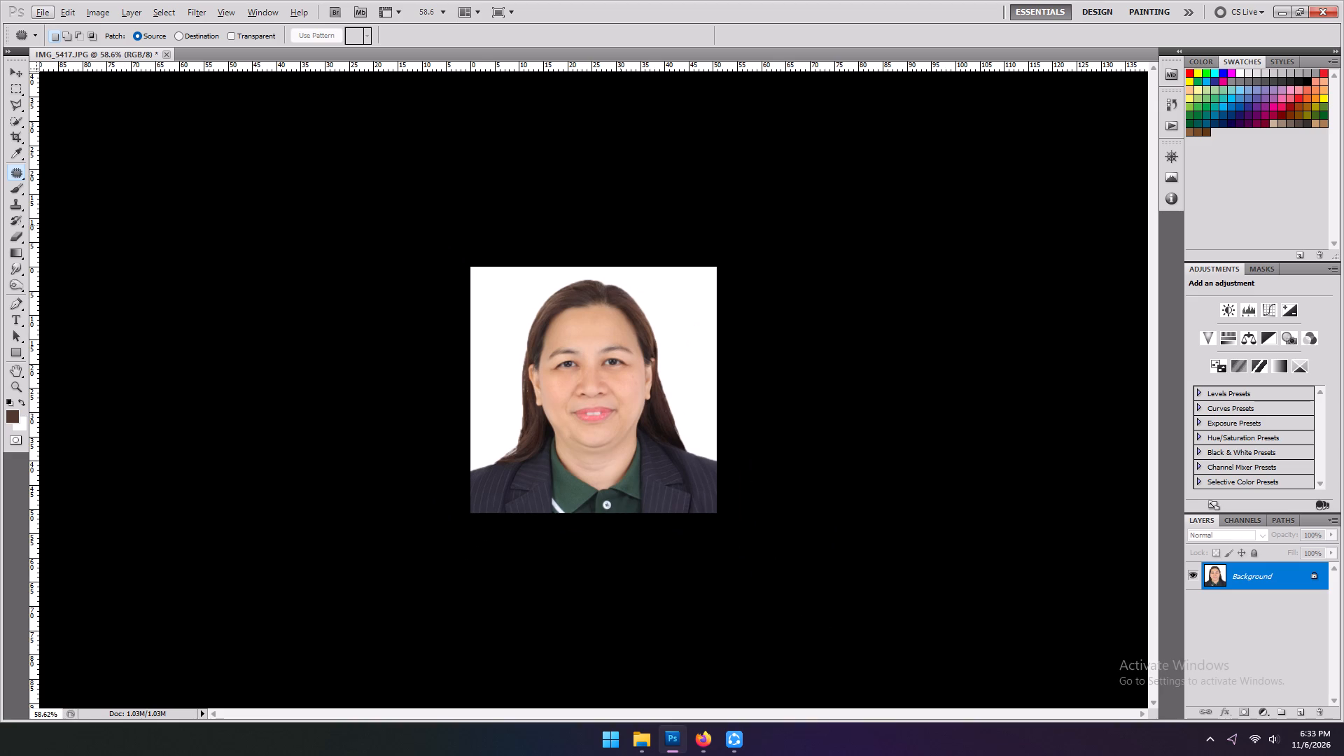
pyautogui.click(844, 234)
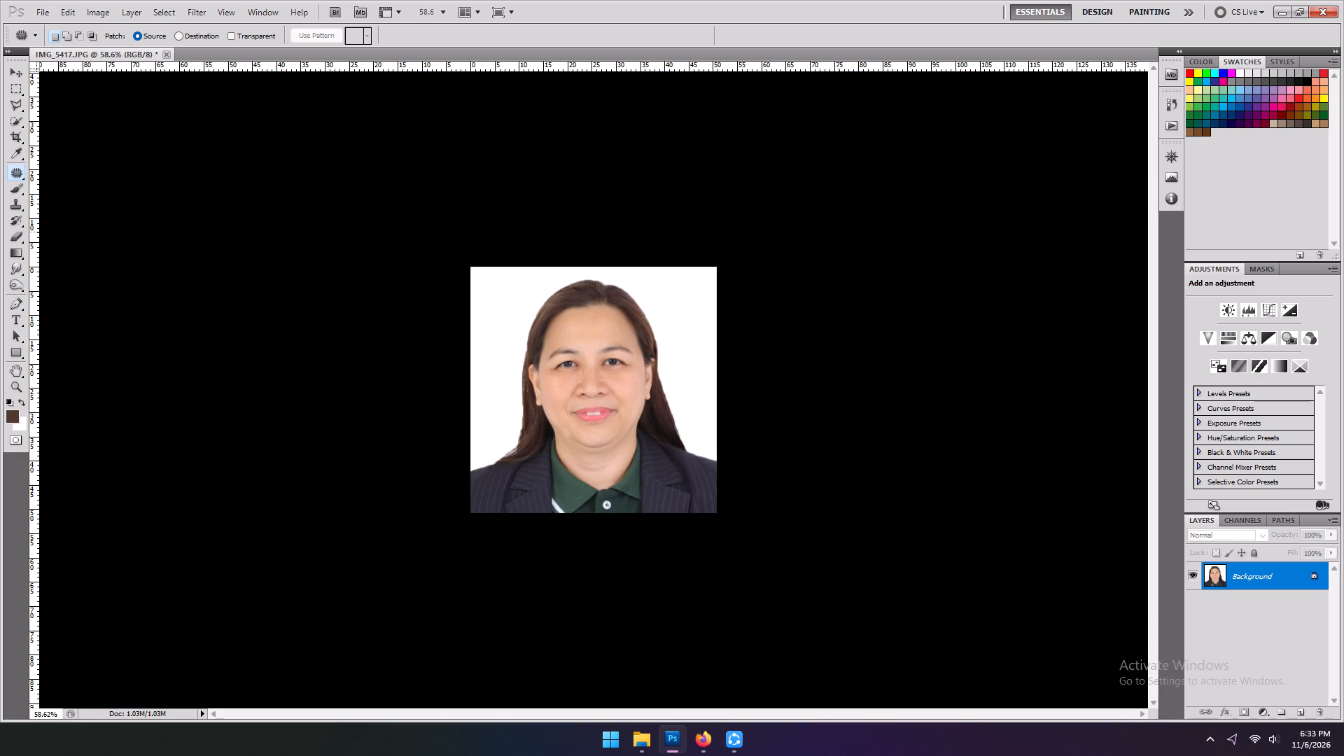
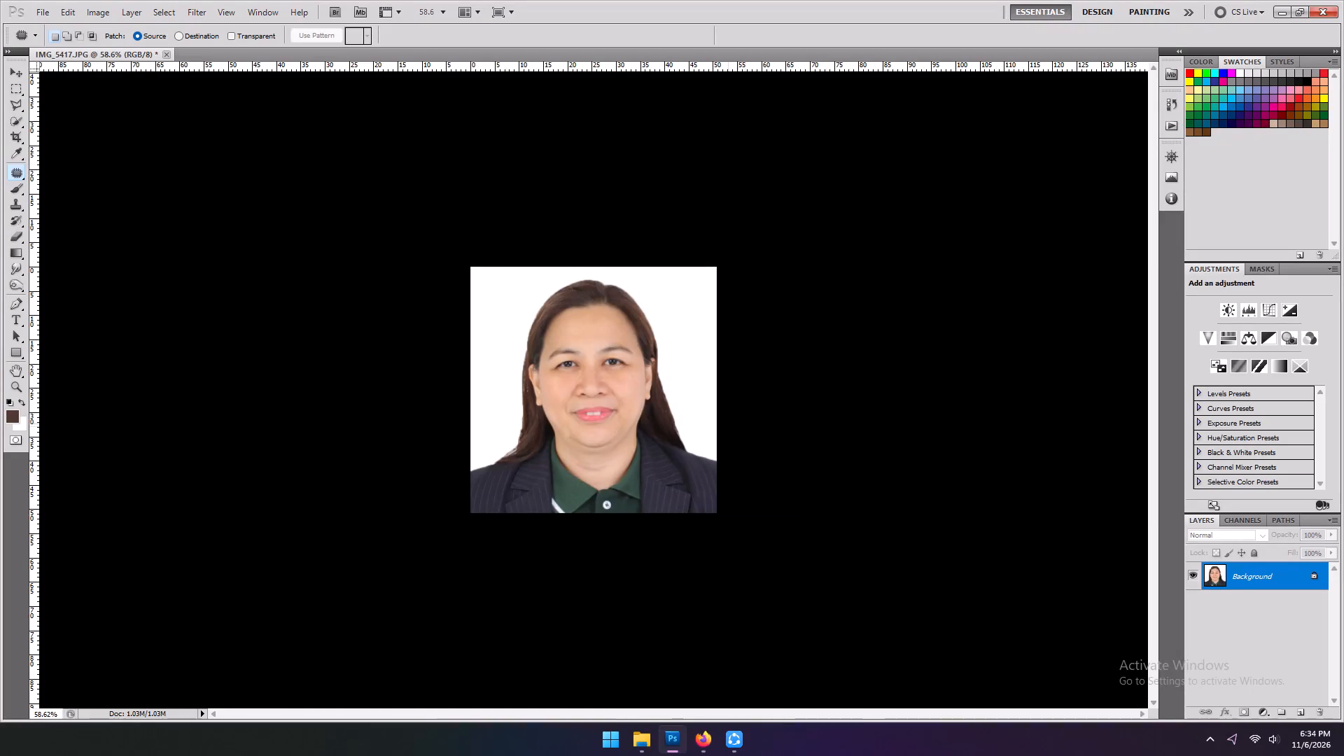
# Run the recorded action that lays out the finished IMG_5417 portrait as a print sheet of multiple ID photo sizes.
pyautogui.press('F5')
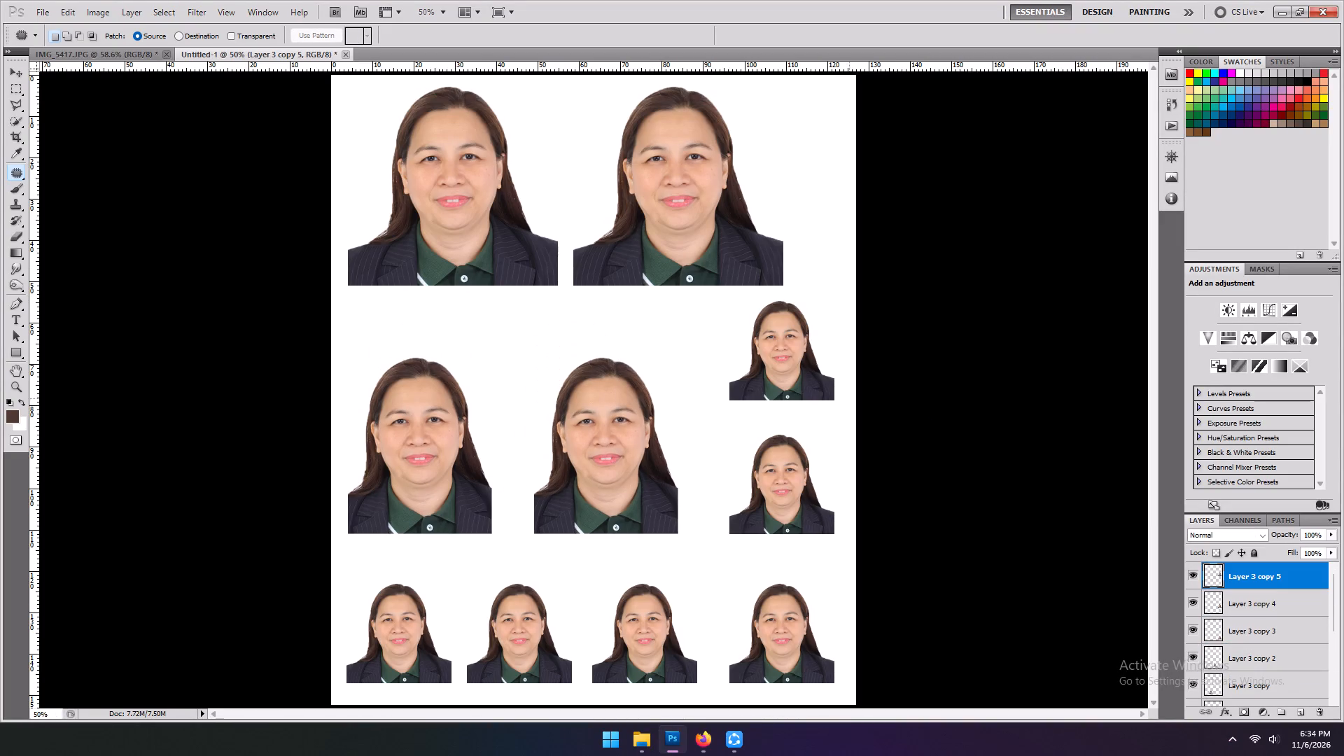
# Save the print sheet as 418 in Photoshop format in the 11-06-26 folder, and close it.
pyautogui.click(988, 410)
pyautogui.hotkey('ctrl', 'shift', 's')
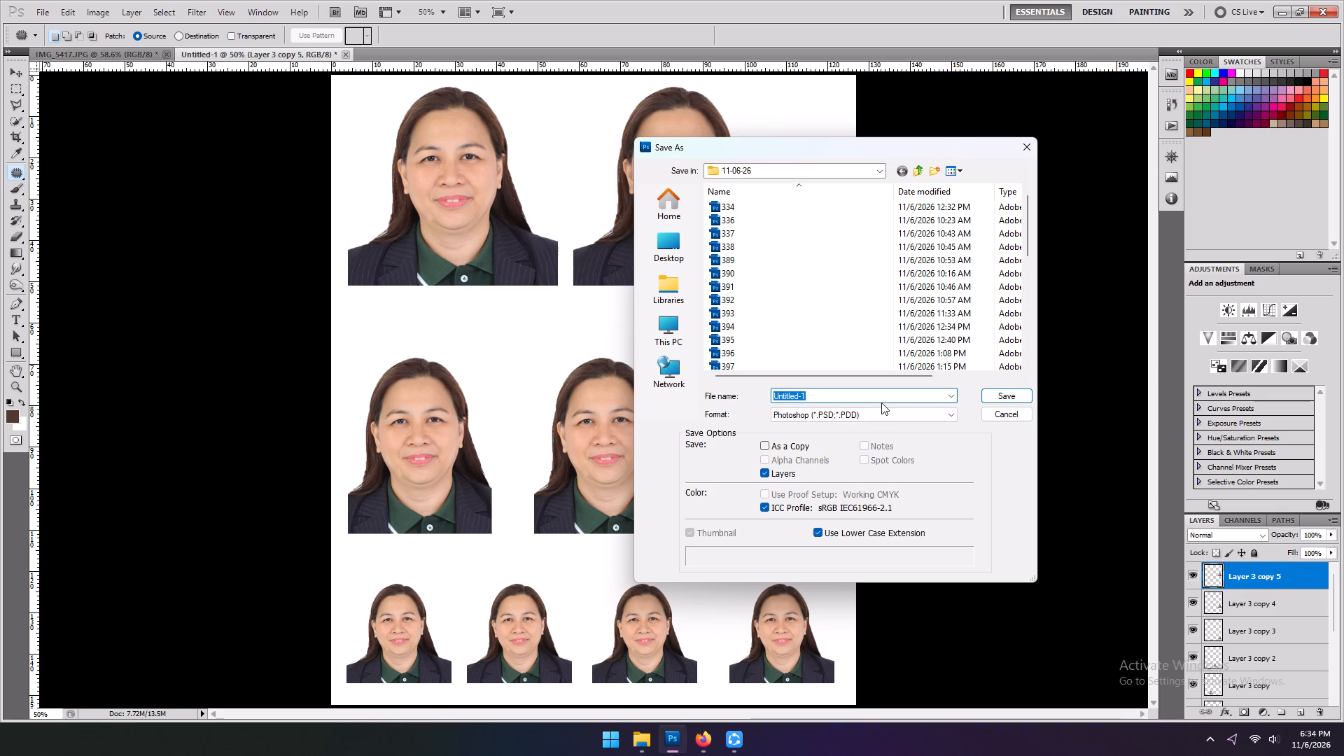
pyautogui.write('418')
pyautogui.press('Return')
pyautogui.press('Return')
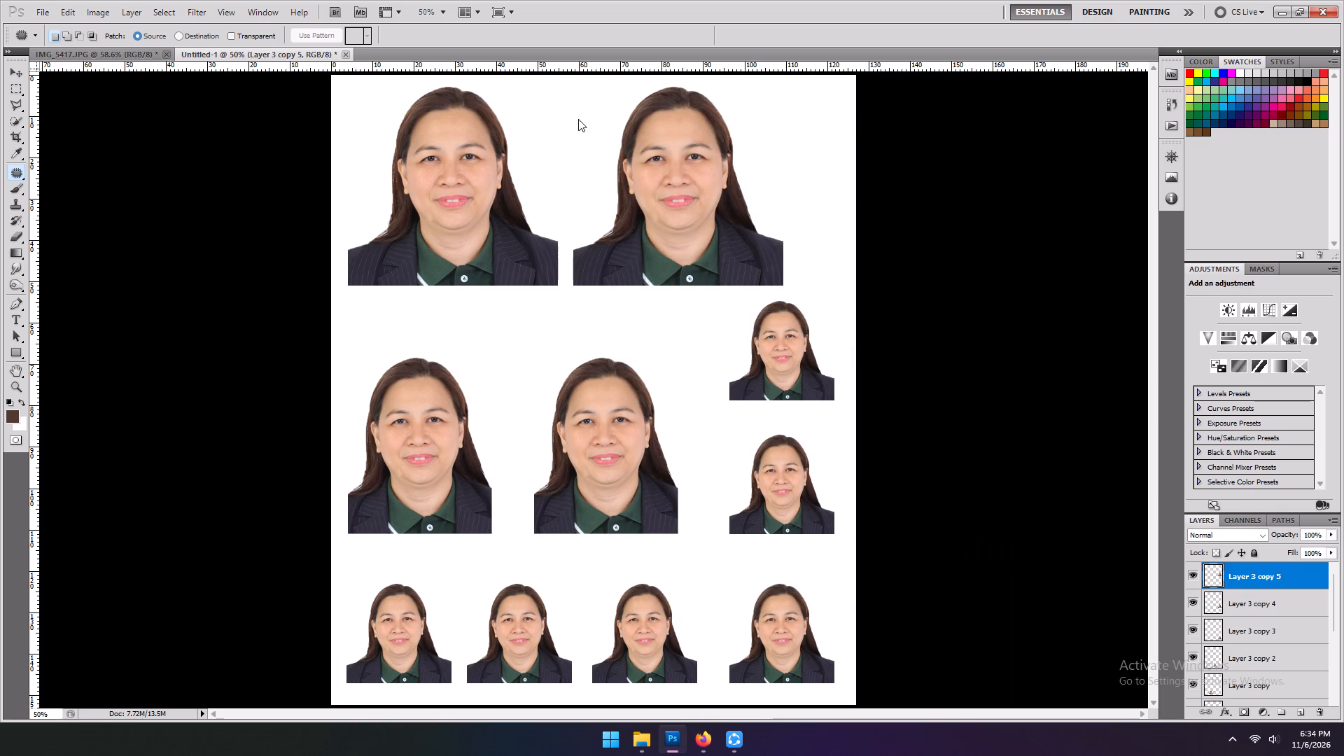
pyautogui.click(347, 52)
pyautogui.click(328, 51)
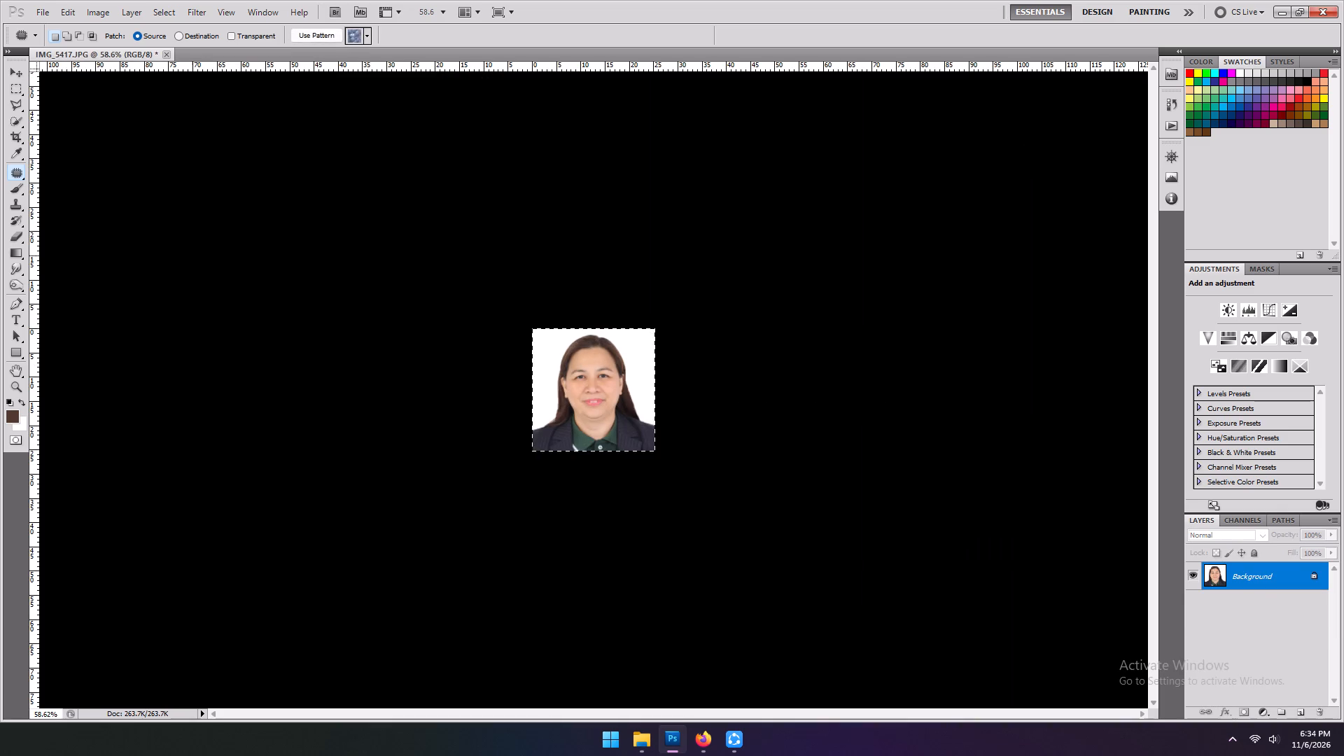
# Step back through the history of IMG_5417 to undo the print-sheet action's resizing and selection of the portrait.
pyautogui.click(720, 267)
pyautogui.hotkey('ctrl', 'alt', 'z')
pyautogui.hotkey('ctrl', 'alt', 'z')
pyautogui.hotkey('ctrl', 'alt', 'z')
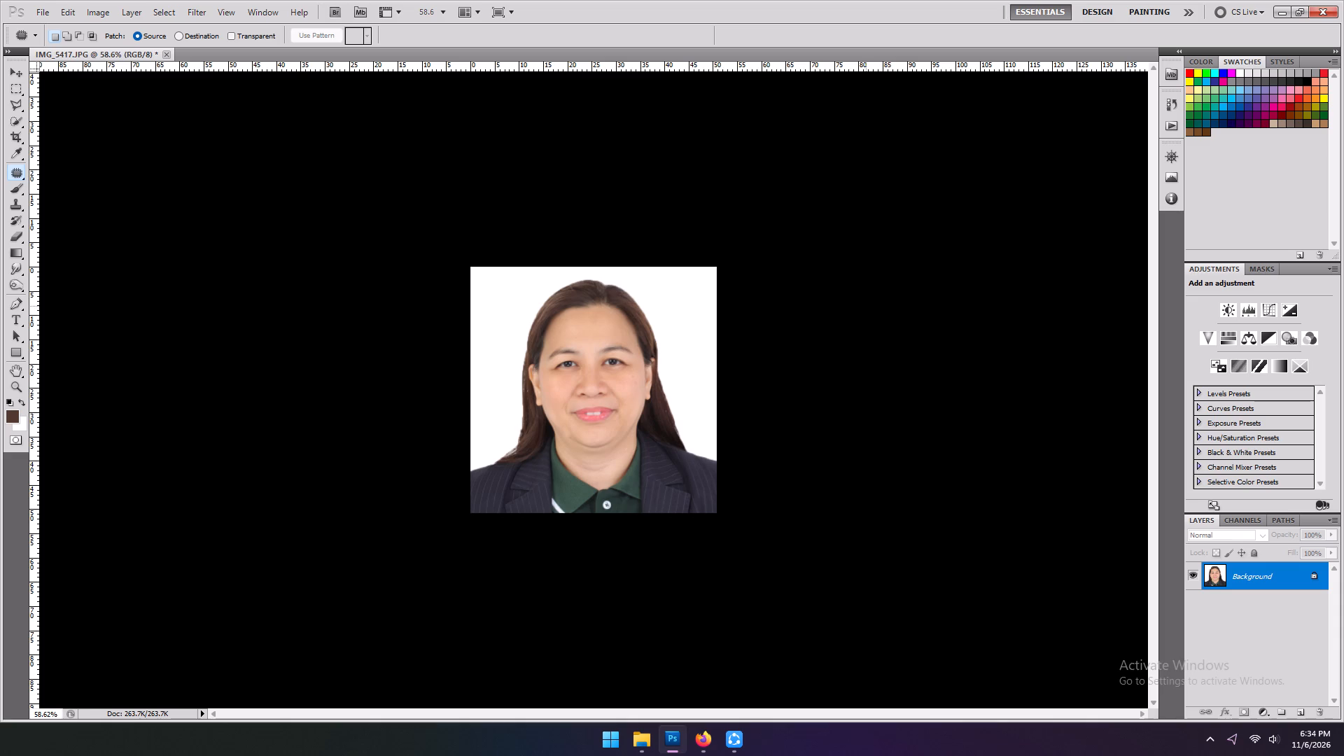
pyautogui.click(864, 331)
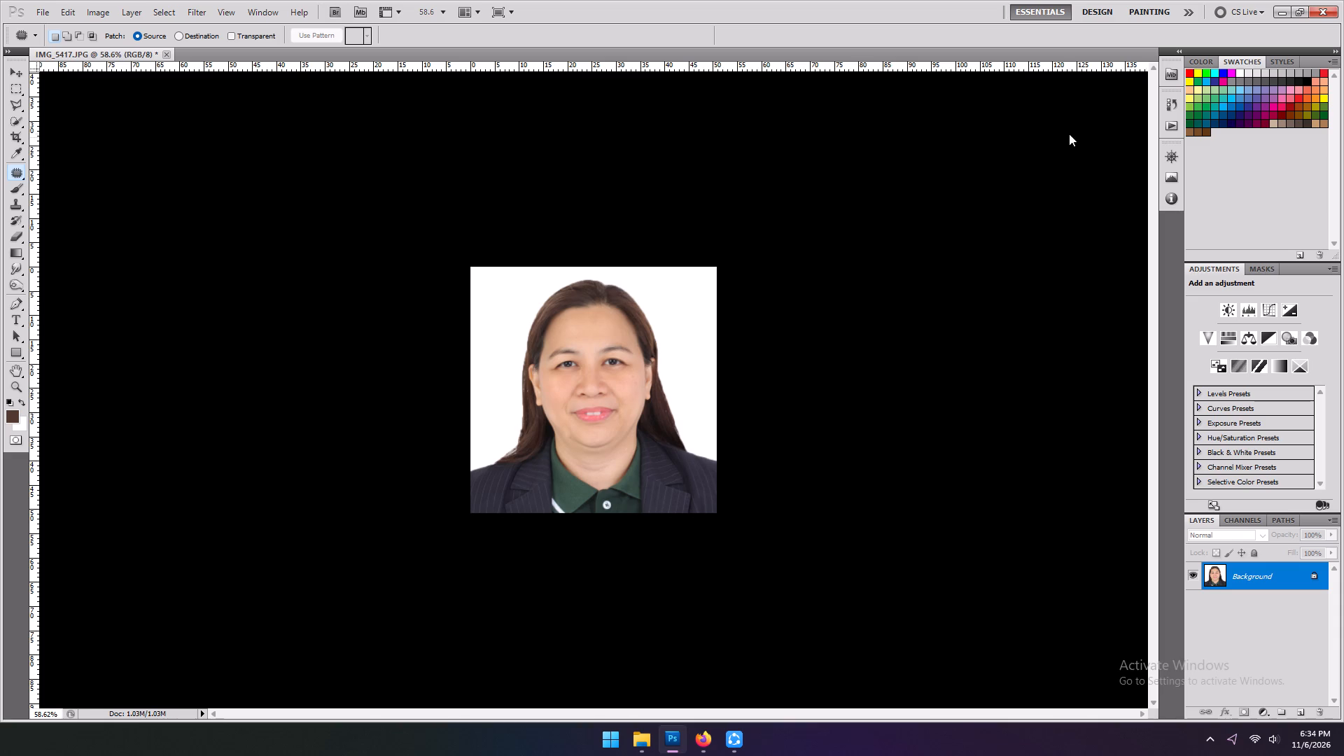
# Open the handwritten name and signature photo IMG_5414 from the 11-06-26 folder in Photoshop.
pyautogui.click(1282, 8)
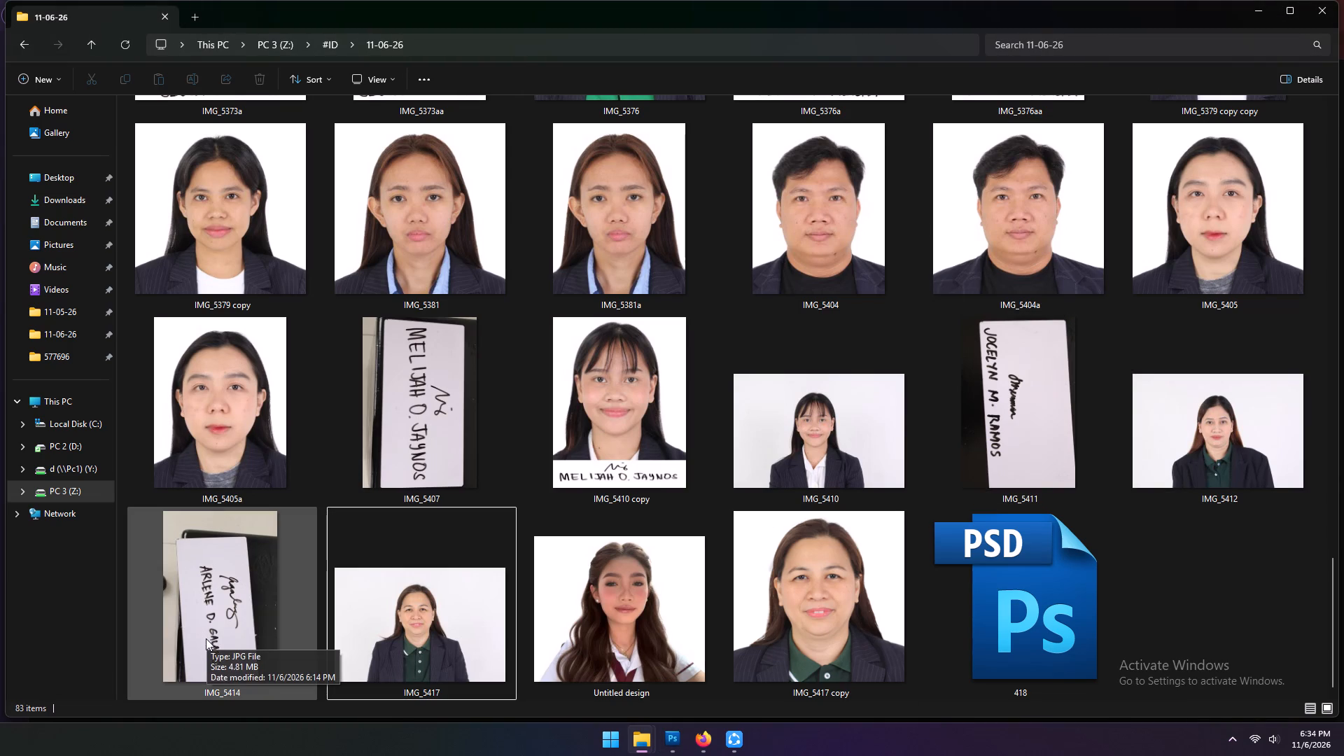
pyautogui.moveTo(227, 614); pyautogui.dragTo(617, 755)
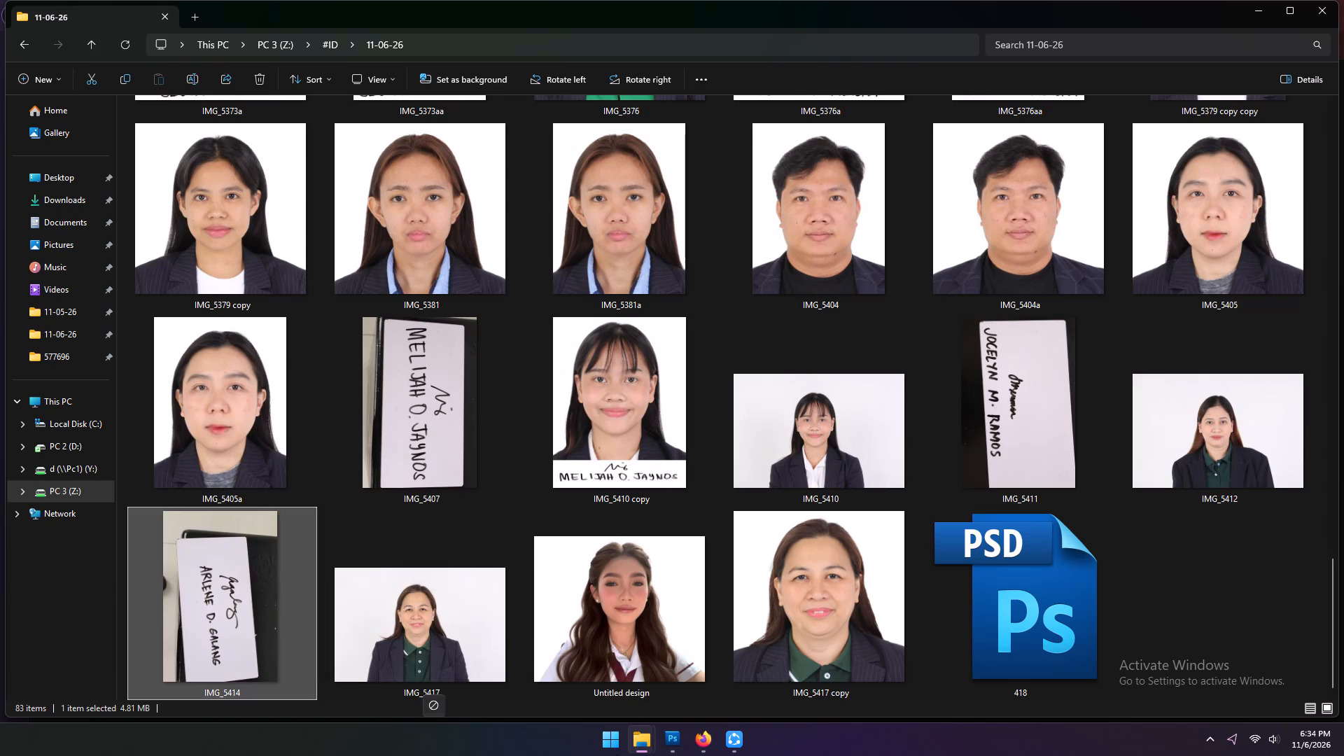
pyautogui.moveTo(617, 755); pyautogui.dragTo(959, 30)
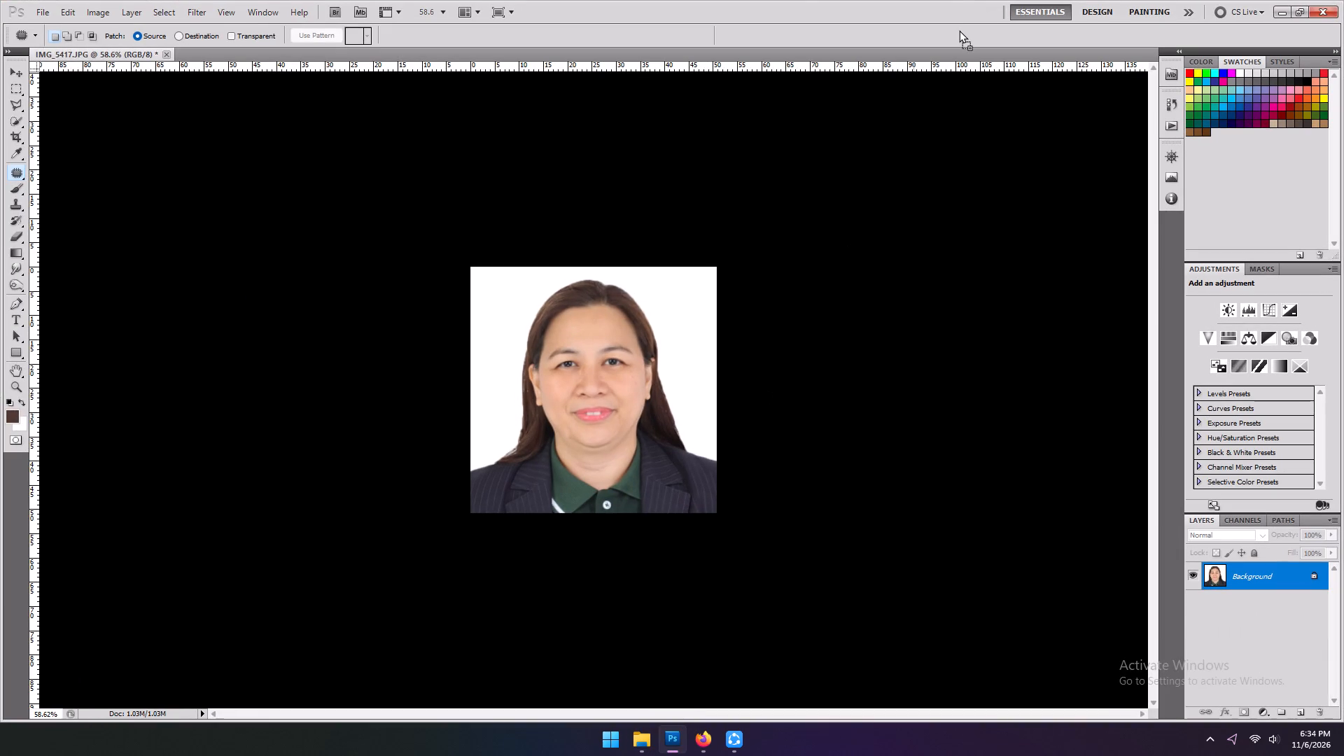
pyautogui.moveTo(959, 30); pyautogui.dragTo(747, 40)
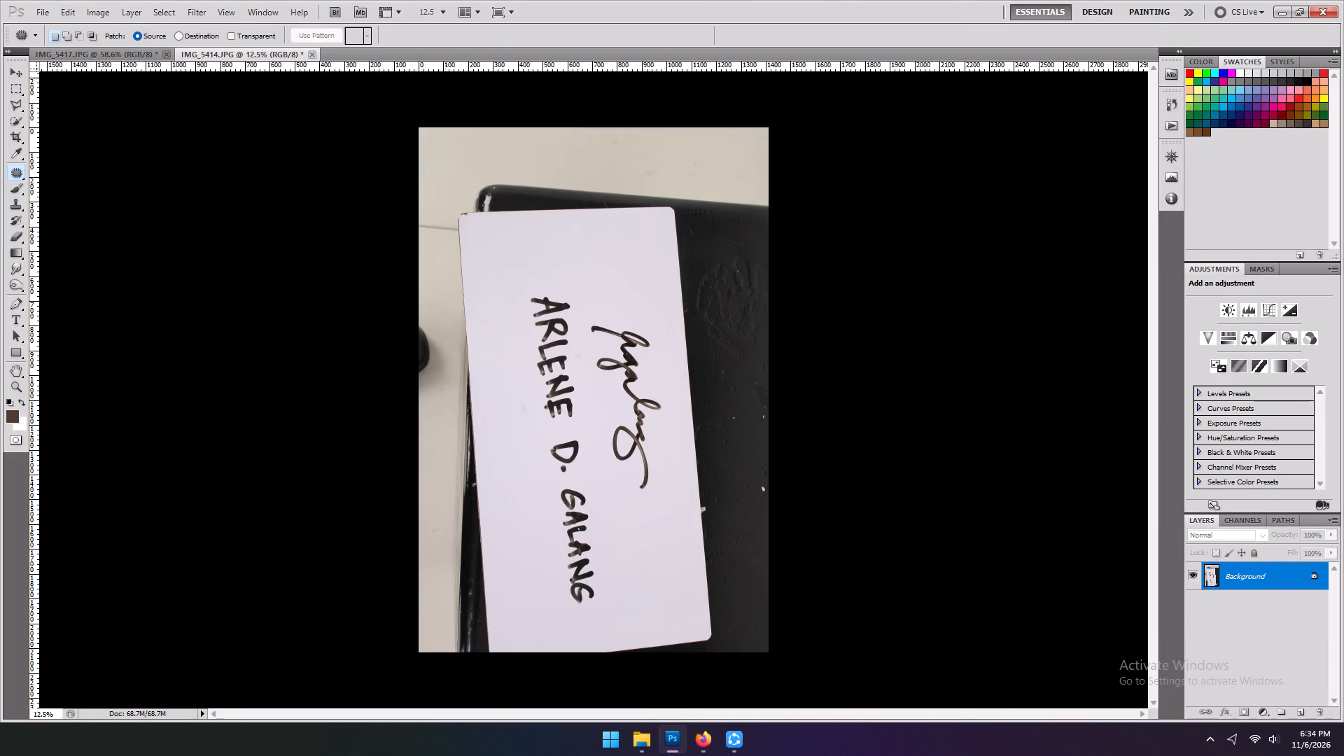
# In IMG_5417, select a full-width strip about 9 mm tall along the portrait's lower edge and fill it with white.
pyautogui.click(127, 50)
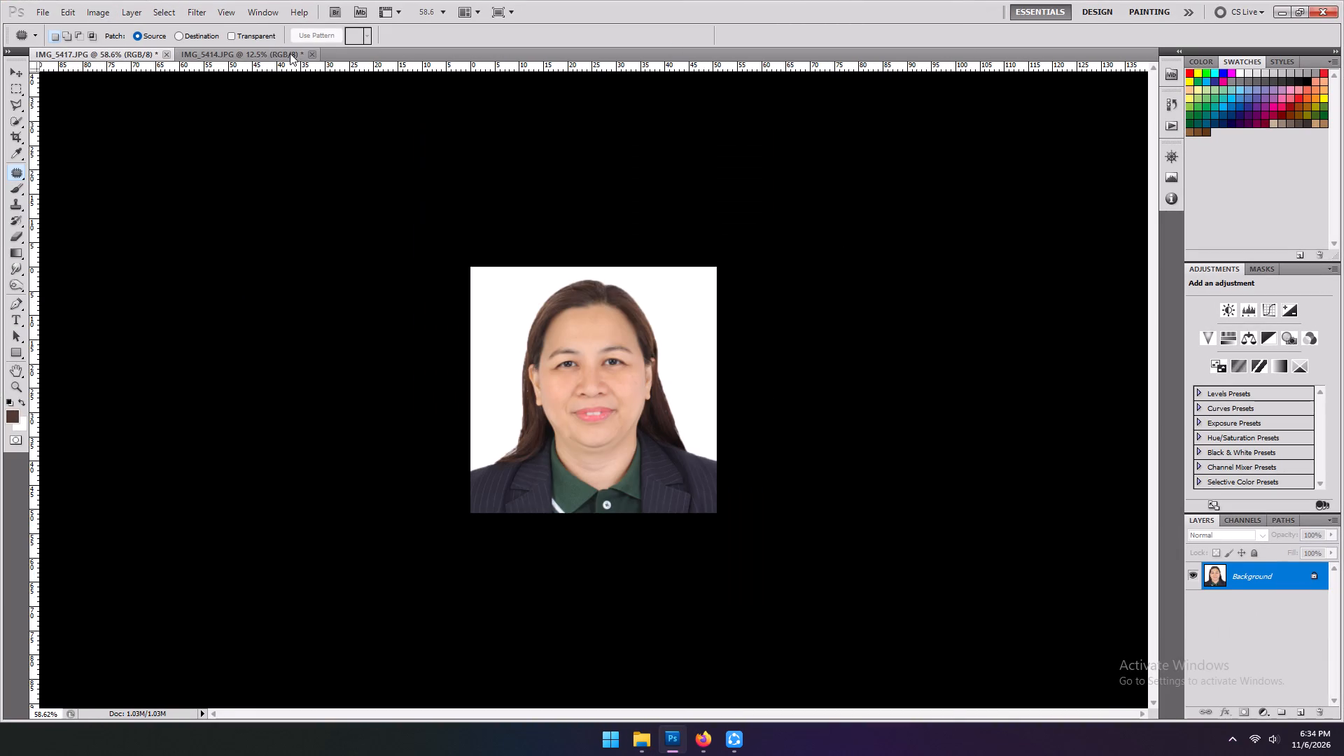
pyautogui.click(10, 86)
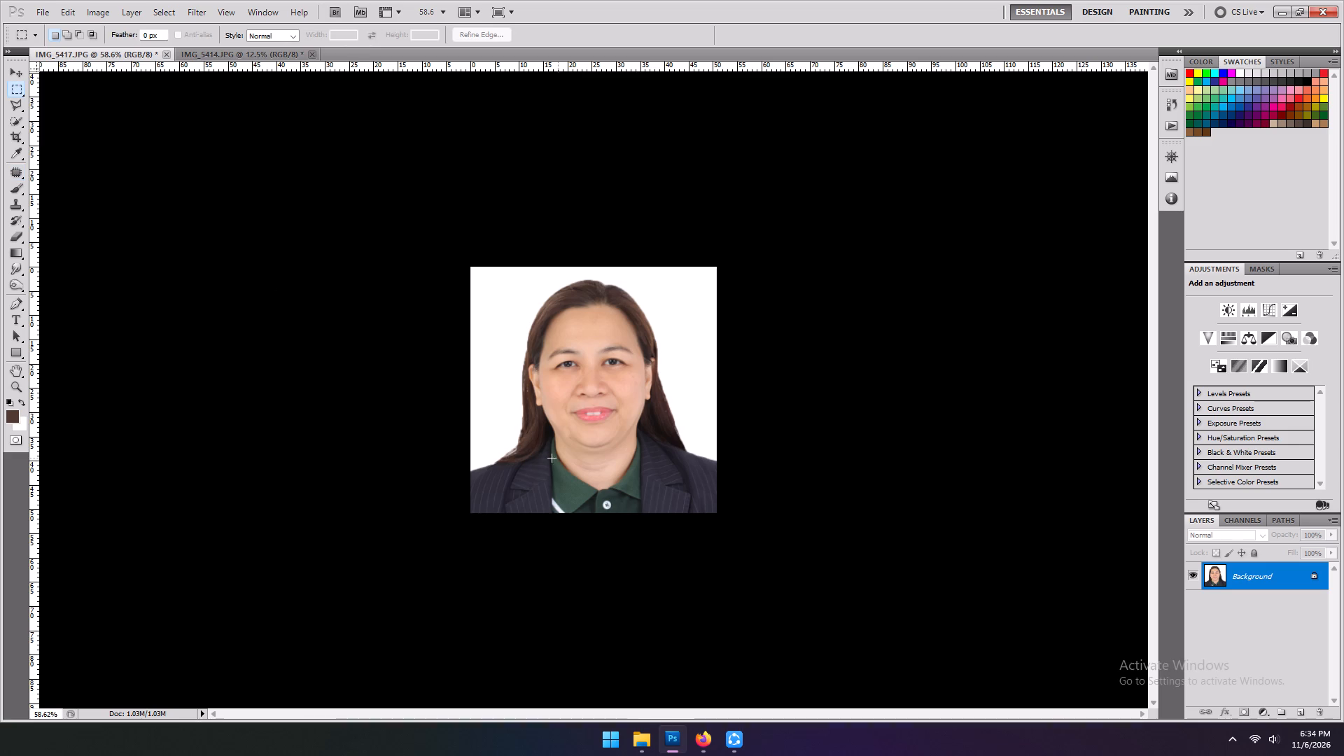
pyautogui.moveTo(458, 461); pyautogui.dragTo(925, 545)
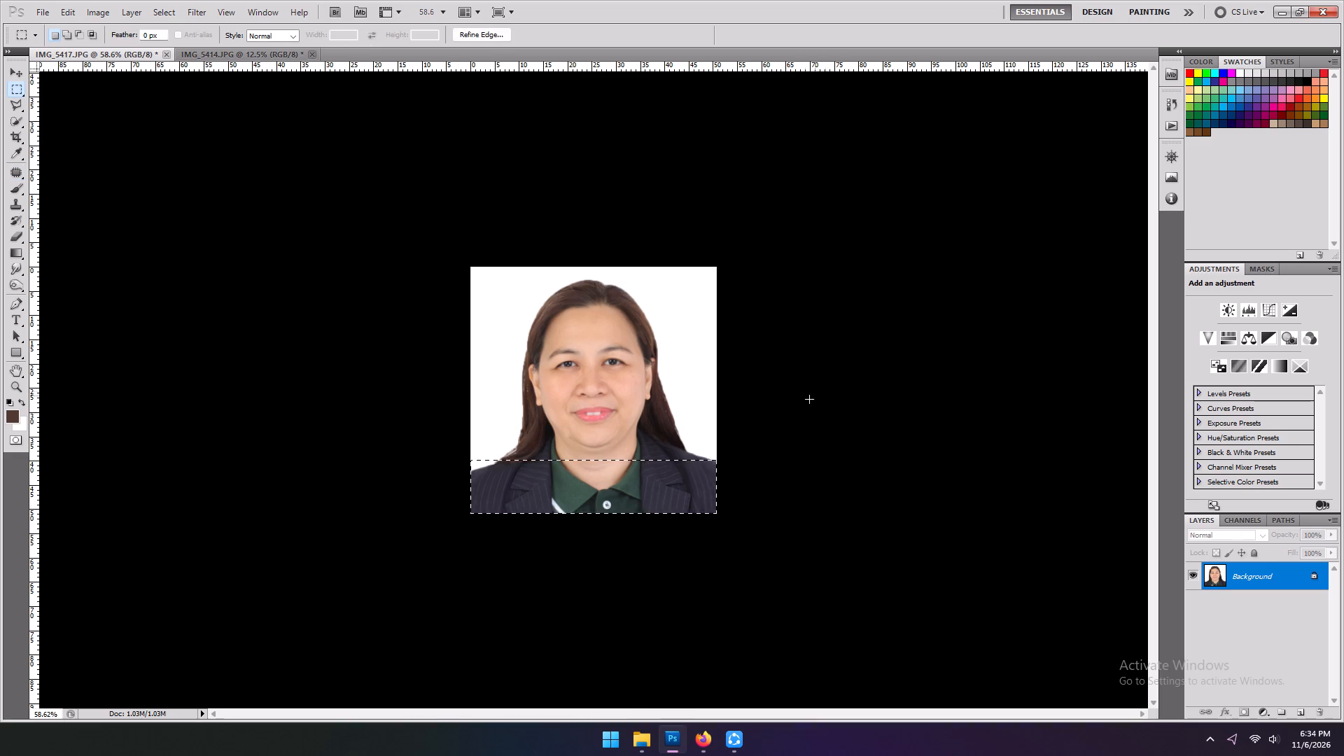
pyautogui.click(844, 423)
pyautogui.moveTo(467, 470); pyautogui.dragTo(991, 600)
pyautogui.hotkey('ctrl', 'BackSpace')
pyautogui.press('Return')
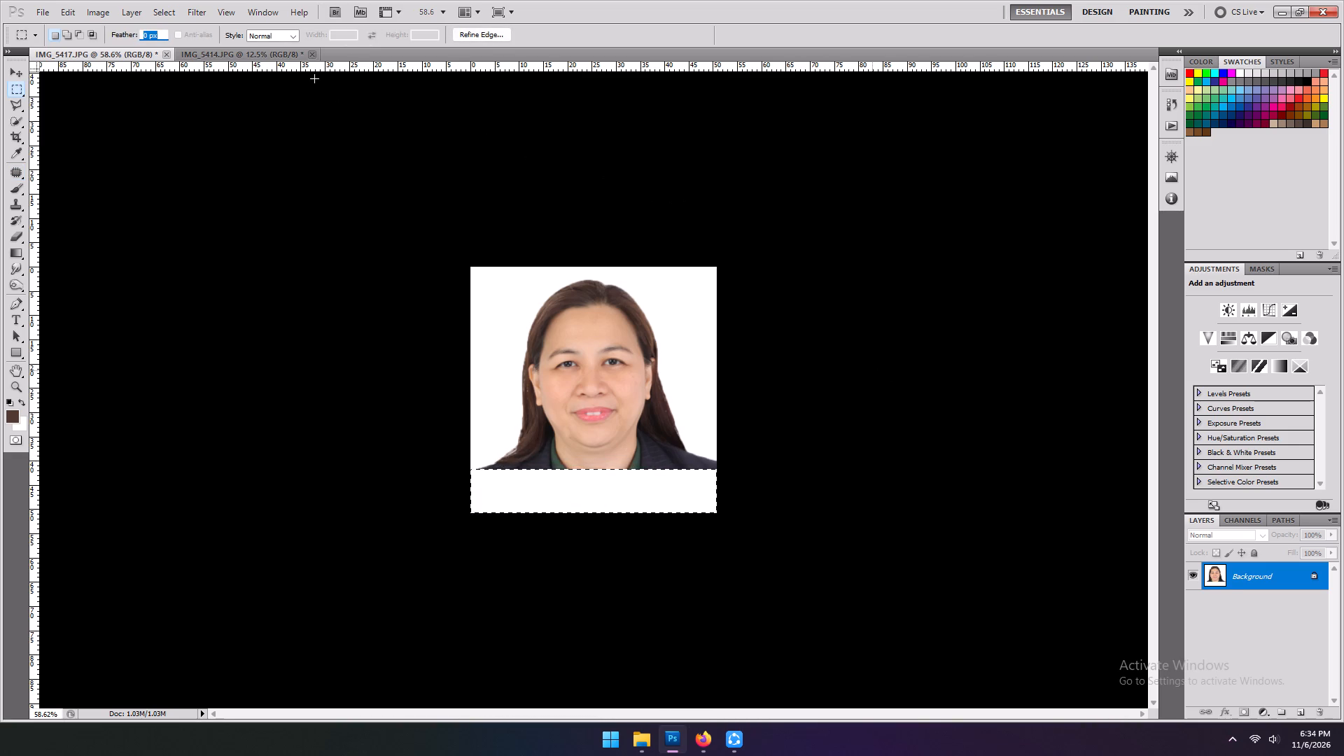
# Copy the handwritten name and signature from IMG_5414 into IMG_5417 as a rectangular selection, and close IMG_5414.
pyautogui.moveTo(274, 55); pyautogui.dragTo(154, 194)
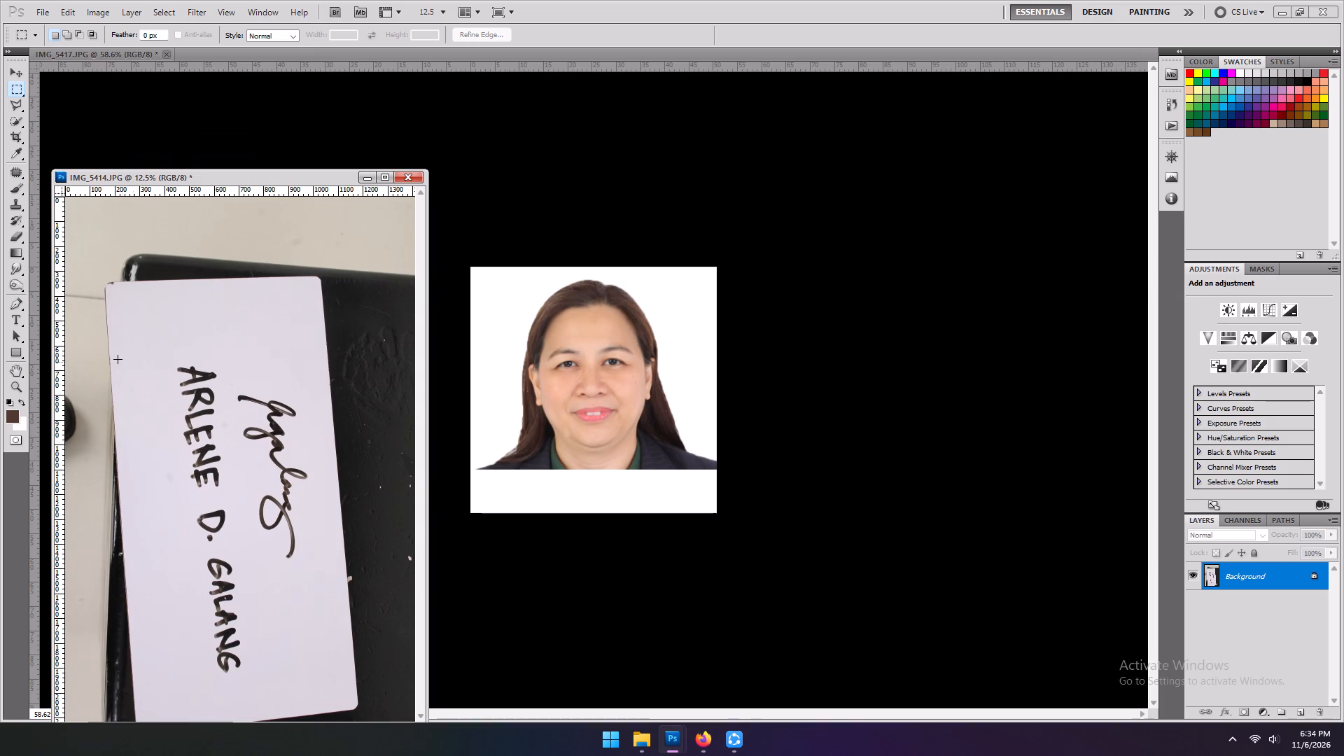
pyautogui.moveTo(120, 337); pyautogui.dragTo(344, 639)
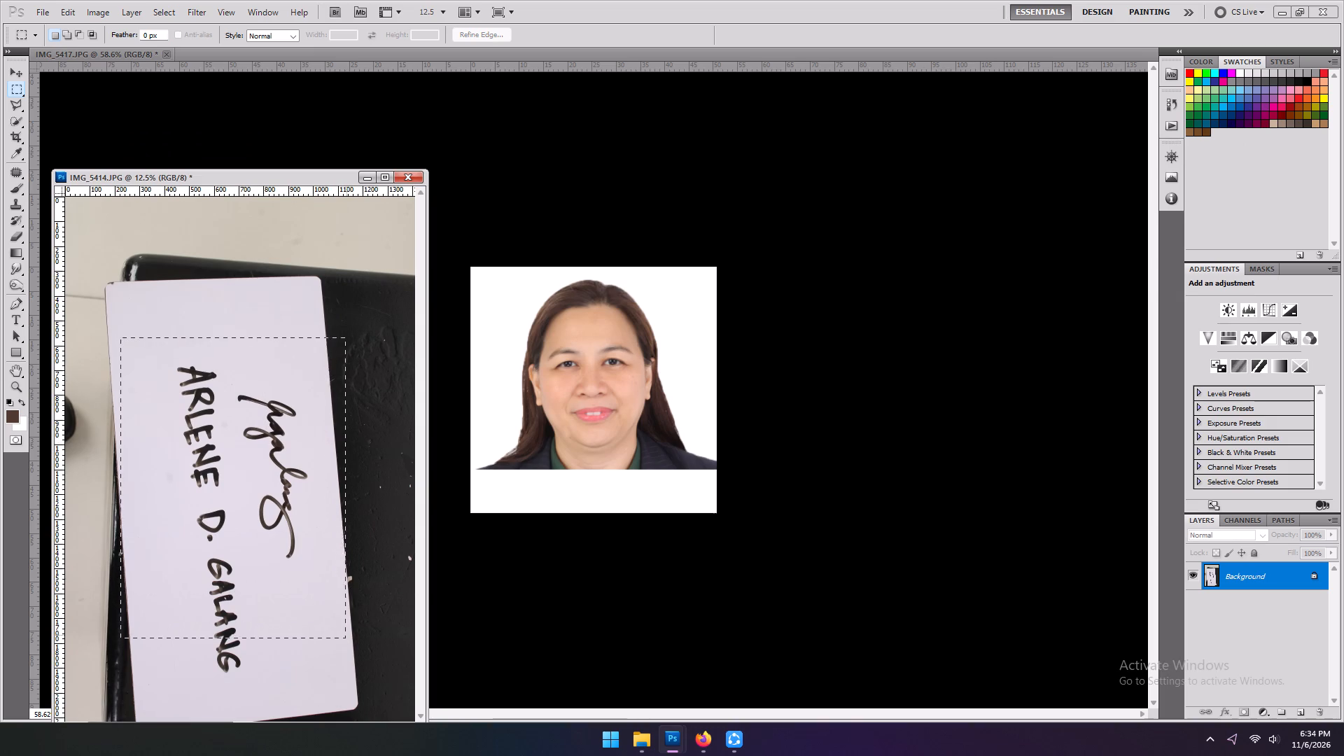
pyautogui.moveTo(344, 639); pyautogui.dragTo(260, 324)
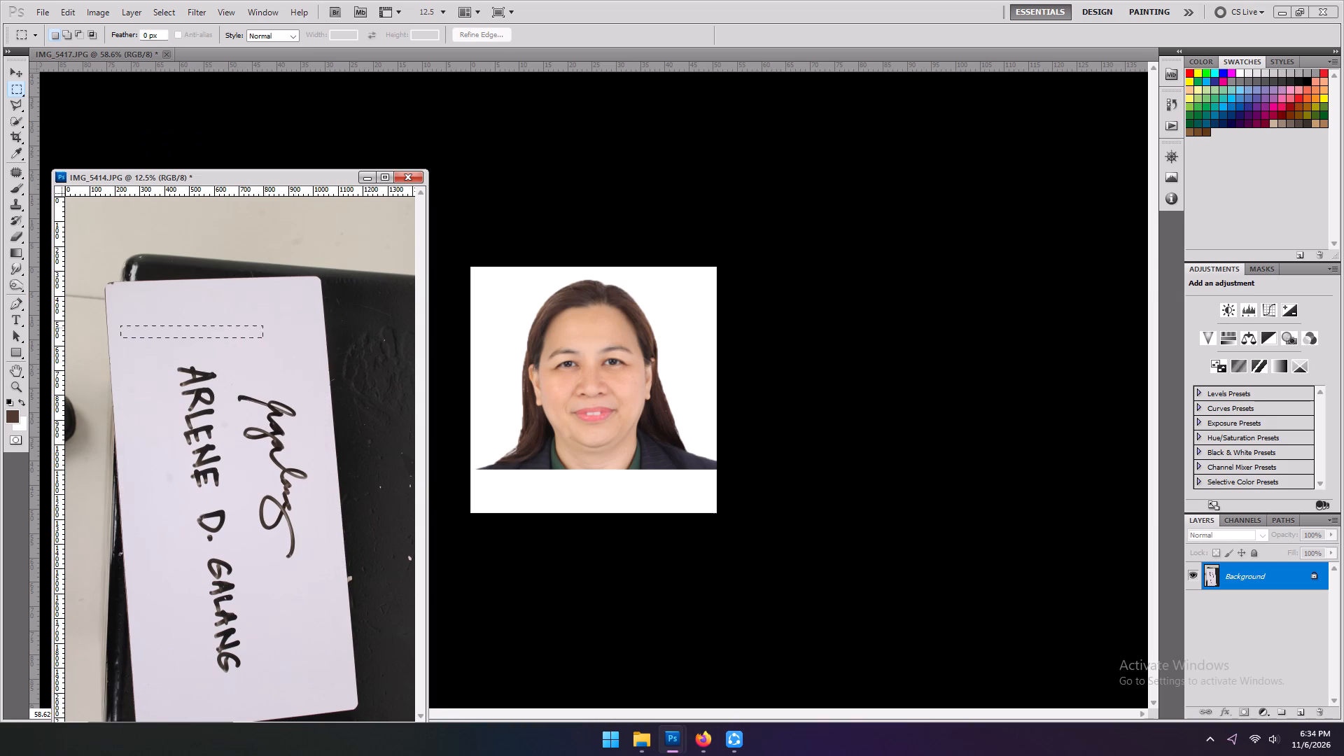
pyautogui.moveTo(260, 324); pyautogui.dragTo(248, 316)
pyautogui.click(302, 308)
pyautogui.moveTo(159, 351); pyautogui.dragTo(335, 666)
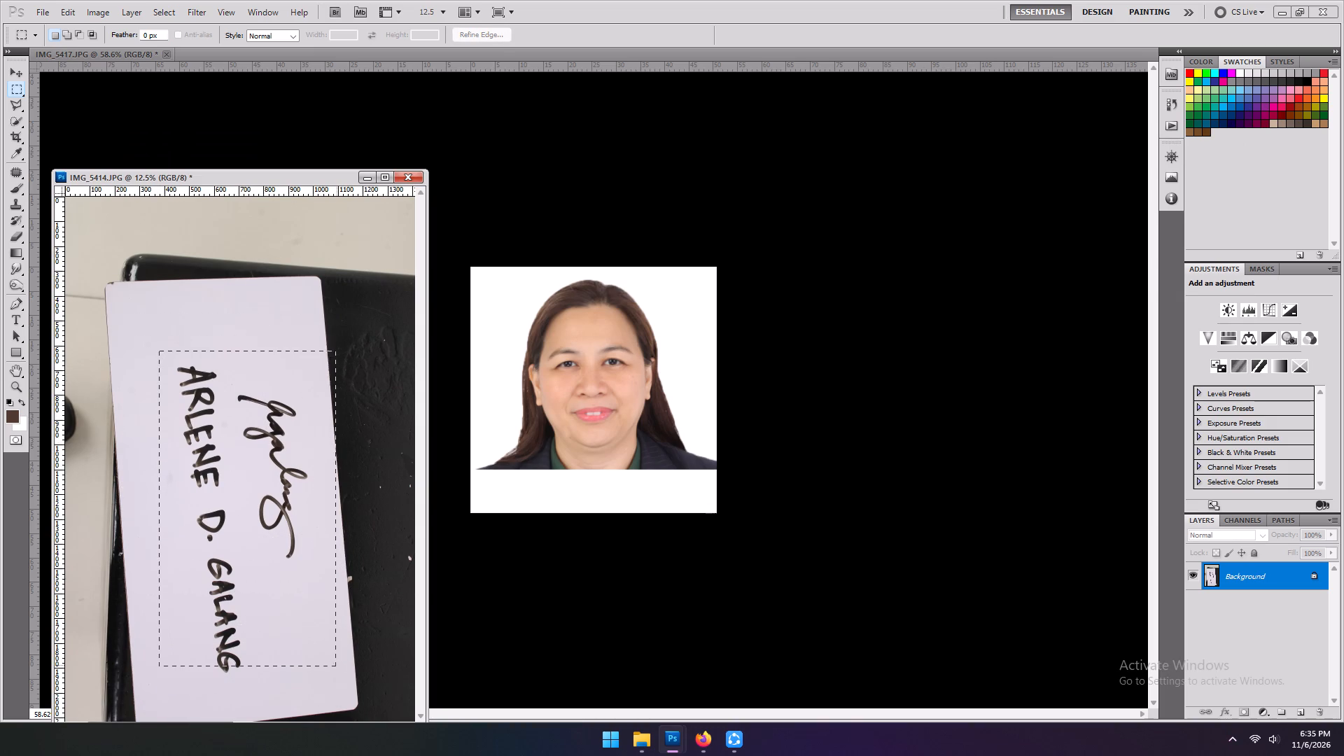
pyautogui.moveTo(335, 666); pyautogui.dragTo(324, 685)
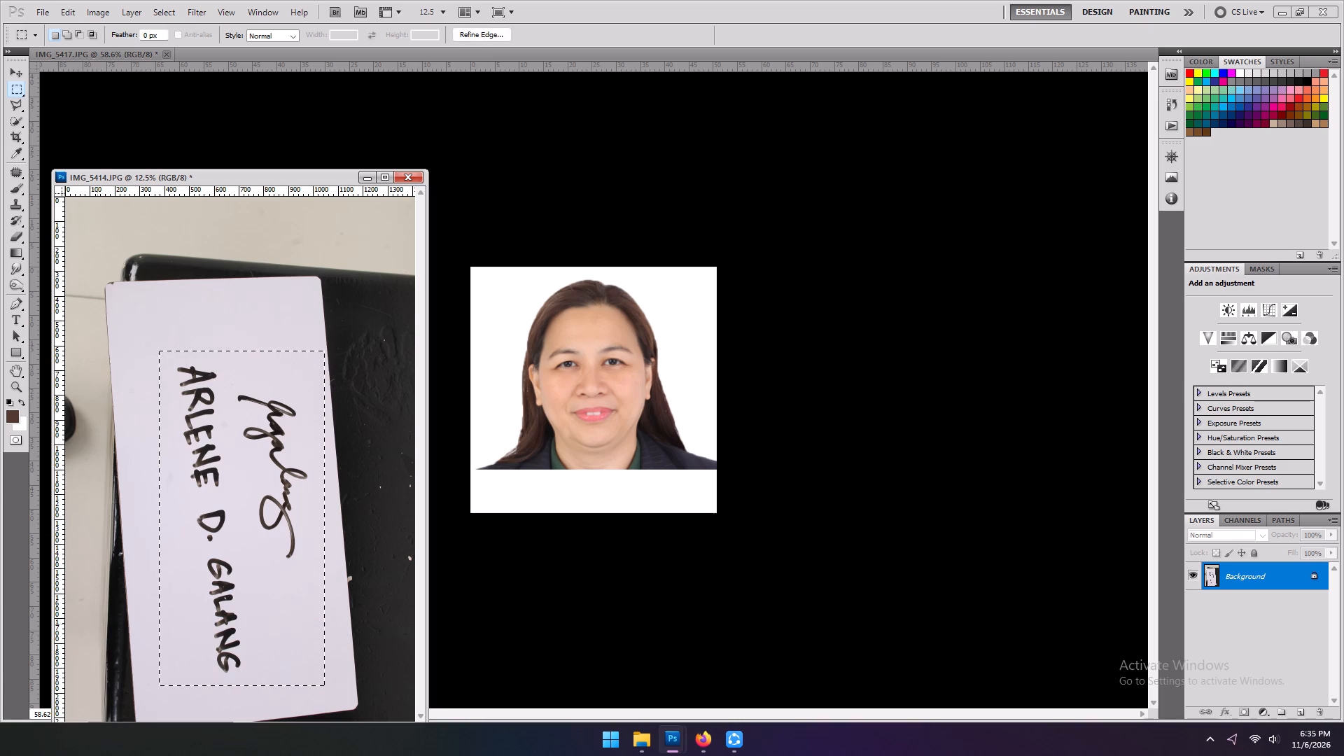
pyautogui.hotkey('ctrl', 'v')
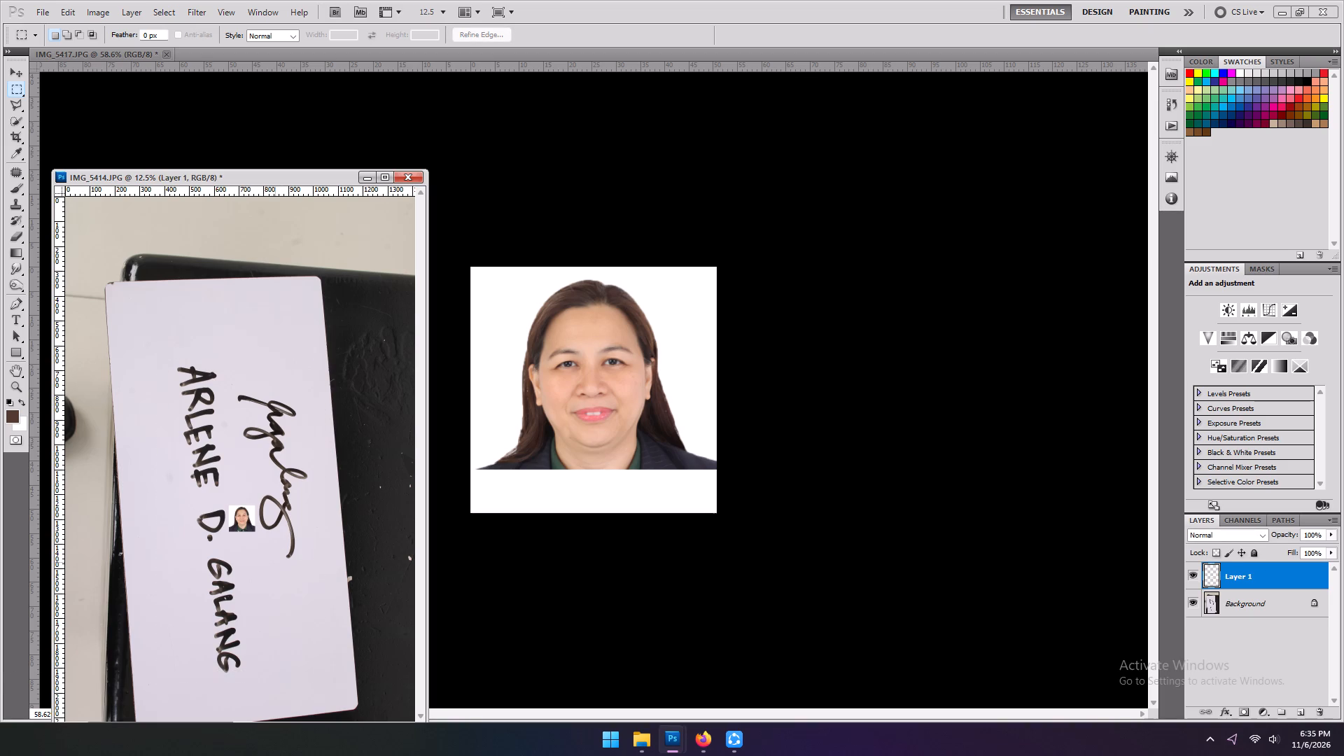
pyautogui.hotkey('ctrl', 'alt', 'z')
pyautogui.moveTo(246, 561); pyautogui.dragTo(280, 568)
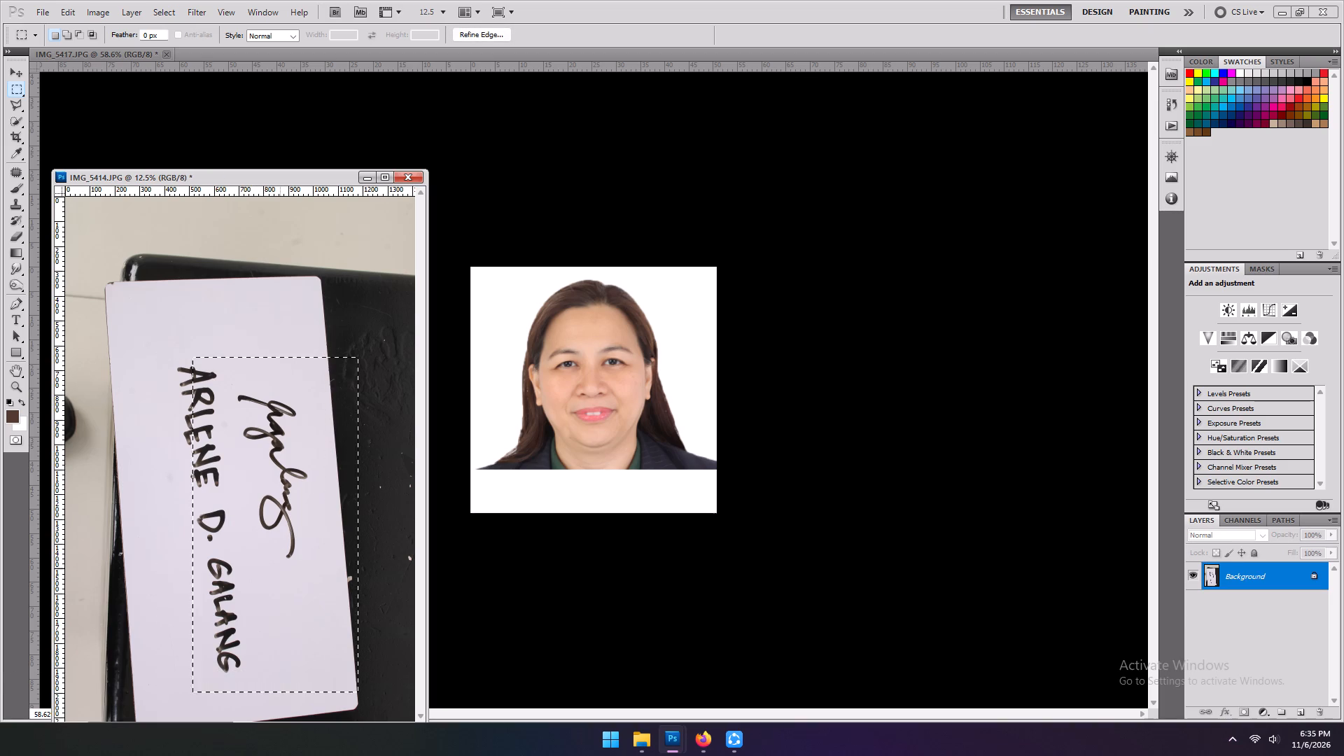
pyautogui.moveTo(280, 568); pyautogui.dragTo(236, 554)
pyautogui.press('v')
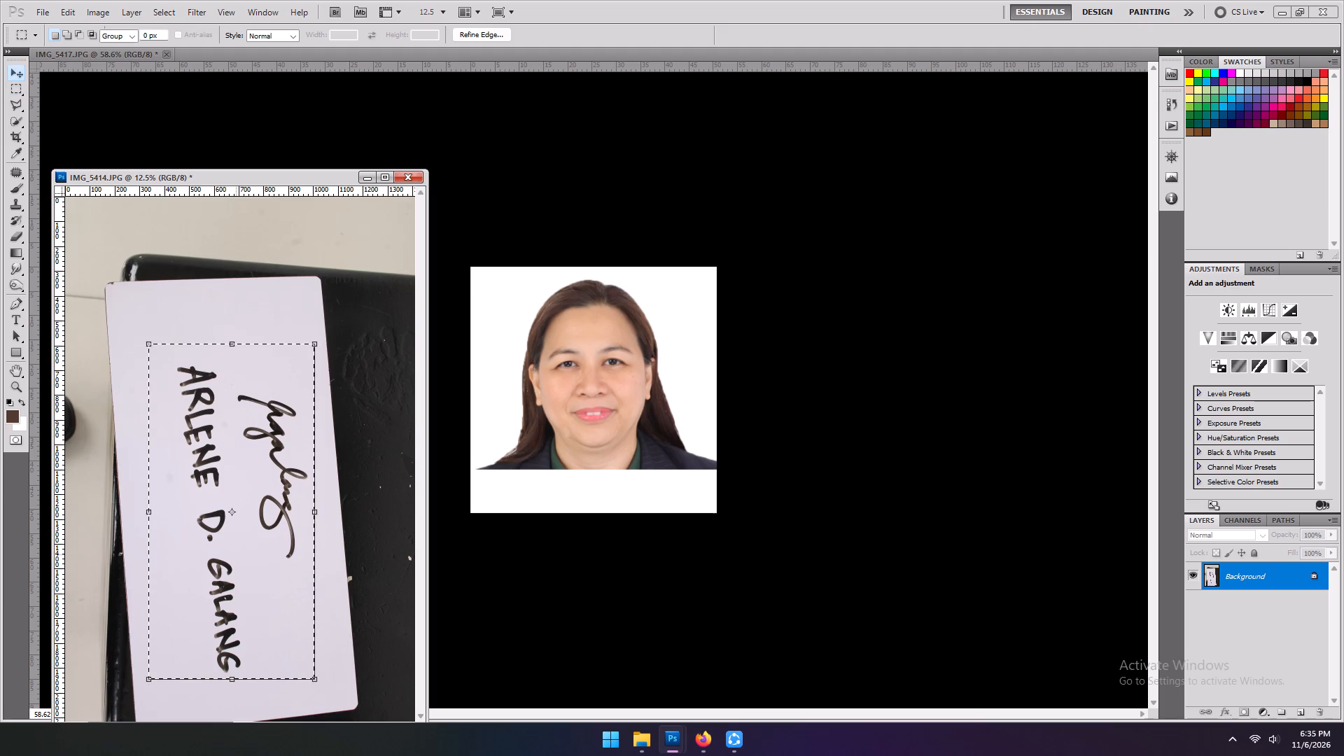
pyautogui.moveTo(237, 552); pyautogui.dragTo(596, 451)
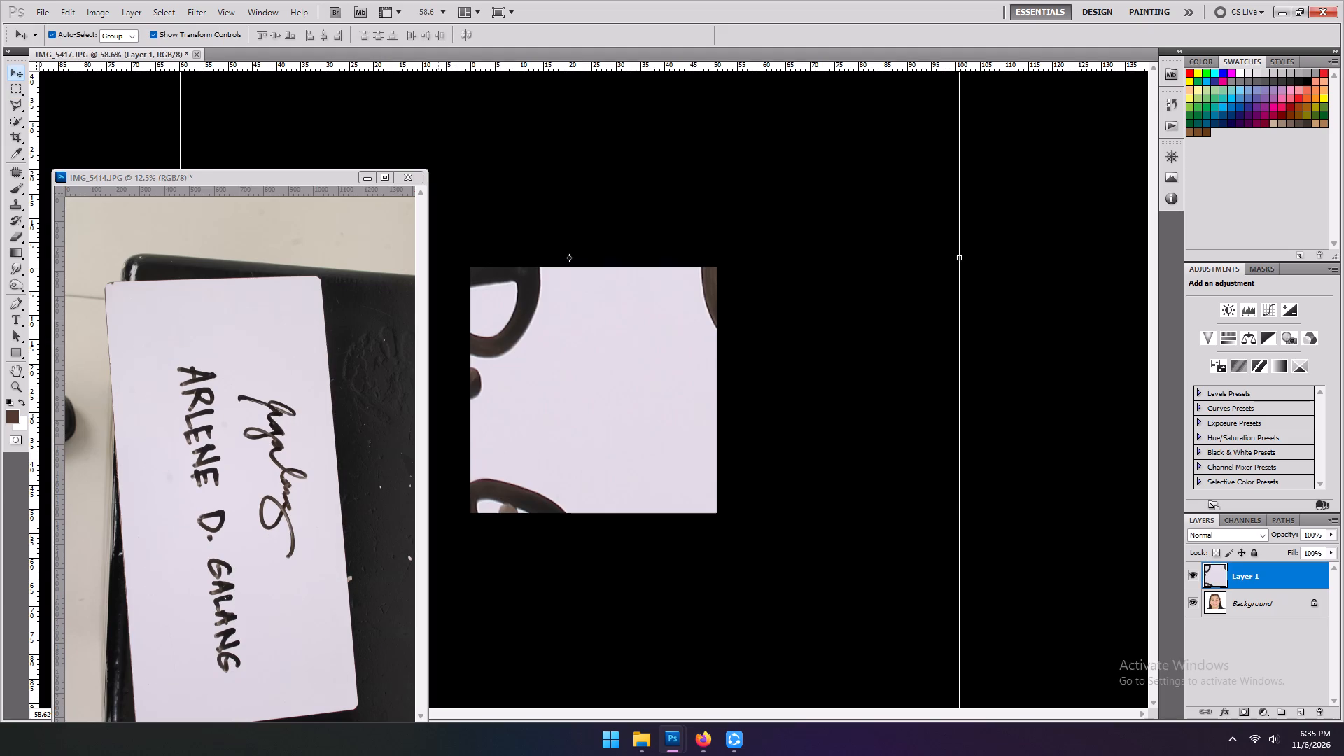
pyautogui.click(405, 178)
# Free-transform the name and signature layer with a -89.92° rotation and a uniform 10.21% scale over the portrait's lower part.
pyautogui.keyDown('alt'); pyautogui.scroll(-5, 475, 258); pyautogui.keyUp('alt')
pyautogui.click(696, 277)
pyautogui.keyDown('alt'); pyautogui.scroll(-8, 694, 280); pyautogui.keyUp('alt')
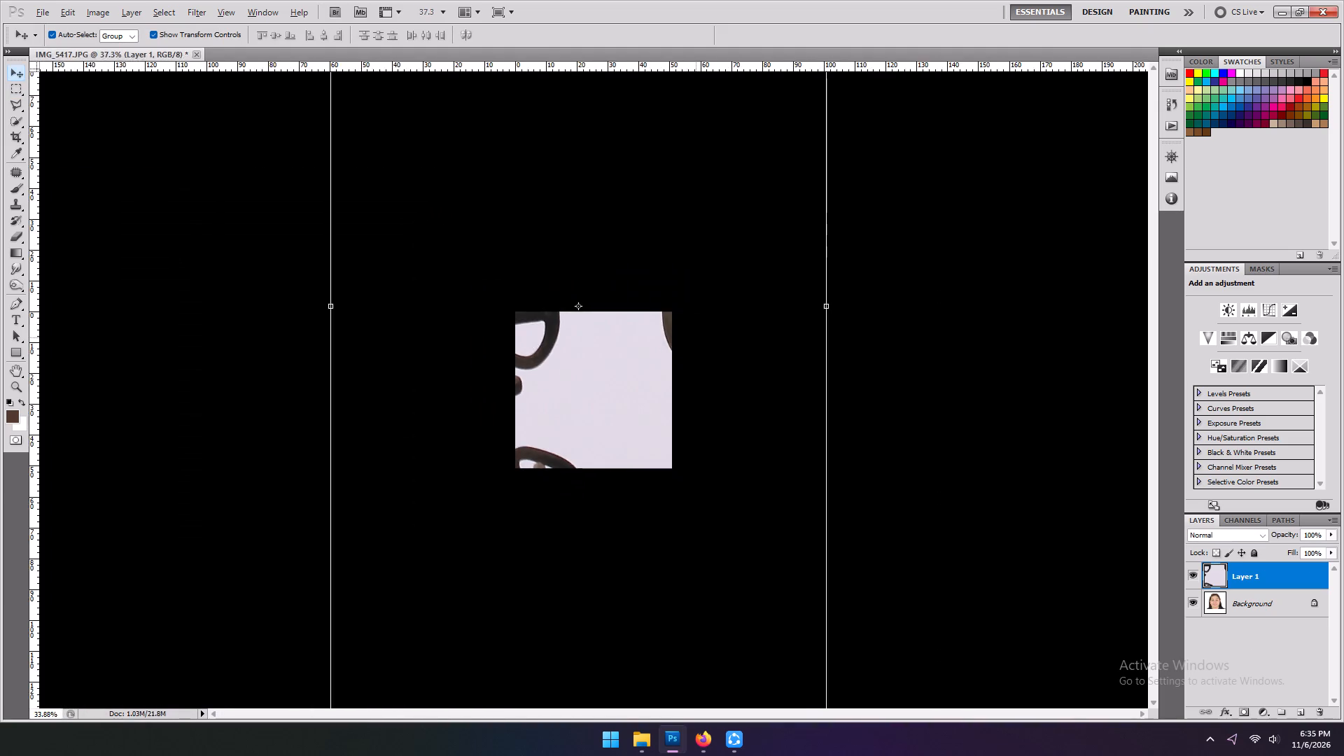
pyautogui.keyDown('alt'); pyautogui.scroll(-13, 696, 337); pyautogui.keyUp('alt')
pyautogui.click(691, 544)
pyautogui.click(622, 437)
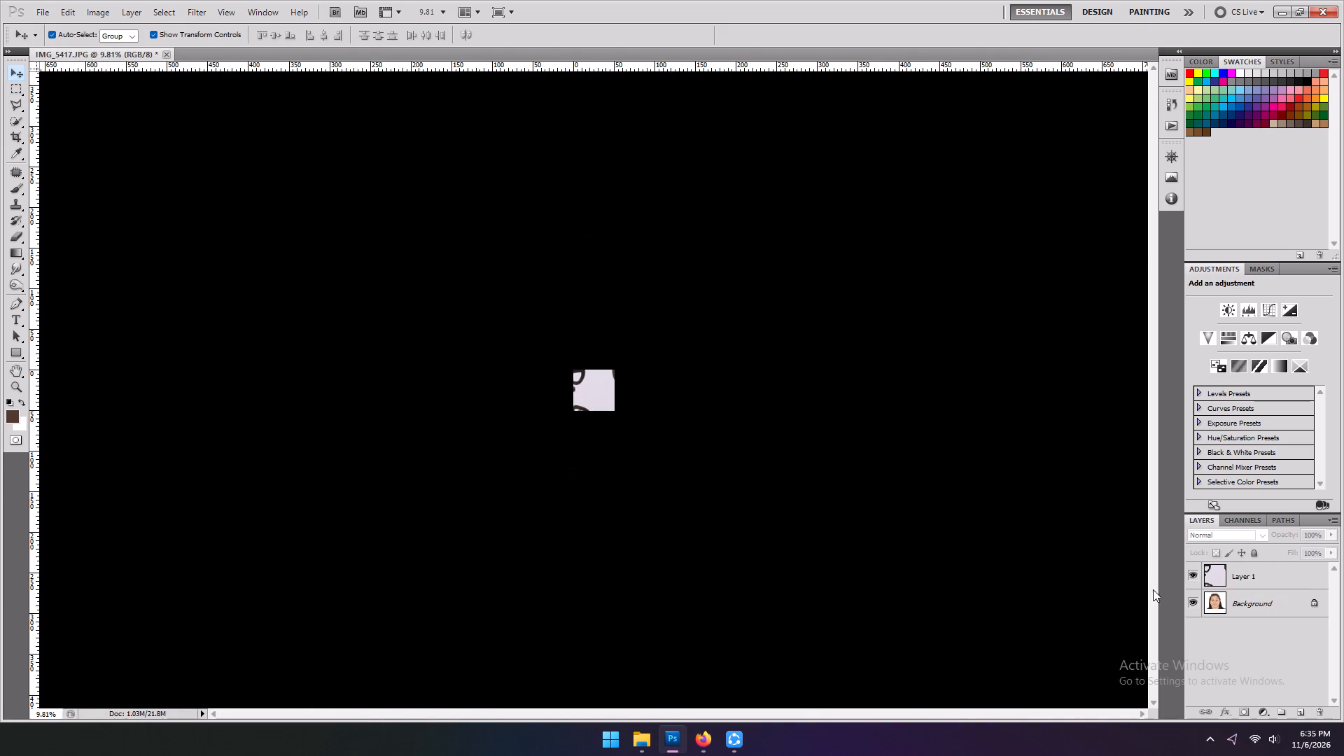
pyautogui.click(1219, 573)
pyautogui.click(661, 519)
pyautogui.click(1241, 580)
pyautogui.moveTo(521, 225); pyautogui.dragTo(500, 290)
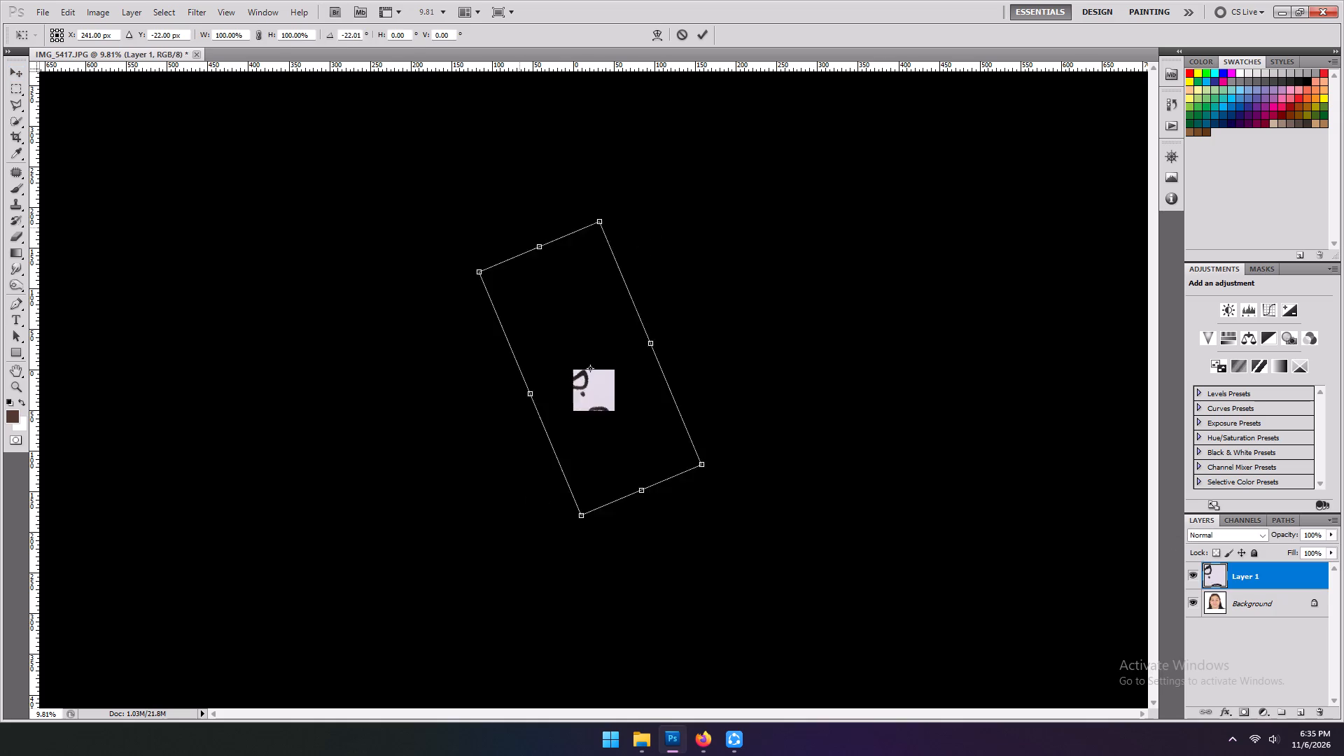
pyautogui.moveTo(500, 290); pyautogui.dragTo(502, 412)
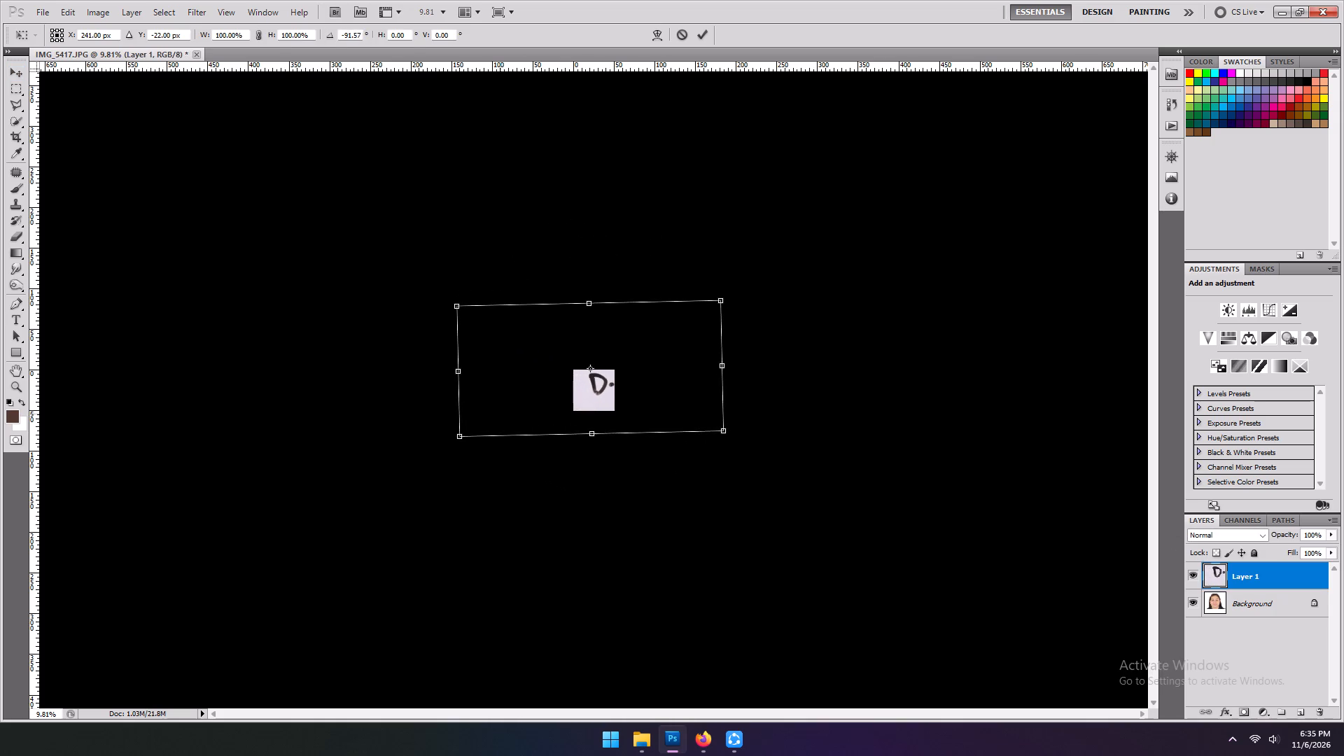
pyautogui.moveTo(502, 412); pyautogui.dragTo(503, 410)
pyautogui.keyDown('alt'); pyautogui.keyDown('shift'); pyautogui.moveTo(727, 303); pyautogui.dragTo(662, 348); pyautogui.keyUp('shift'); pyautogui.keyUp('alt')
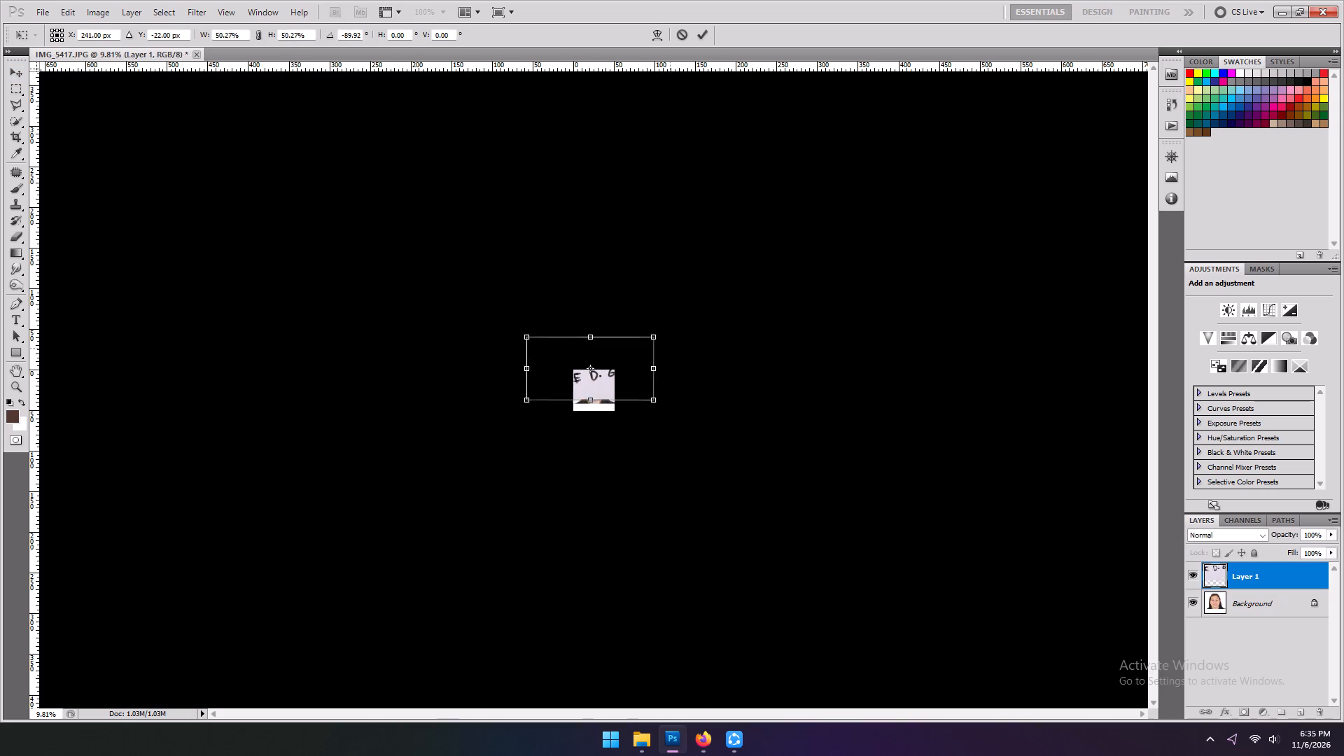
pyautogui.keyDown('alt'); pyautogui.keyDown('shift'); pyautogui.moveTo(662, 348); pyautogui.dragTo(619, 353); pyautogui.keyUp('shift'); pyautogui.keyUp('alt')
pyautogui.moveTo(601, 367); pyautogui.dragTo(605, 394)
pyautogui.keyDown('alt'); pyautogui.keyDown('shift'); pyautogui.moveTo(612, 384); pyautogui.dragTo(600, 391); pyautogui.keyUp('shift'); pyautogui.keyUp('alt')
pyautogui.click(595, 399)
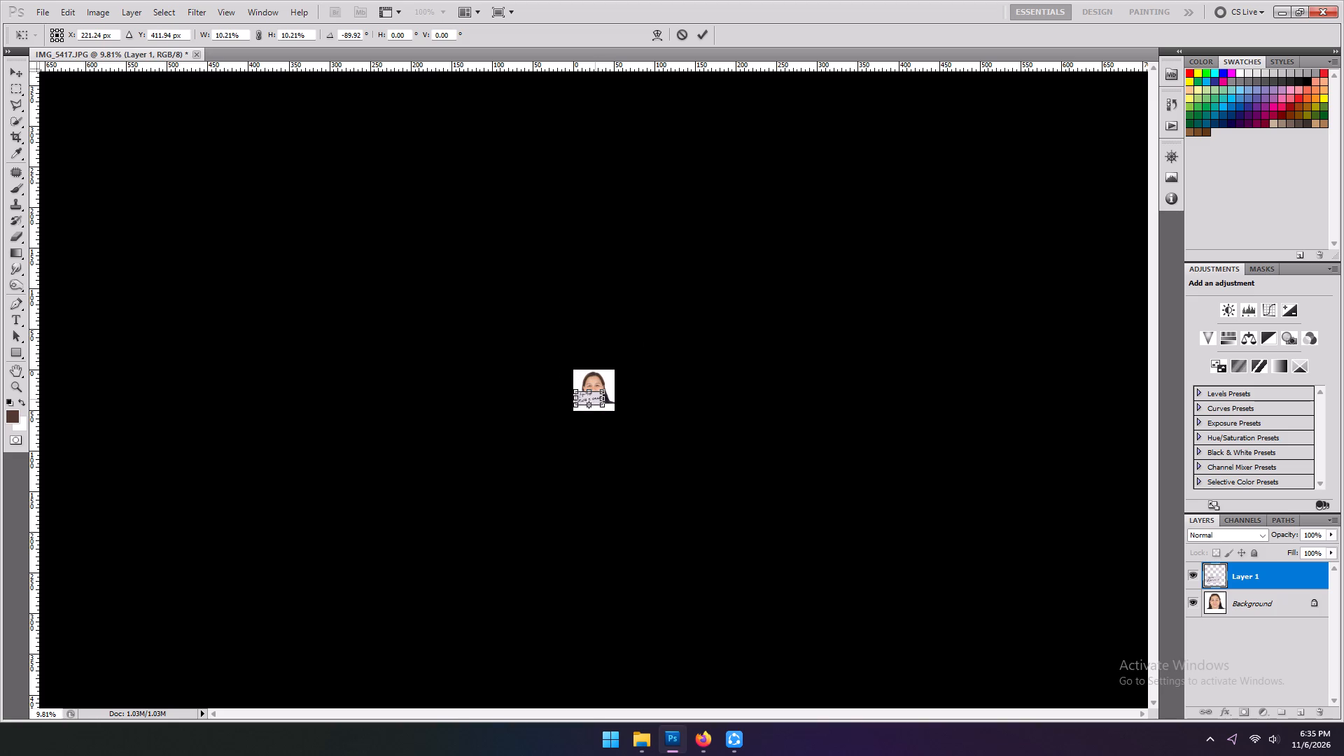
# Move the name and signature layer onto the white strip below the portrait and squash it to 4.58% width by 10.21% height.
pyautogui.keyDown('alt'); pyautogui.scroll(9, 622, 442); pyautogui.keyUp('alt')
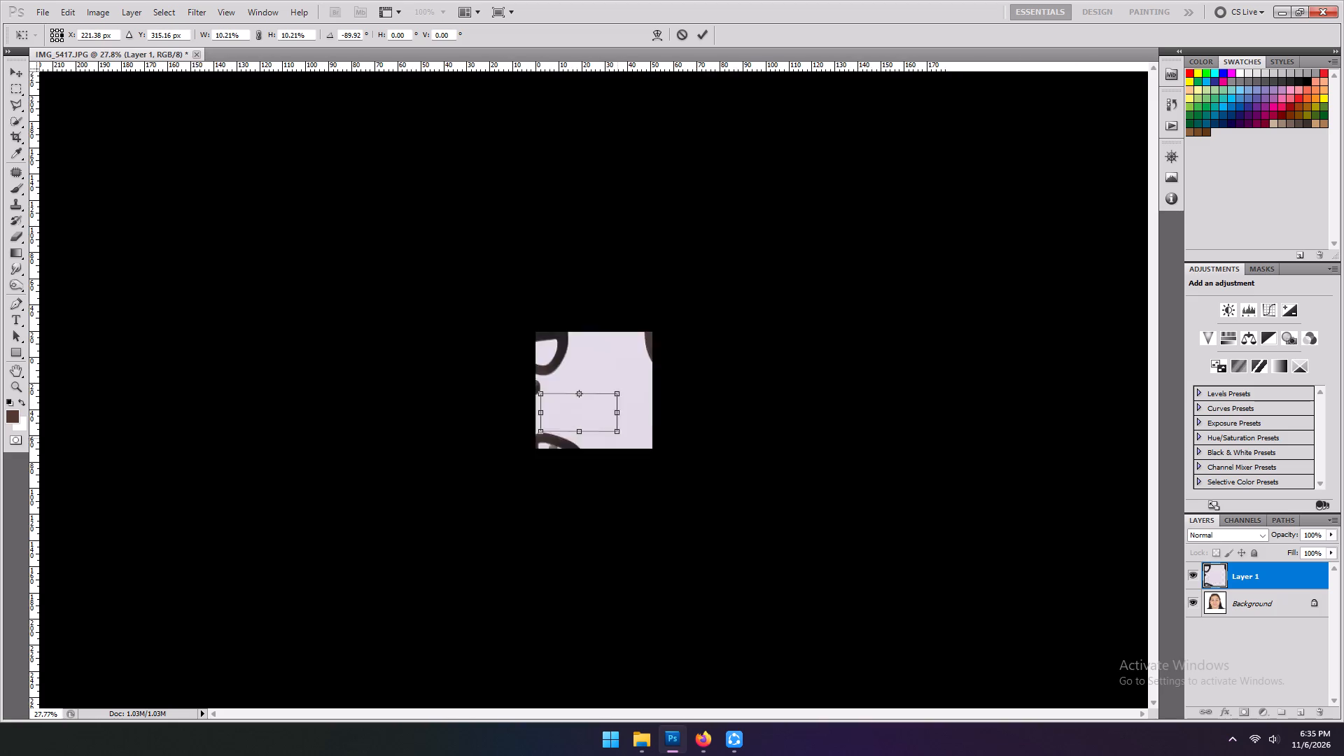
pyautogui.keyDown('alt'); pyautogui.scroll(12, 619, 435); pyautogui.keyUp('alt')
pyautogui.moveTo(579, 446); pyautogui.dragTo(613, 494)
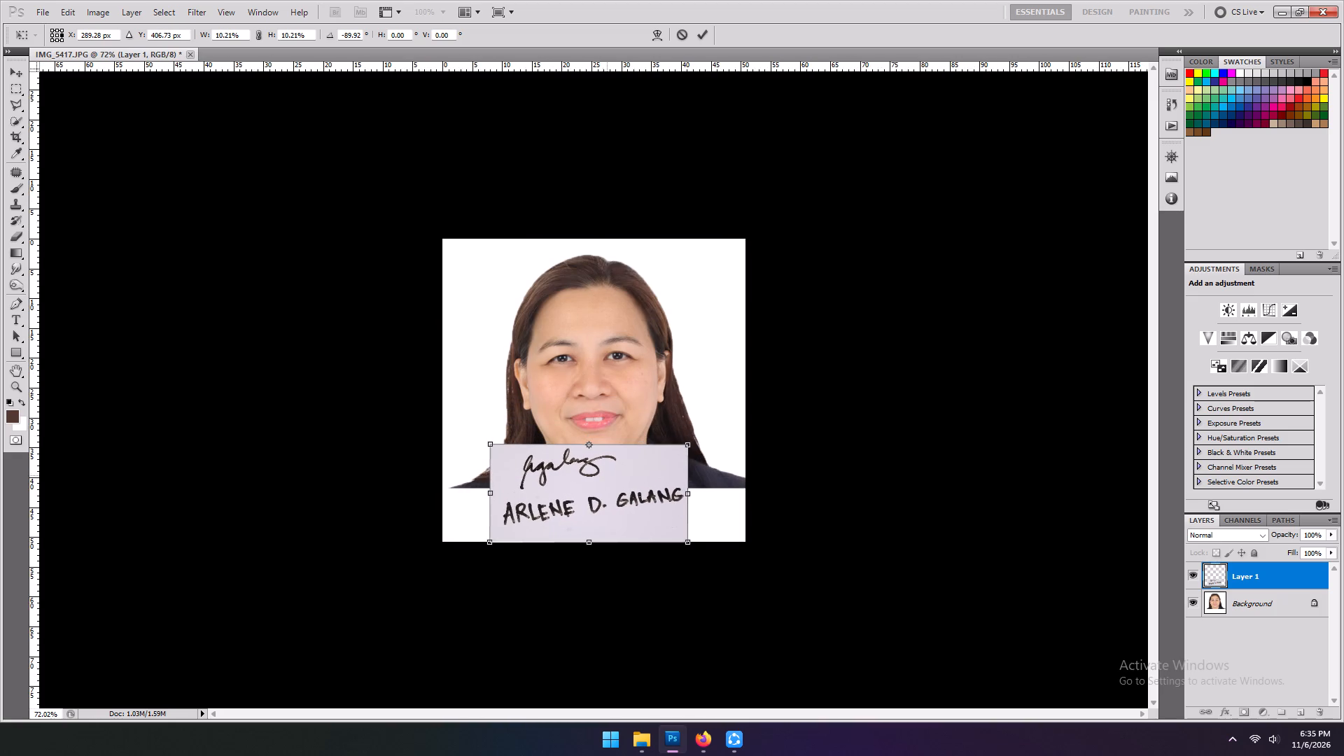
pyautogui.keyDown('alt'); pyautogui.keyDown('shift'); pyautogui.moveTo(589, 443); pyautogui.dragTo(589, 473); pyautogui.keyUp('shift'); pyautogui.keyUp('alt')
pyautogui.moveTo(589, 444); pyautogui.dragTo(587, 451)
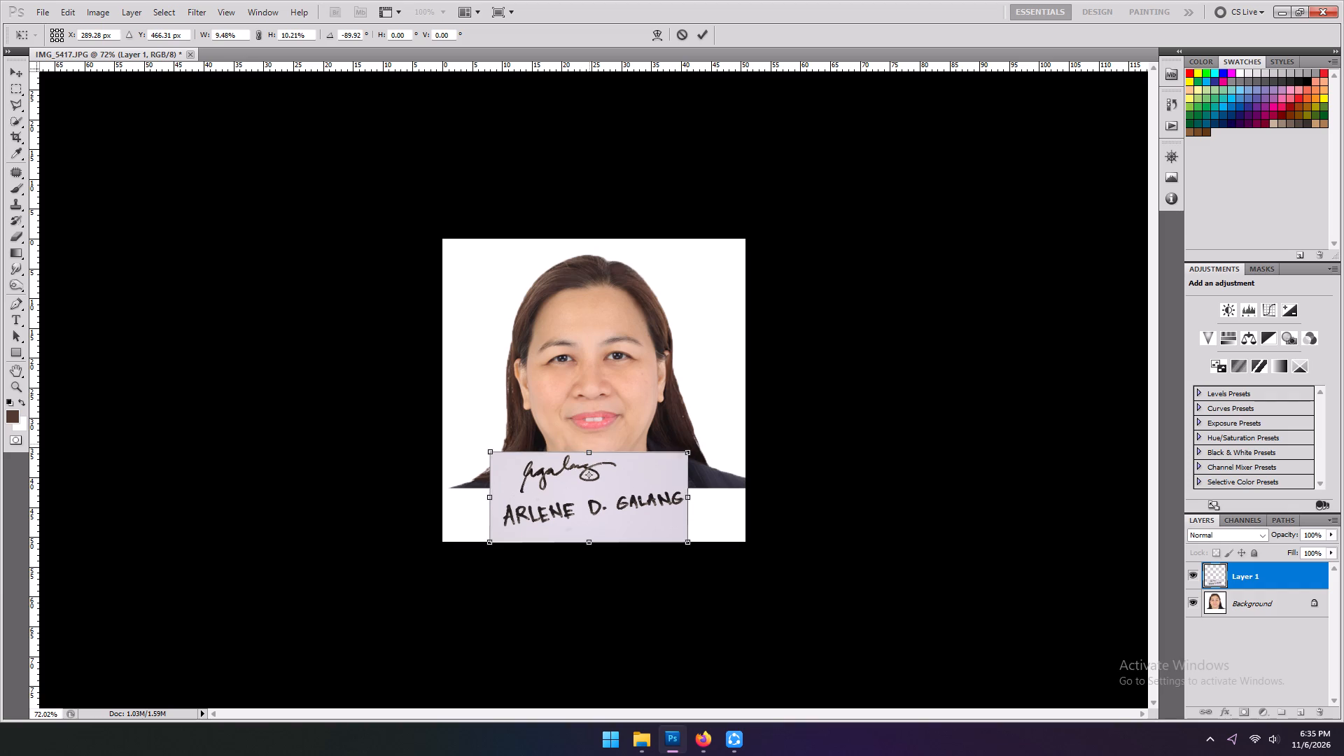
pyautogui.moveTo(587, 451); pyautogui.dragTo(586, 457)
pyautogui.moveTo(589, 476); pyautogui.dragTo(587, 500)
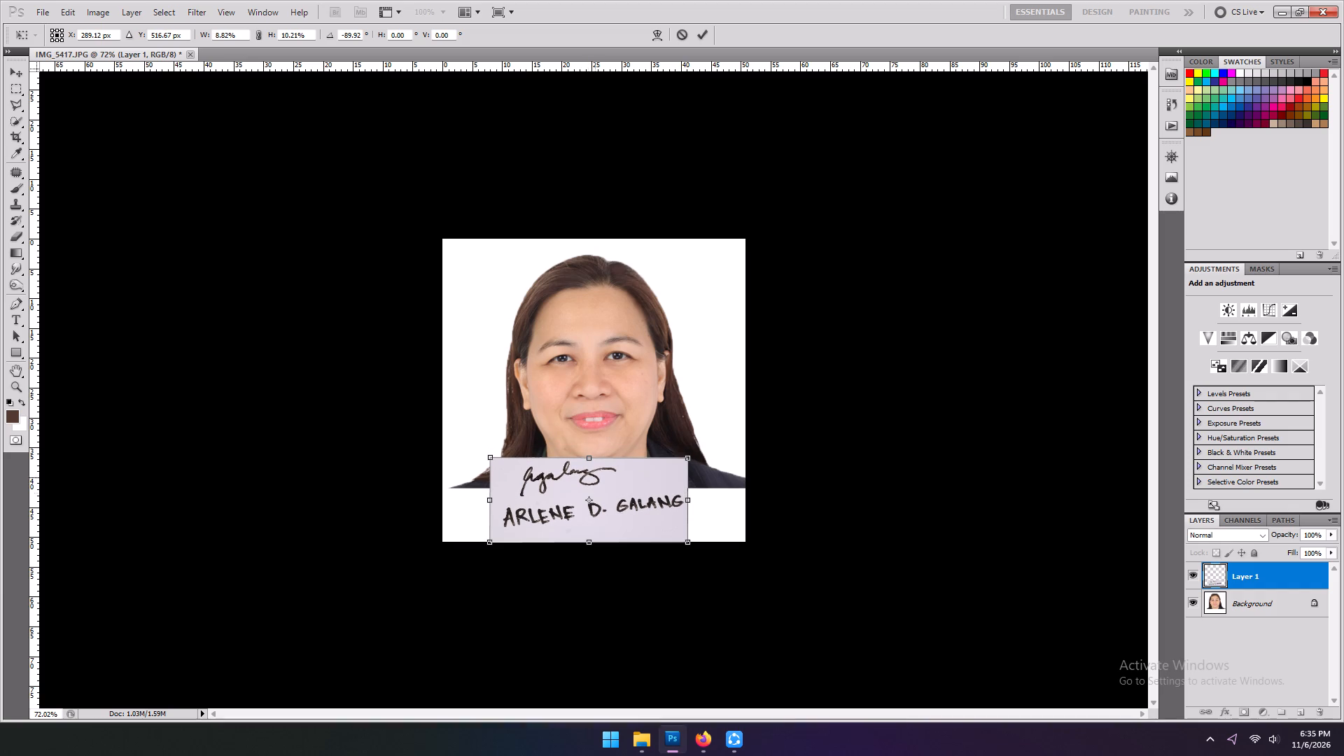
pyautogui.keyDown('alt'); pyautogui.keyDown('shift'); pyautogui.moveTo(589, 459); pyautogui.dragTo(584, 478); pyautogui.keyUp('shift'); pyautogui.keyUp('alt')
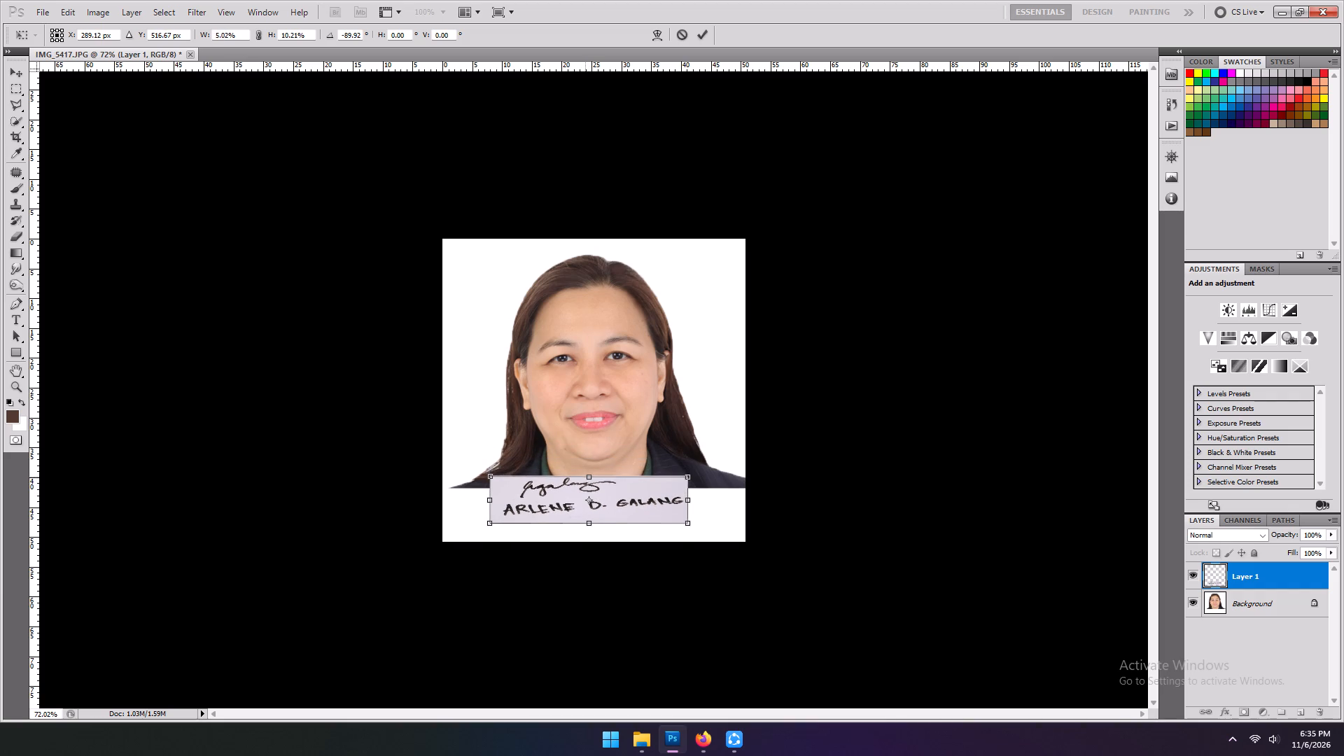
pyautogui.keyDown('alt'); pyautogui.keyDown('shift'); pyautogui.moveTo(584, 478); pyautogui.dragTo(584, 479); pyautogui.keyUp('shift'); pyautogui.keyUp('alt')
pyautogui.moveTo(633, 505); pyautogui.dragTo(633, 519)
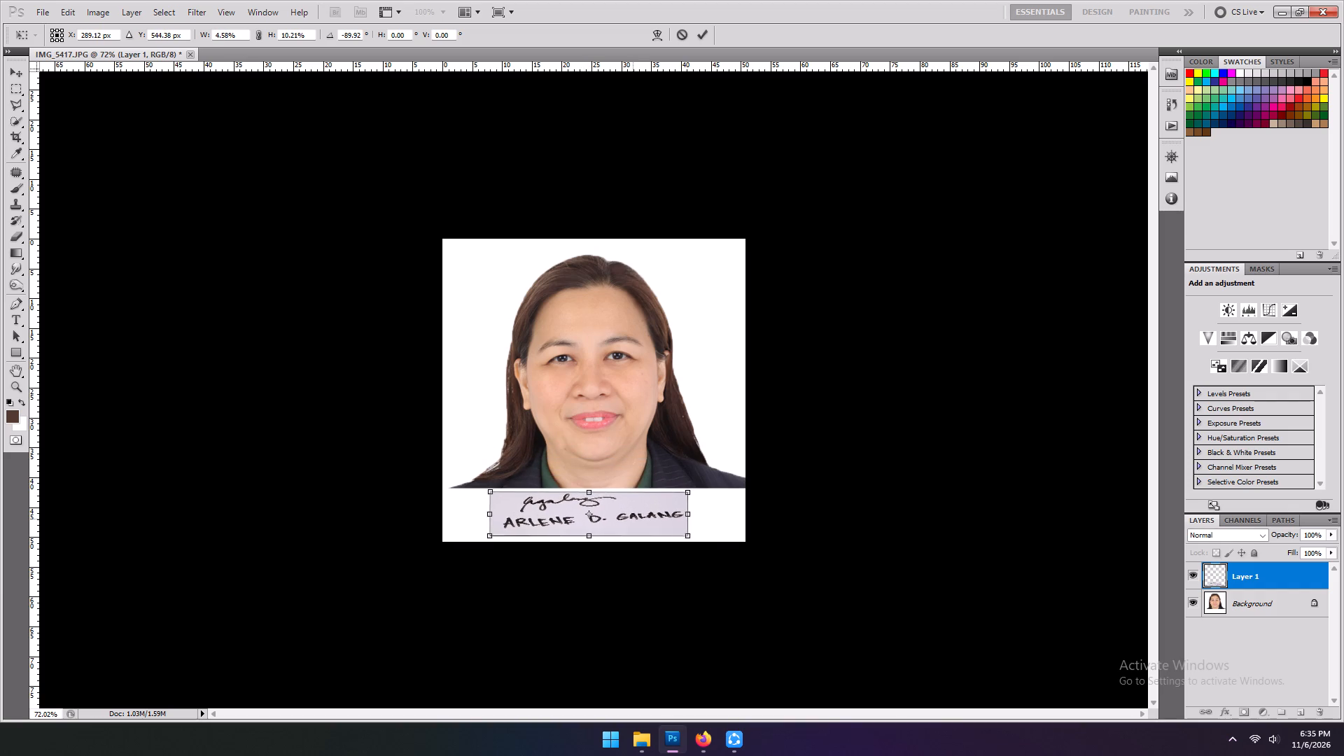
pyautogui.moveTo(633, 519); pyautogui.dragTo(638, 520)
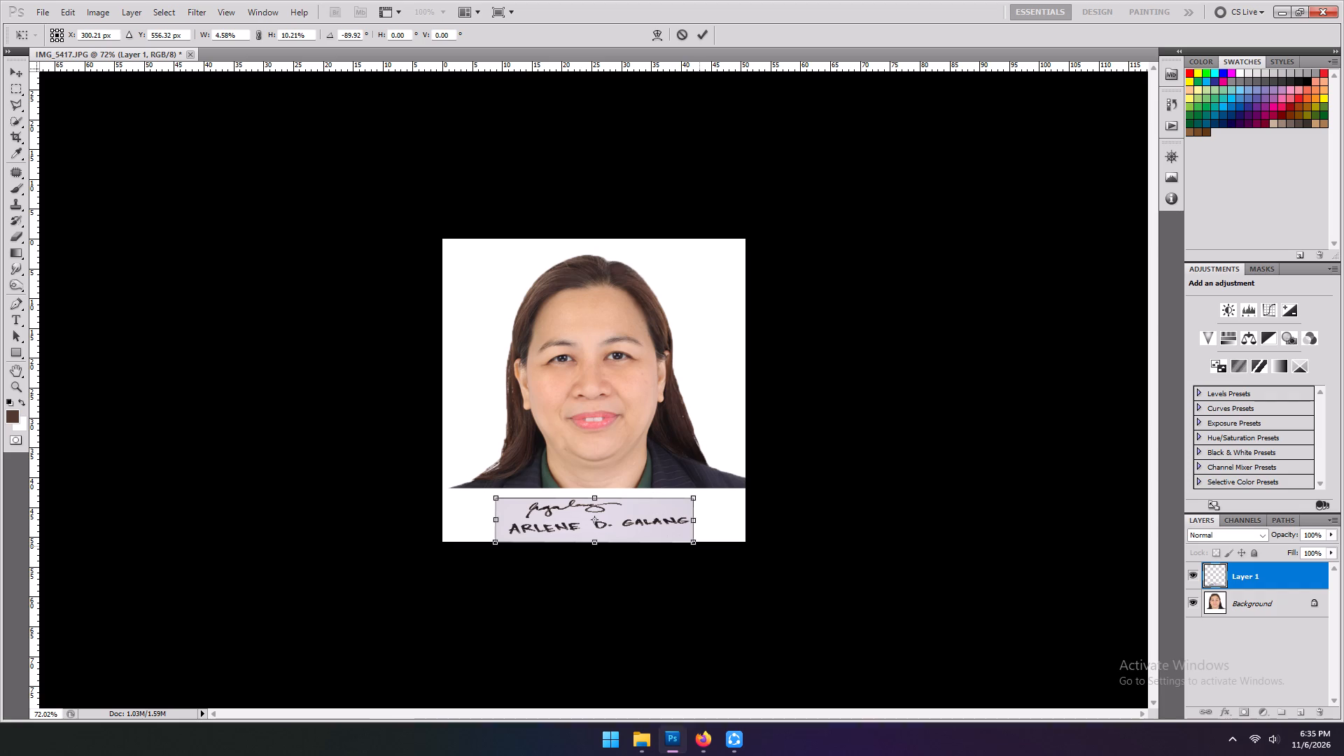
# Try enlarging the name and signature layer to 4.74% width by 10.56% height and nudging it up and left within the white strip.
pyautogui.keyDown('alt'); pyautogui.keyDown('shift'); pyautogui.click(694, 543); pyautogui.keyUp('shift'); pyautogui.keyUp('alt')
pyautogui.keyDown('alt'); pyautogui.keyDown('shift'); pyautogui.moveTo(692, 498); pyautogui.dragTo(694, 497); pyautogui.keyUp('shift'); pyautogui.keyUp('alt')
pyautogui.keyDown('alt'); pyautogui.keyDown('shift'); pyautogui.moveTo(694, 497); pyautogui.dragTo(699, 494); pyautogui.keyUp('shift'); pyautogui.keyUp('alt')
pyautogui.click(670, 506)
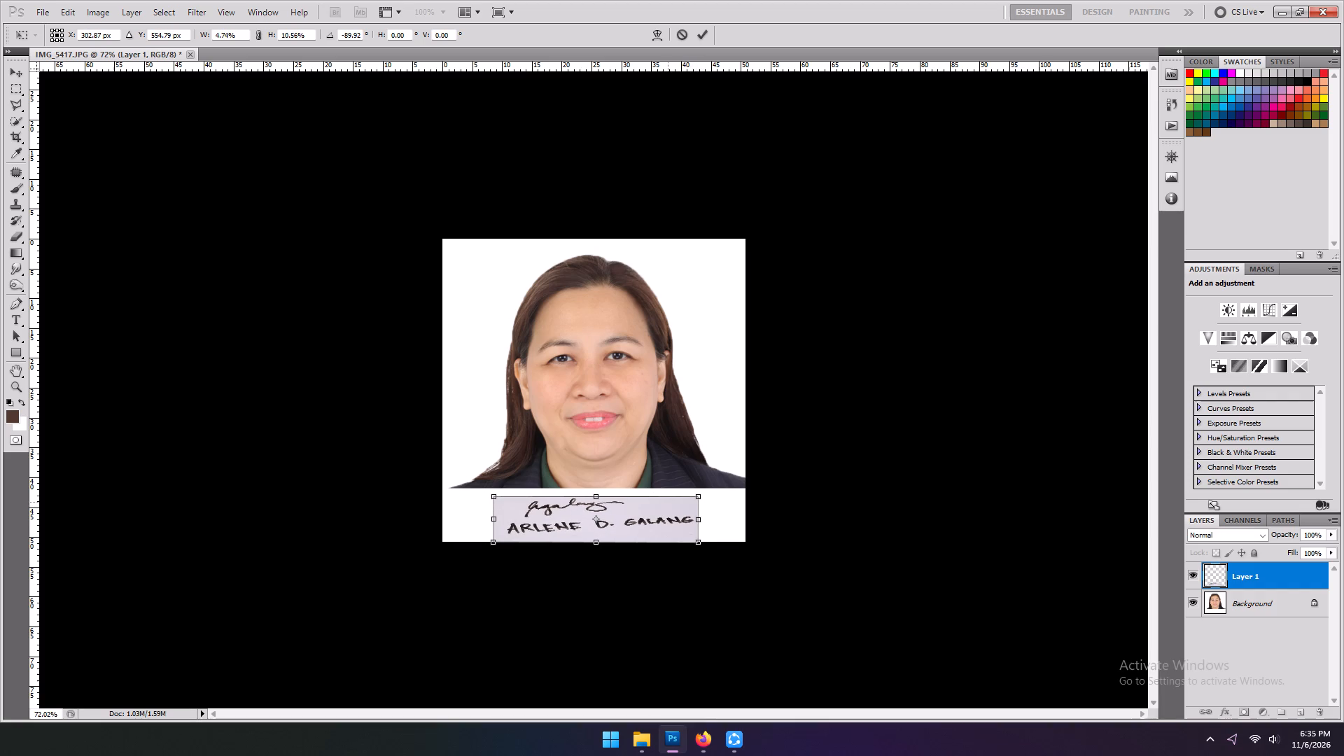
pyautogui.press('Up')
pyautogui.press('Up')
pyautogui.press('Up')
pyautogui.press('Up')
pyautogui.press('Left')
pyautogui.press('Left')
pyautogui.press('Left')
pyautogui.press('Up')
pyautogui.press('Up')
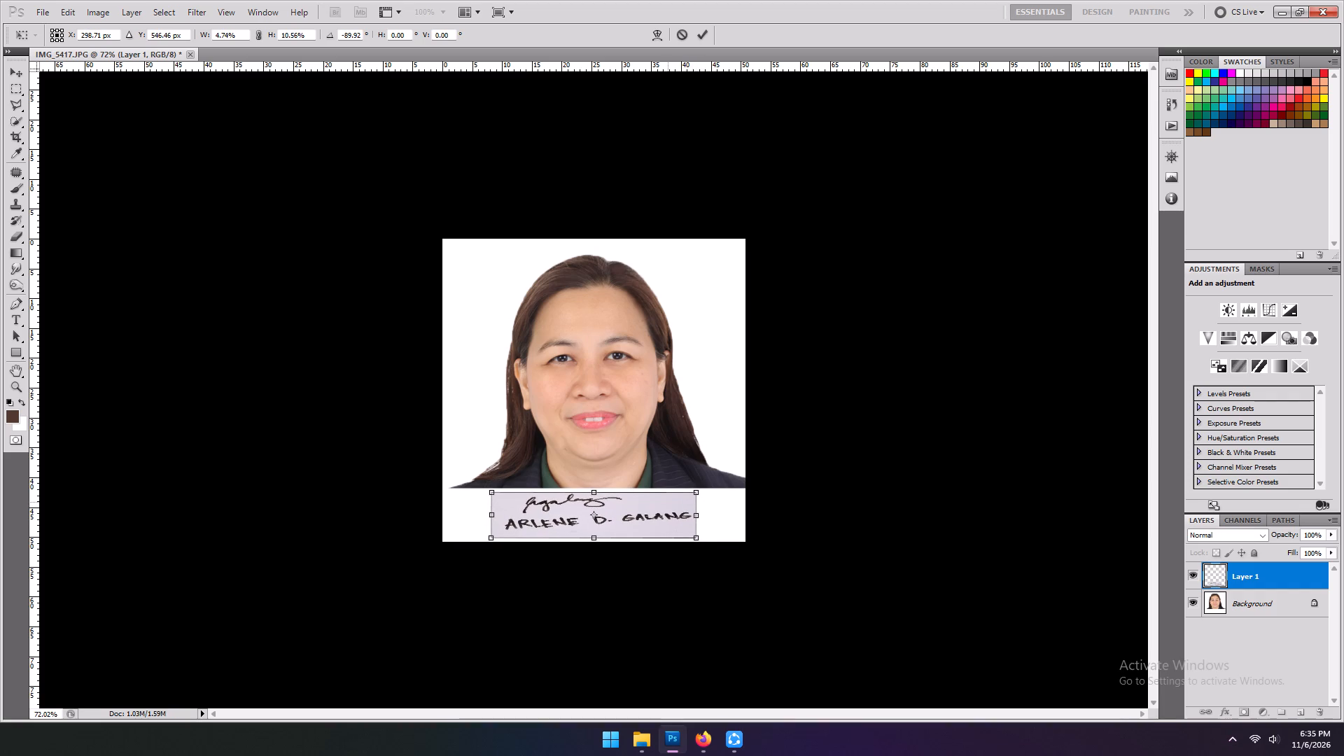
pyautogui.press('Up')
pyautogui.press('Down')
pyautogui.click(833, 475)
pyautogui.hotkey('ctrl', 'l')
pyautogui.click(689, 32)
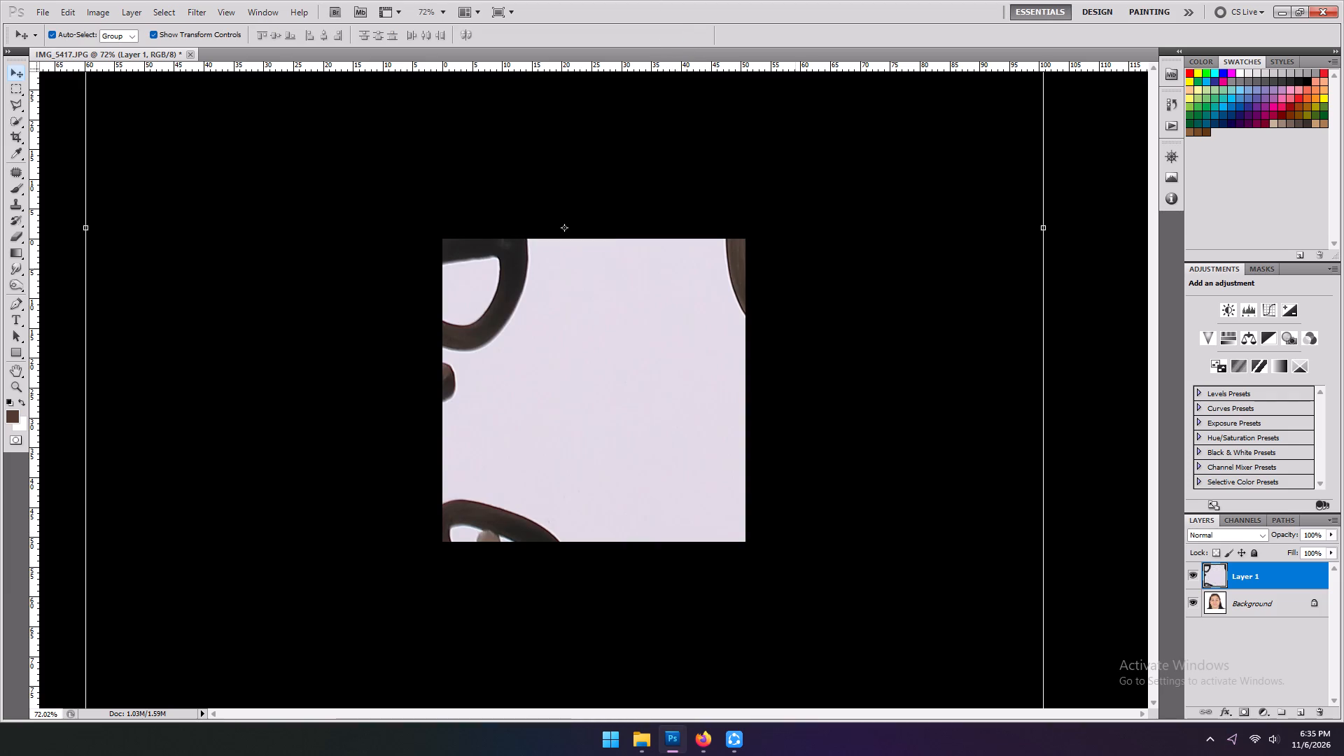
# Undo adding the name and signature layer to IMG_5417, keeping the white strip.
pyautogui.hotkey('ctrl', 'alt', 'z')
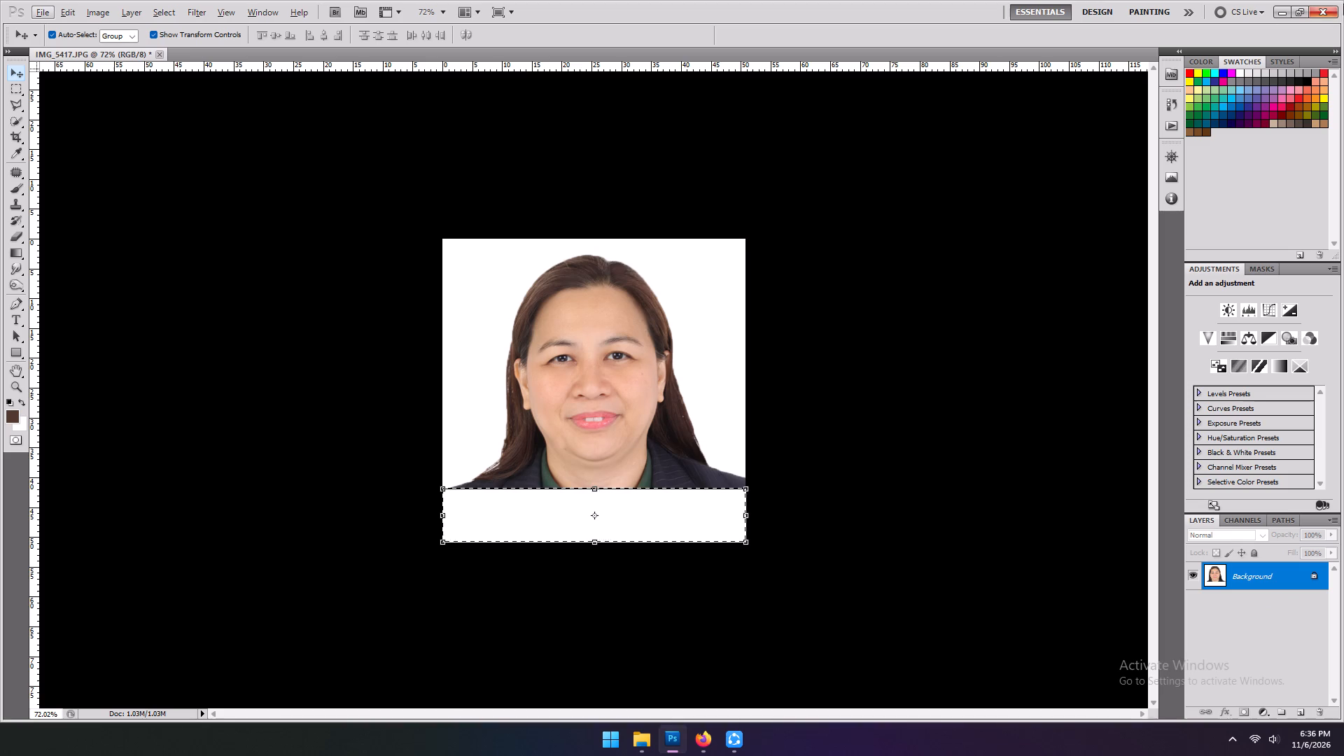
# Open the handwritten name and signature photo IMG_5414 from the 11-06-26 folder in Photoshop again.
pyautogui.click(1282, 5)
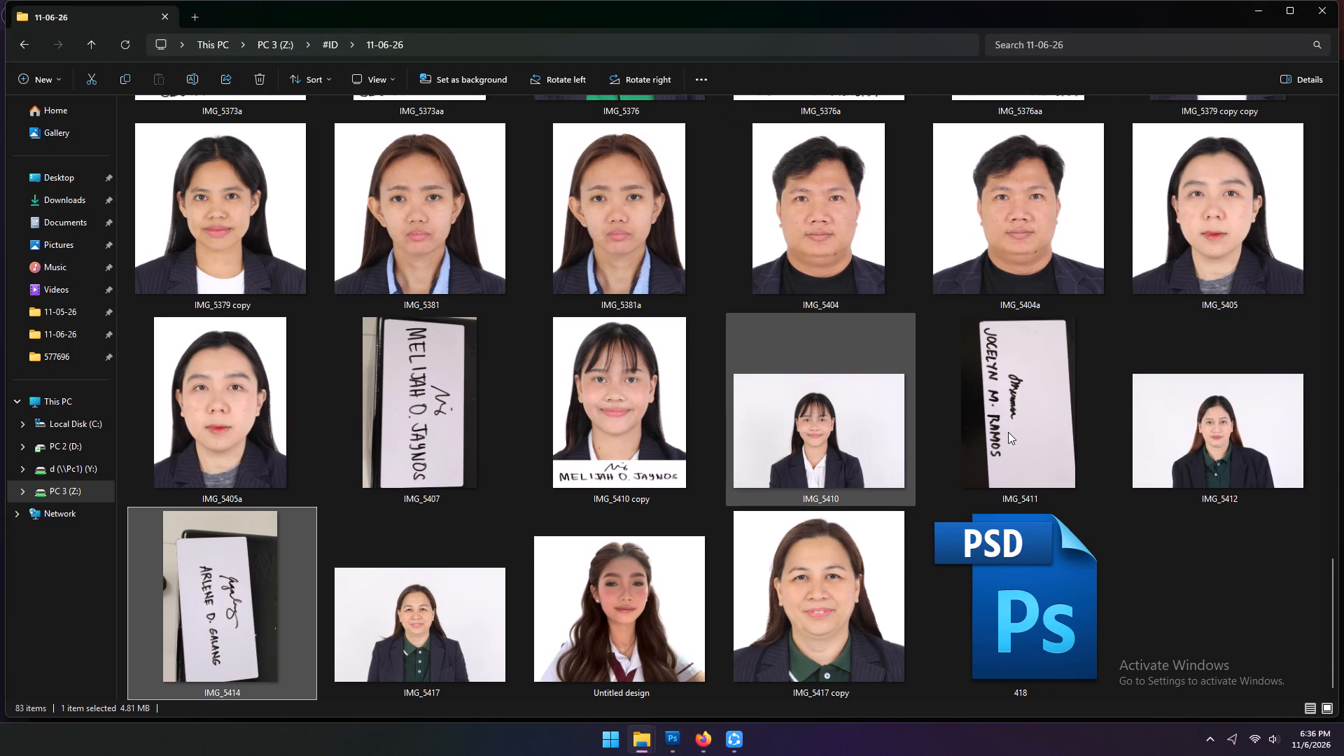
pyautogui.click(1008, 432)
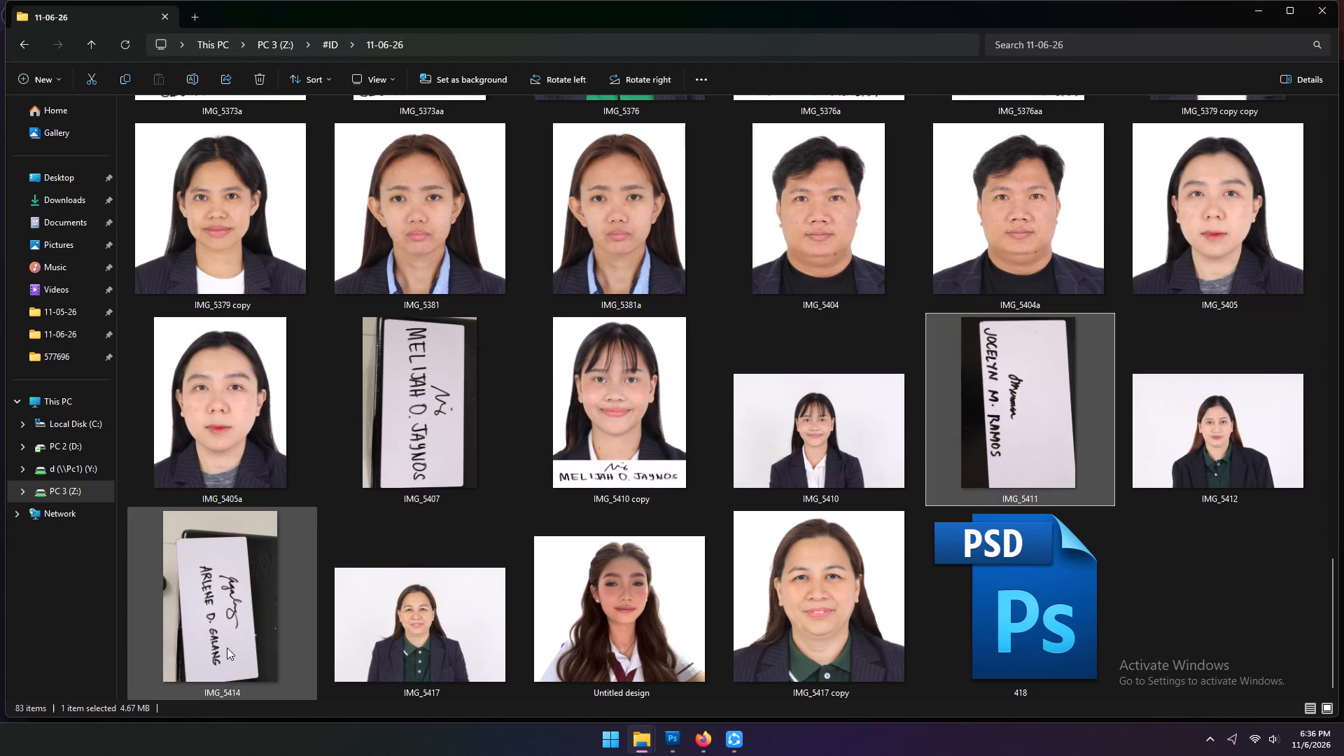
pyautogui.moveTo(226, 647); pyautogui.dragTo(603, 470)
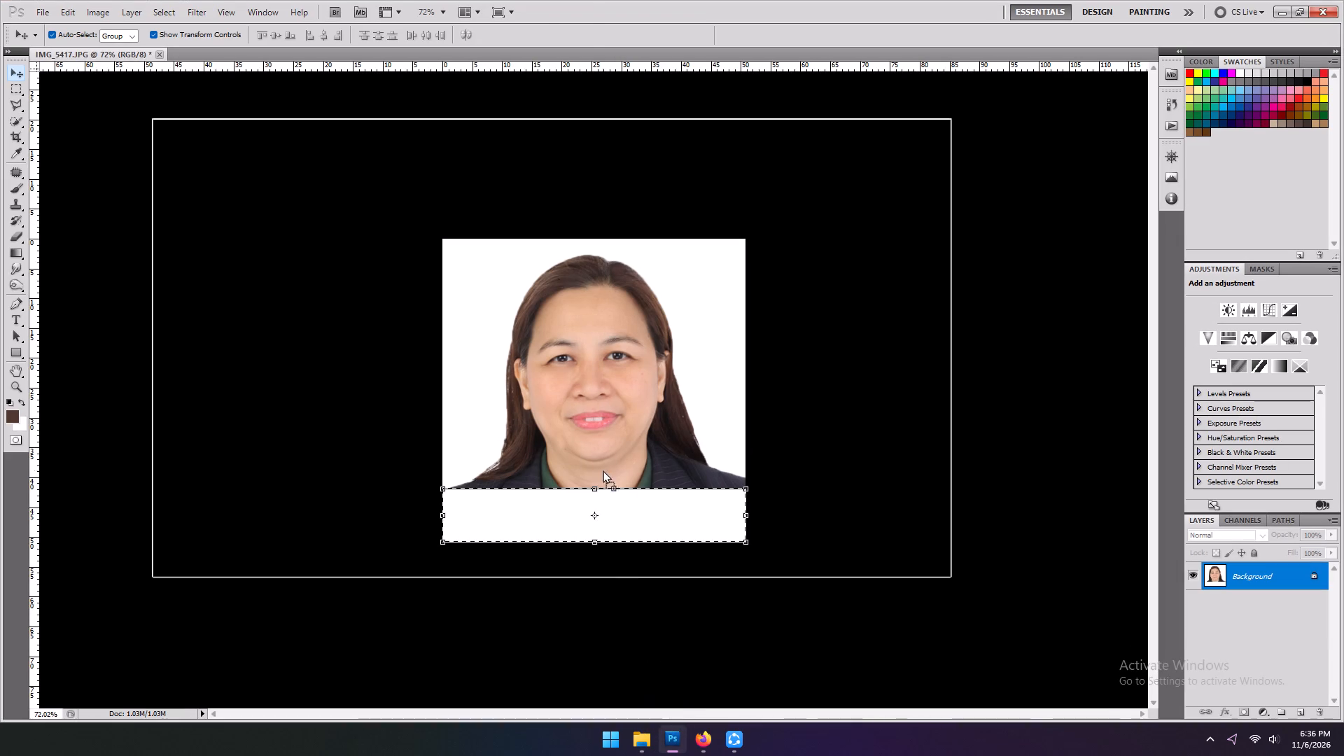
pyautogui.moveTo(603, 470); pyautogui.dragTo(552, 24)
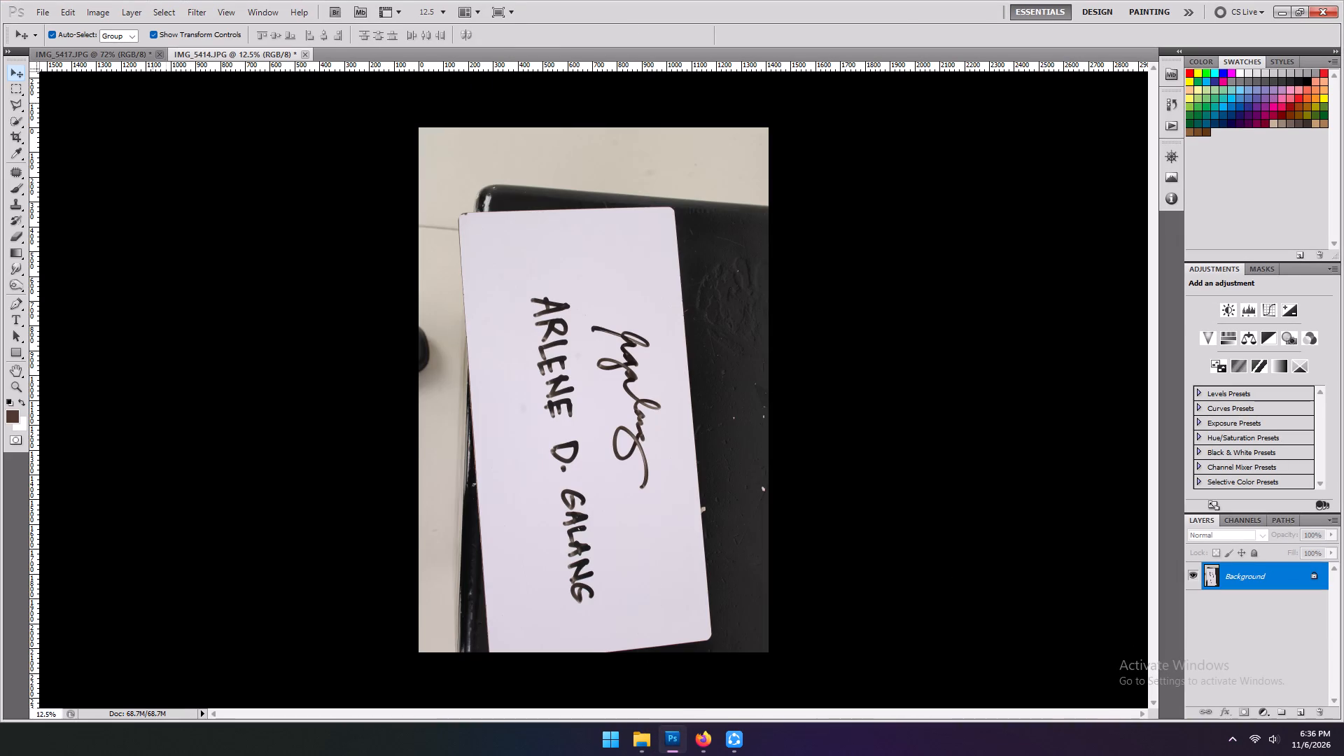
pyautogui.click(109, 51)
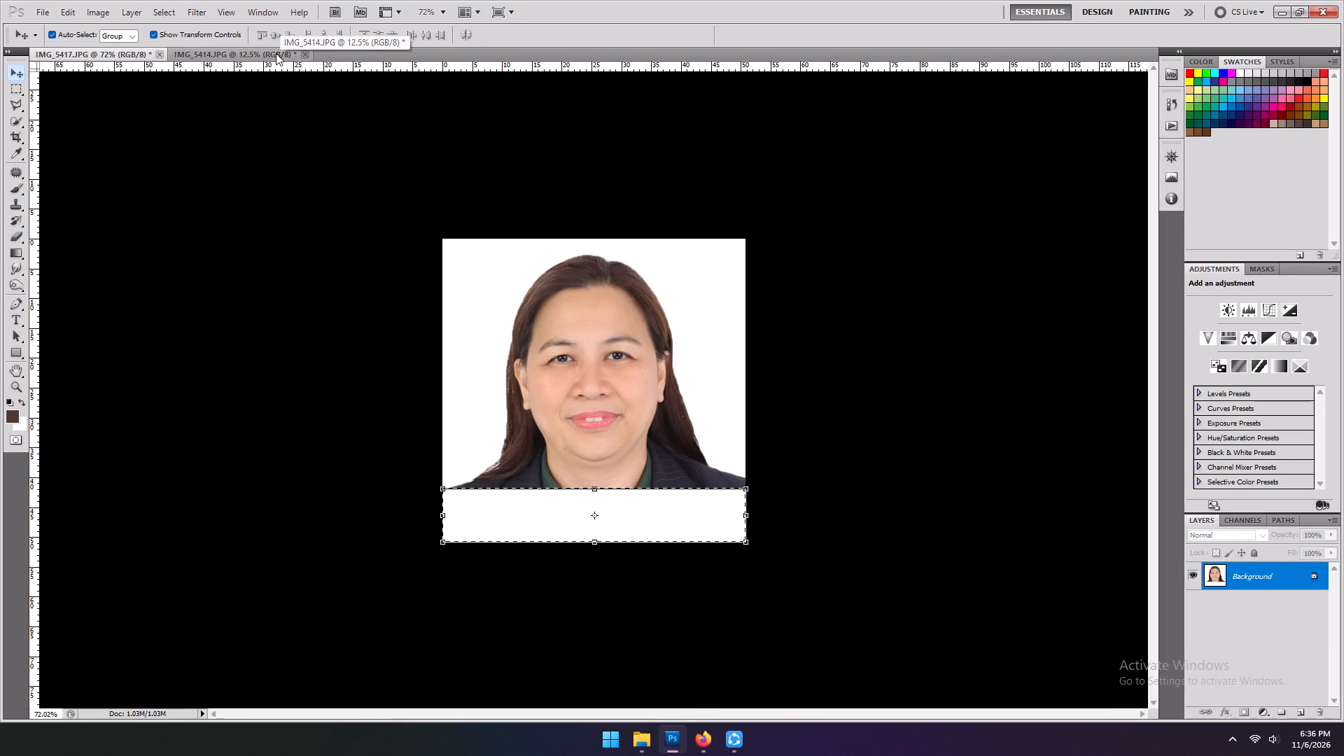
pyautogui.click(269, 50)
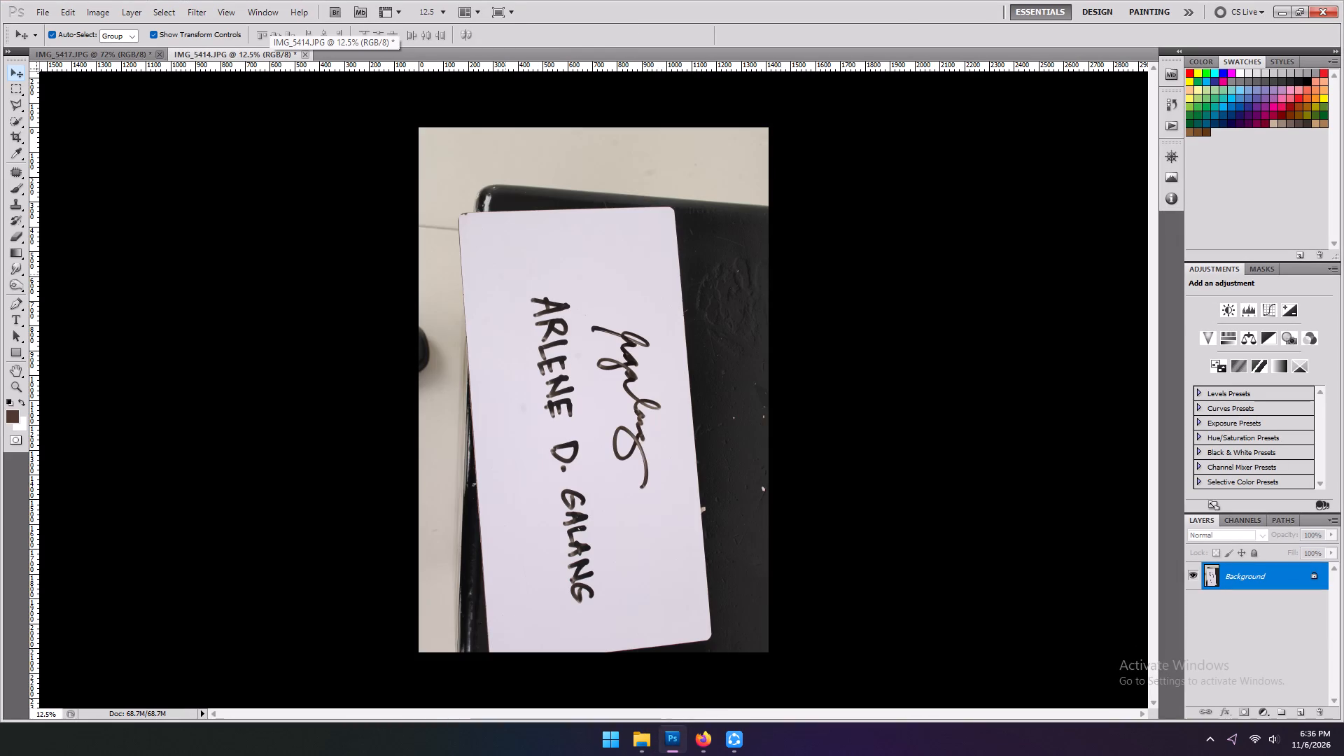
# Select a rectangle around the handwritten name and signature in IMG_5414, transfer it into IMG_5417, and close IMG_5414.
pyautogui.moveTo(505, 274); pyautogui.dragTo(660, 405)
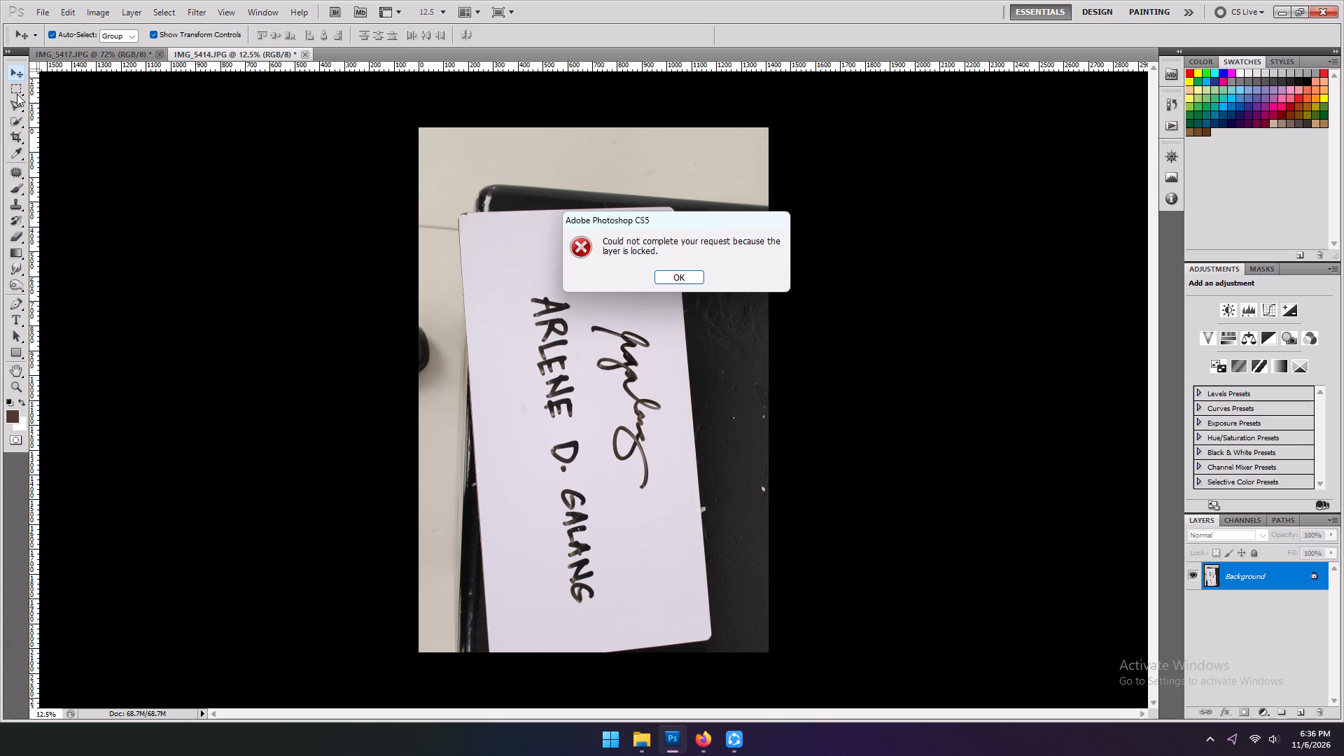
pyautogui.click(17, 91)
pyautogui.click(658, 272)
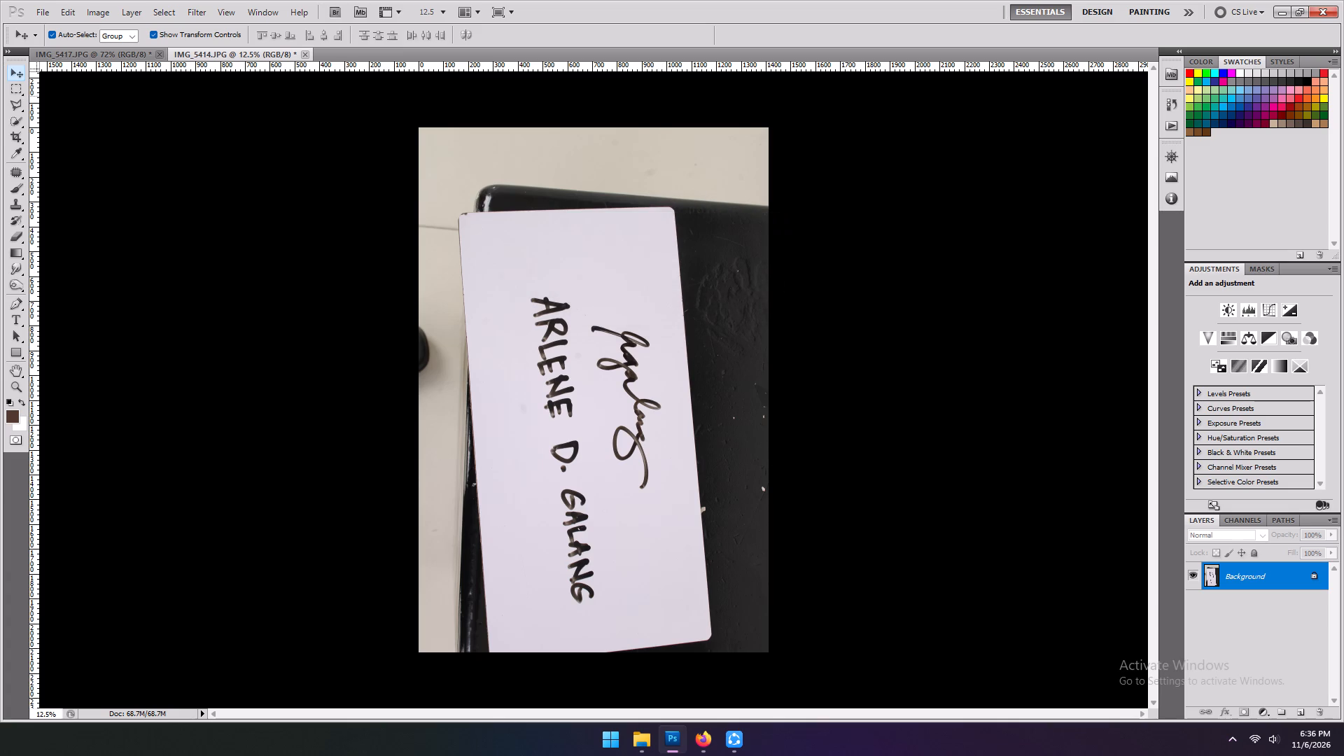
pyautogui.click(21, 90)
pyautogui.moveTo(487, 268); pyautogui.dragTo(654, 450)
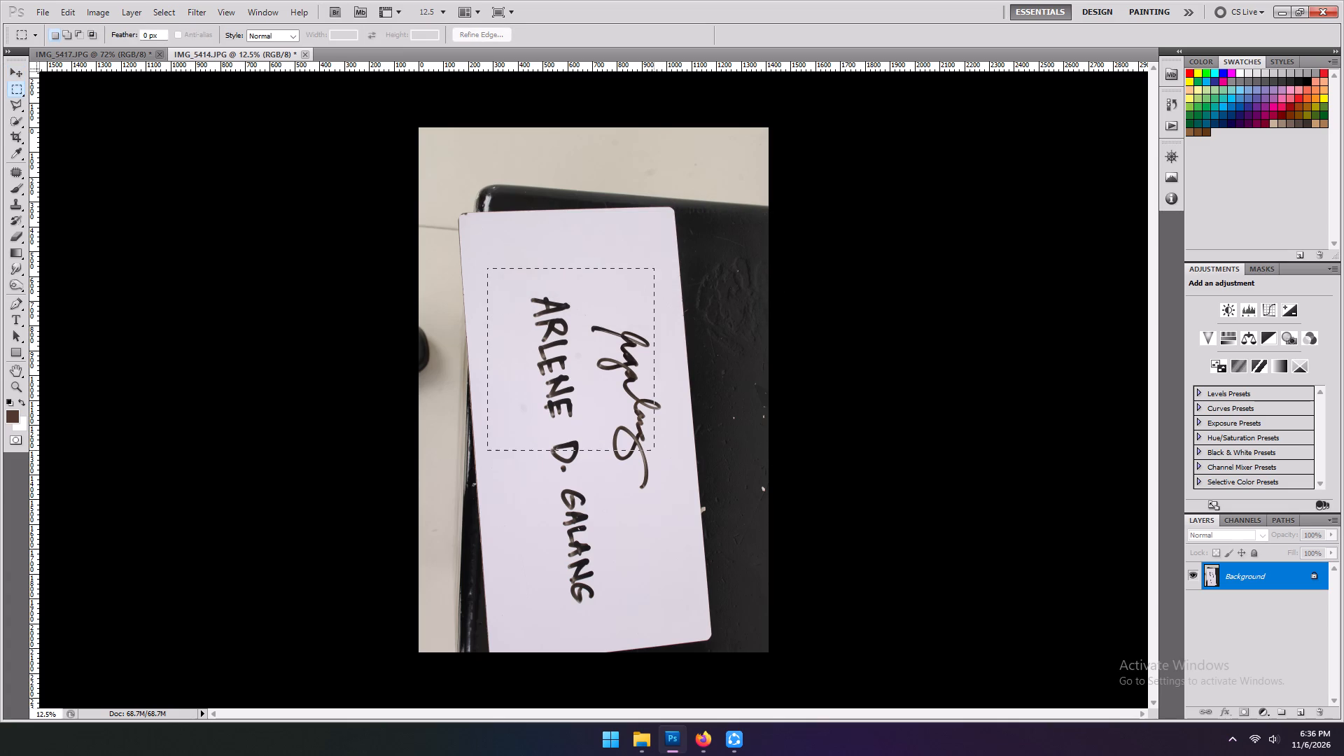
pyautogui.moveTo(654, 450); pyautogui.dragTo(664, 612)
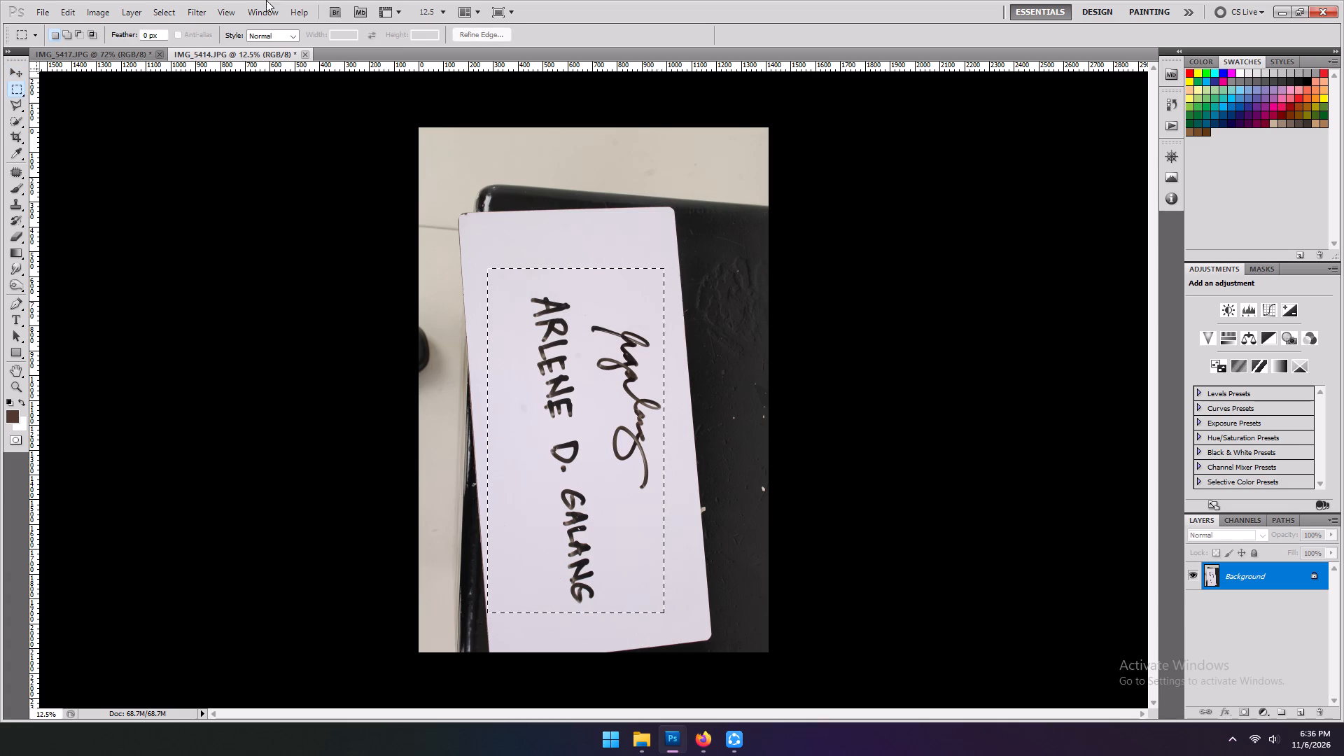
pyautogui.click(132, 48)
pyautogui.moveTo(227, 54); pyautogui.dragTo(190, 69)
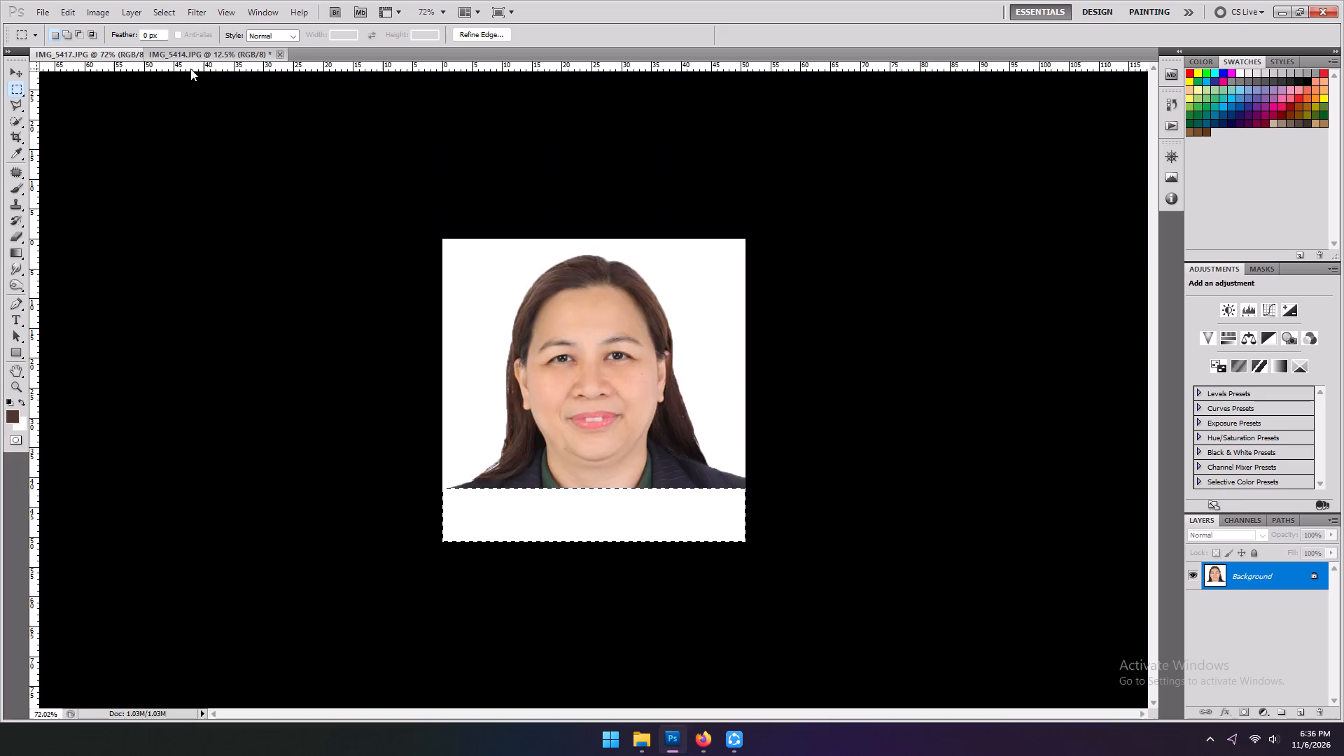
pyautogui.moveTo(190, 69); pyautogui.dragTo(0, 81)
pyautogui.press('space')
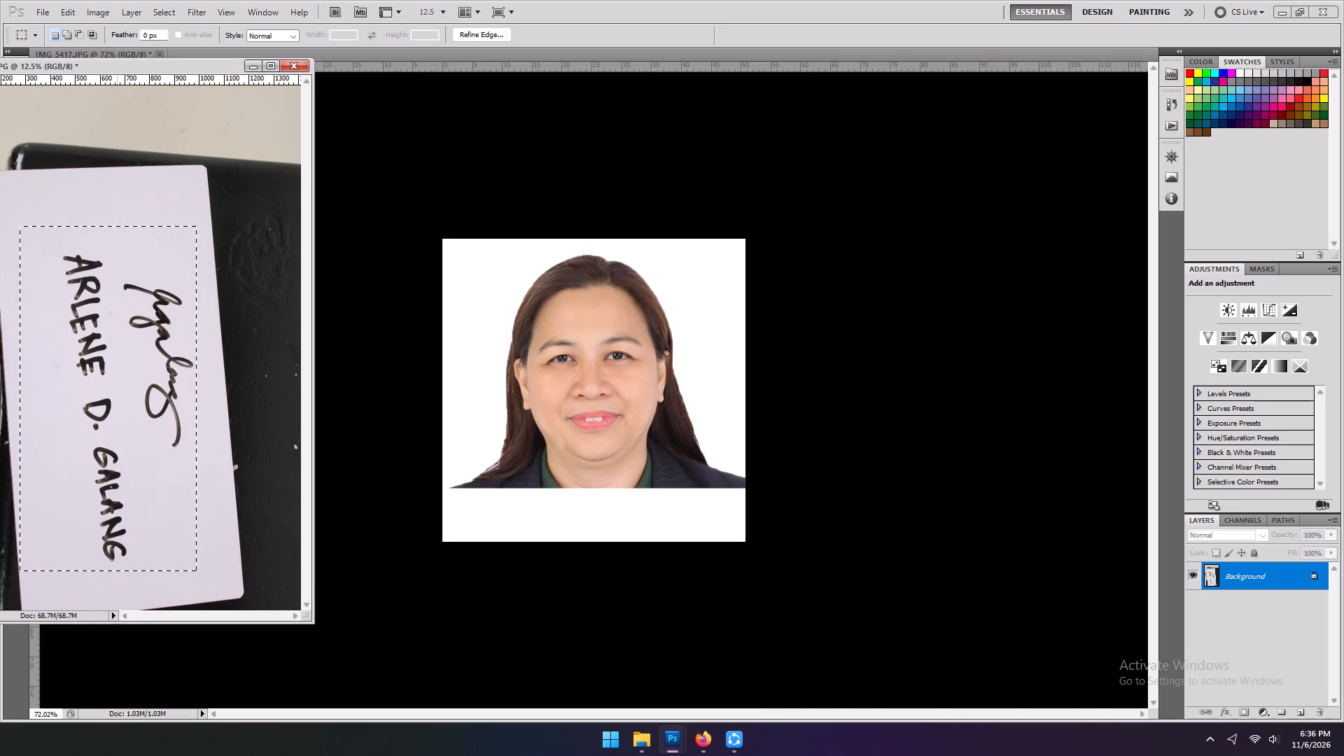
pyautogui.press('v')
pyautogui.moveTo(104, 386); pyautogui.dragTo(570, 448)
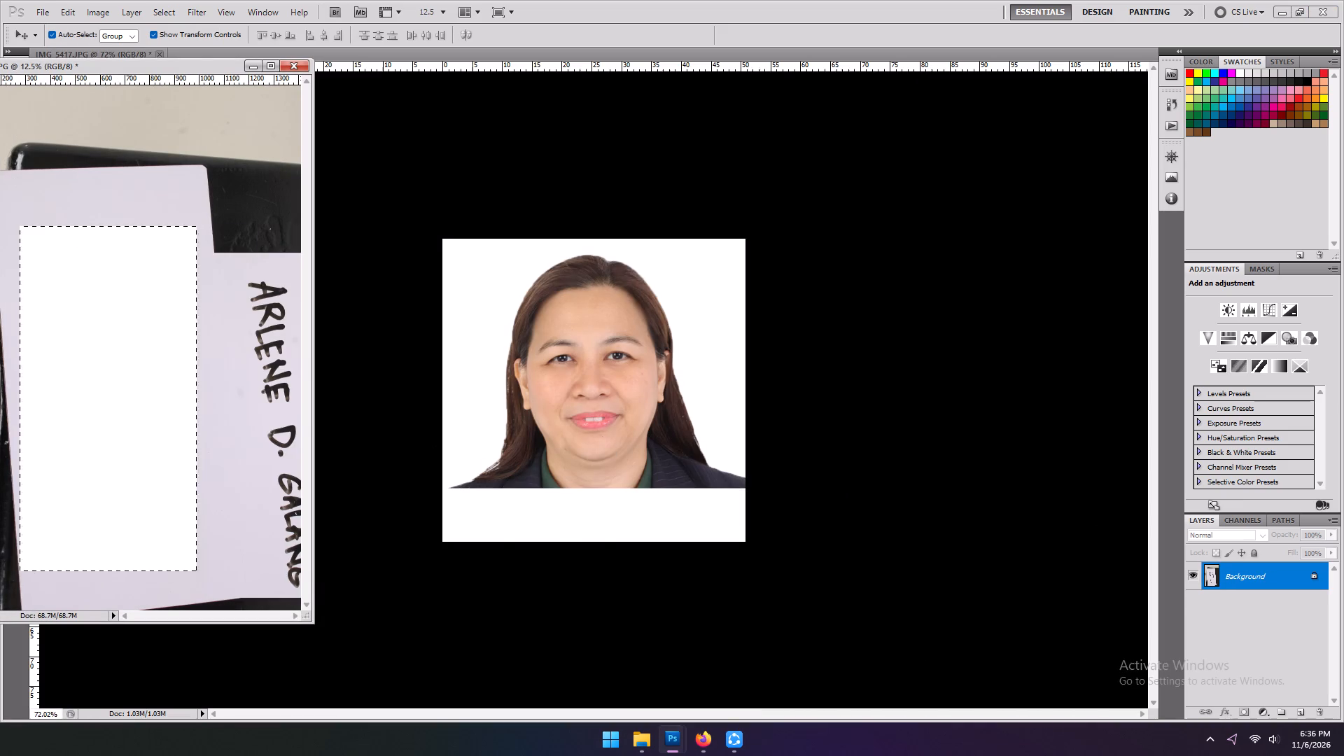
pyautogui.click(283, 65)
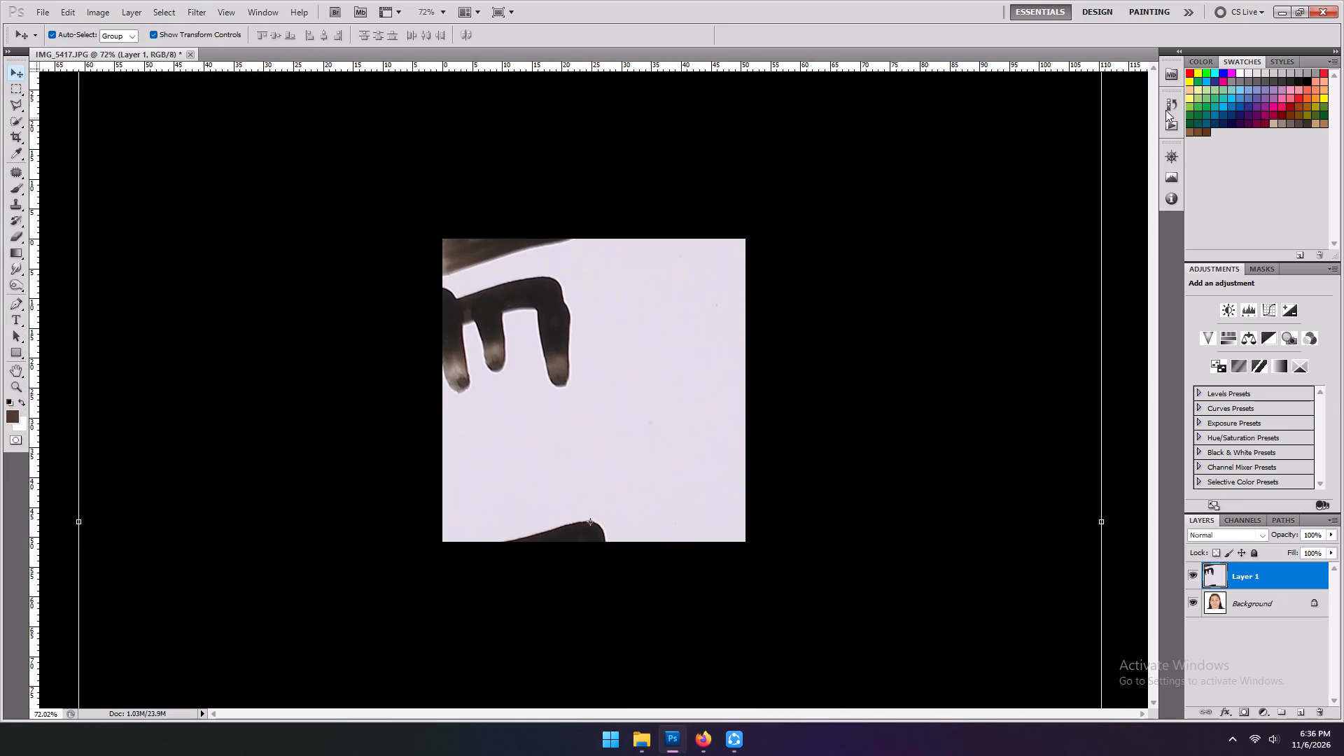
pyautogui.click(1275, 0)
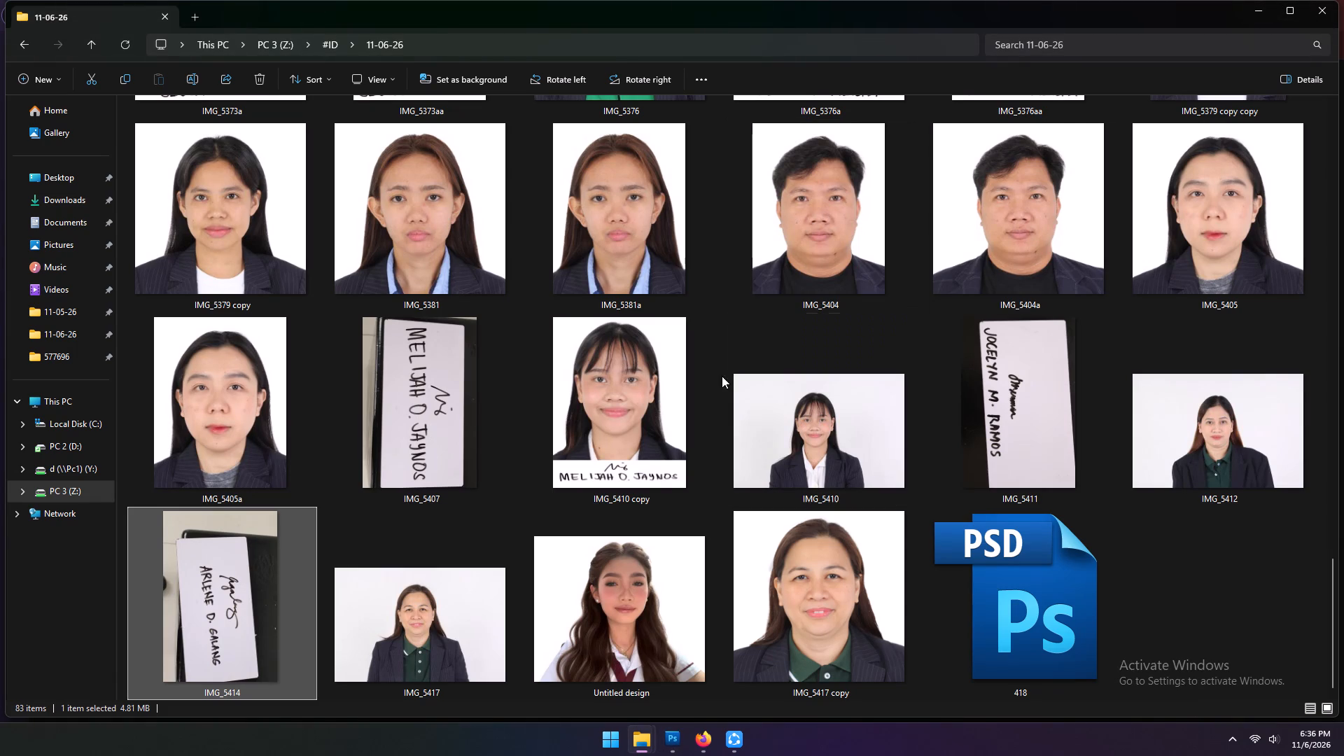
pyautogui.click(668, 746)
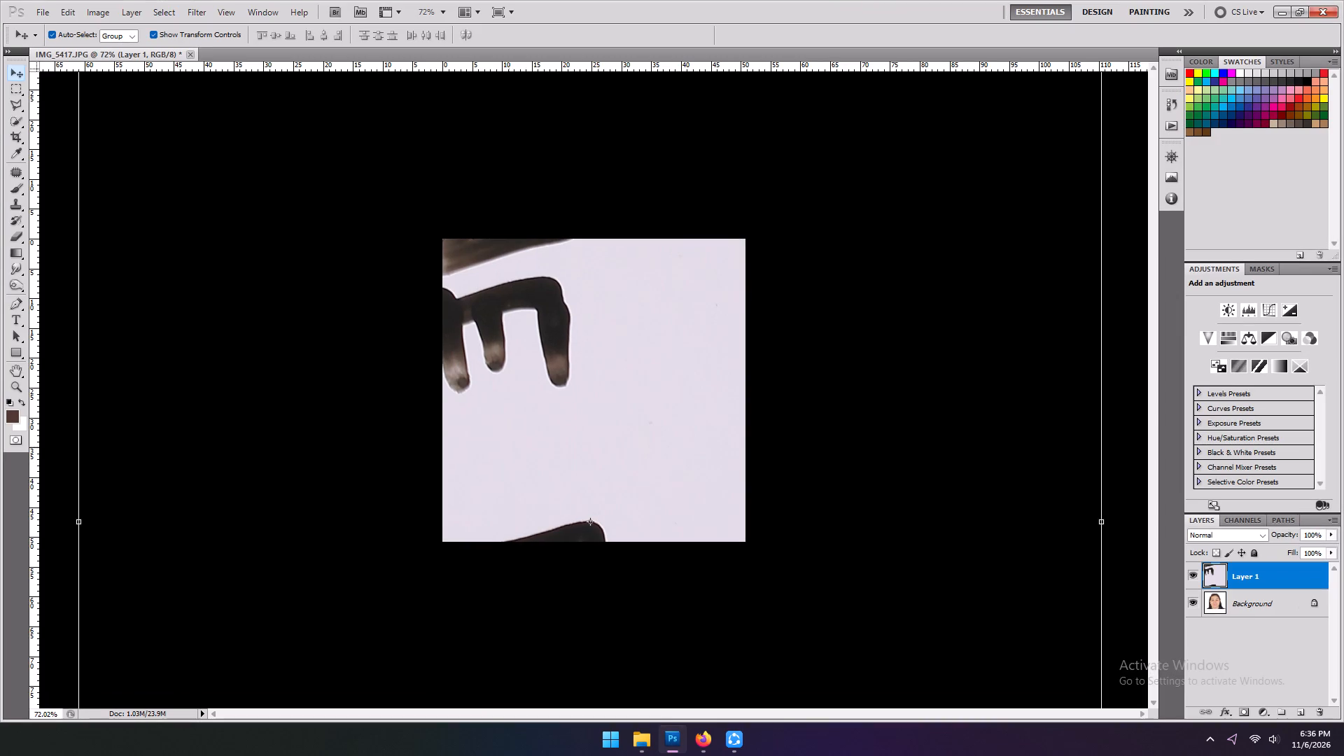
# Rotate the name and signature layer to about -91.6° and shrink it onto the white strip below the portrait.
pyautogui.keyDown('alt'); pyautogui.scroll(-17, 505, 444); pyautogui.keyUp('alt')
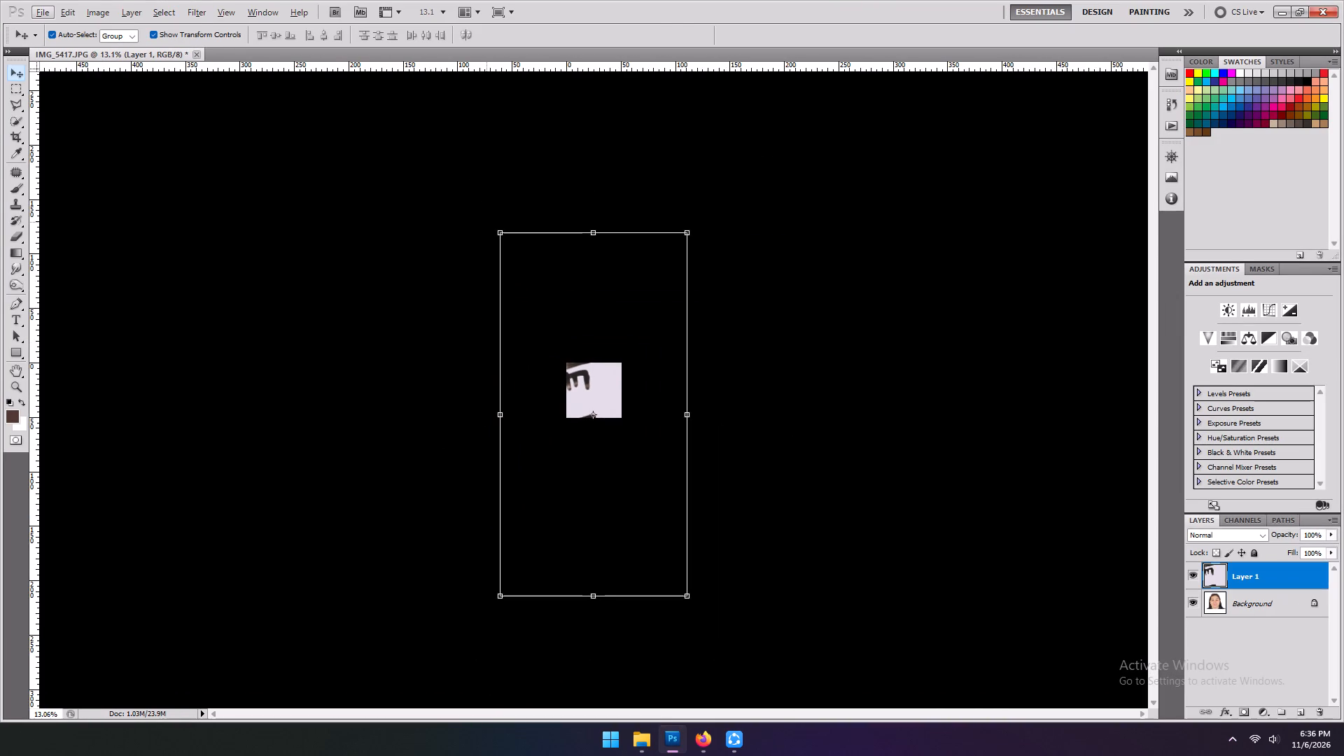
pyautogui.moveTo(489, 220); pyautogui.dragTo(361, 514)
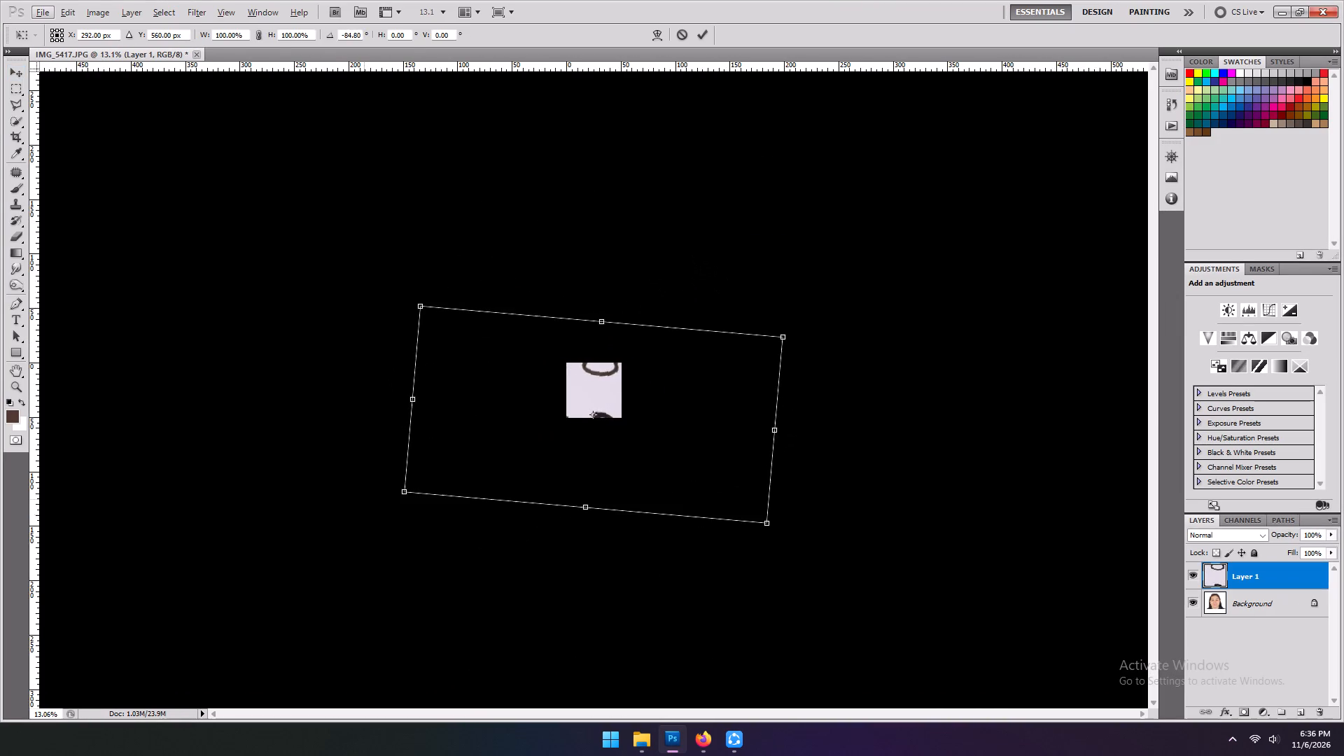
pyautogui.moveTo(361, 514); pyautogui.dragTo(370, 542)
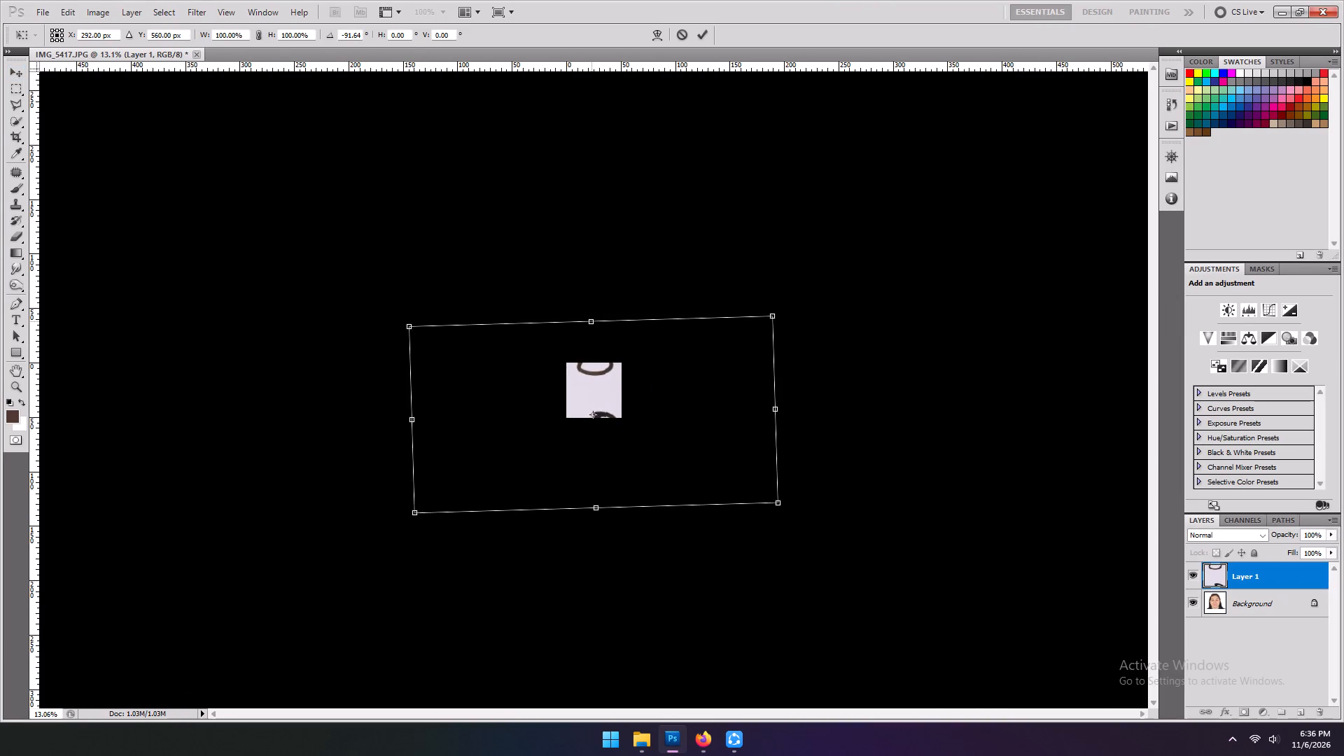
pyautogui.keyDown('alt'); pyautogui.keyDown('shift'); pyautogui.moveTo(591, 321); pyautogui.dragTo(585, 383); pyautogui.keyUp('shift'); pyautogui.keyUp('alt')
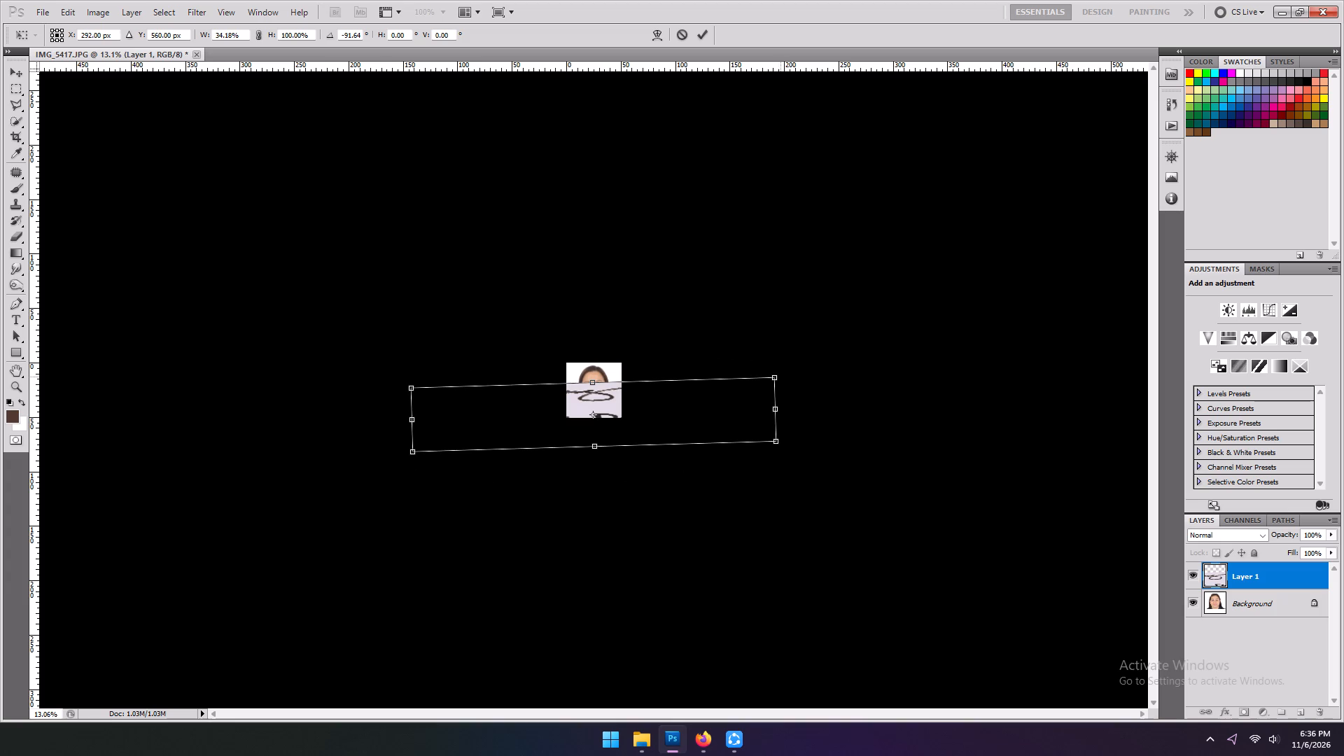
pyautogui.keyDown('alt'); pyautogui.keyDown('shift'); pyautogui.moveTo(778, 377); pyautogui.dragTo(628, 402); pyautogui.keyUp('shift'); pyautogui.keyUp('alt')
pyautogui.keyDown('alt'); pyautogui.scroll(5, 637, 459); pyautogui.keyUp('alt')
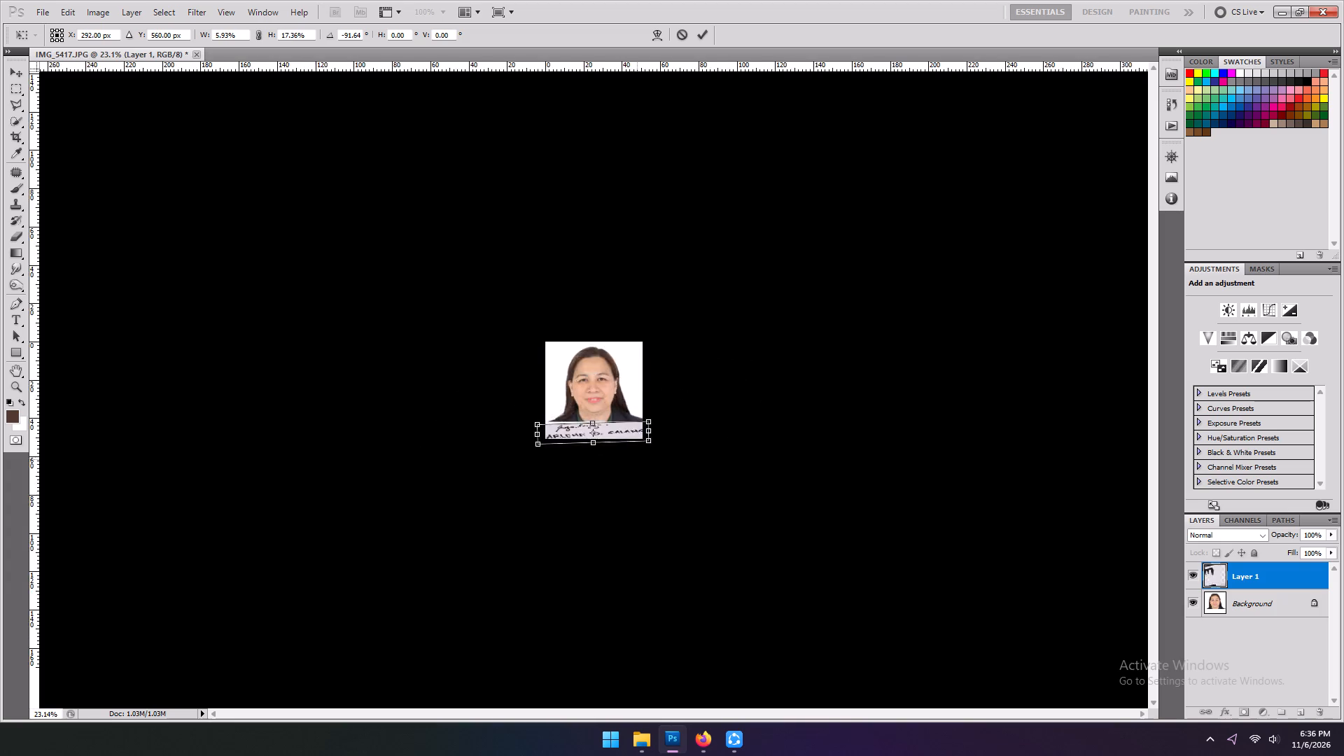
# Fine-tune the name and signature layer to 5.76% width, 10.31% height and -90.10° rotation, centred within the white strip.
pyautogui.keyDown('alt'); pyautogui.scroll(12, 637, 459); pyautogui.keyUp('alt')
pyautogui.keyDown('alt'); pyautogui.keyDown('shift'); pyautogui.moveTo(748, 534); pyautogui.dragTo(717, 533); pyautogui.keyUp('shift'); pyautogui.keyUp('alt')
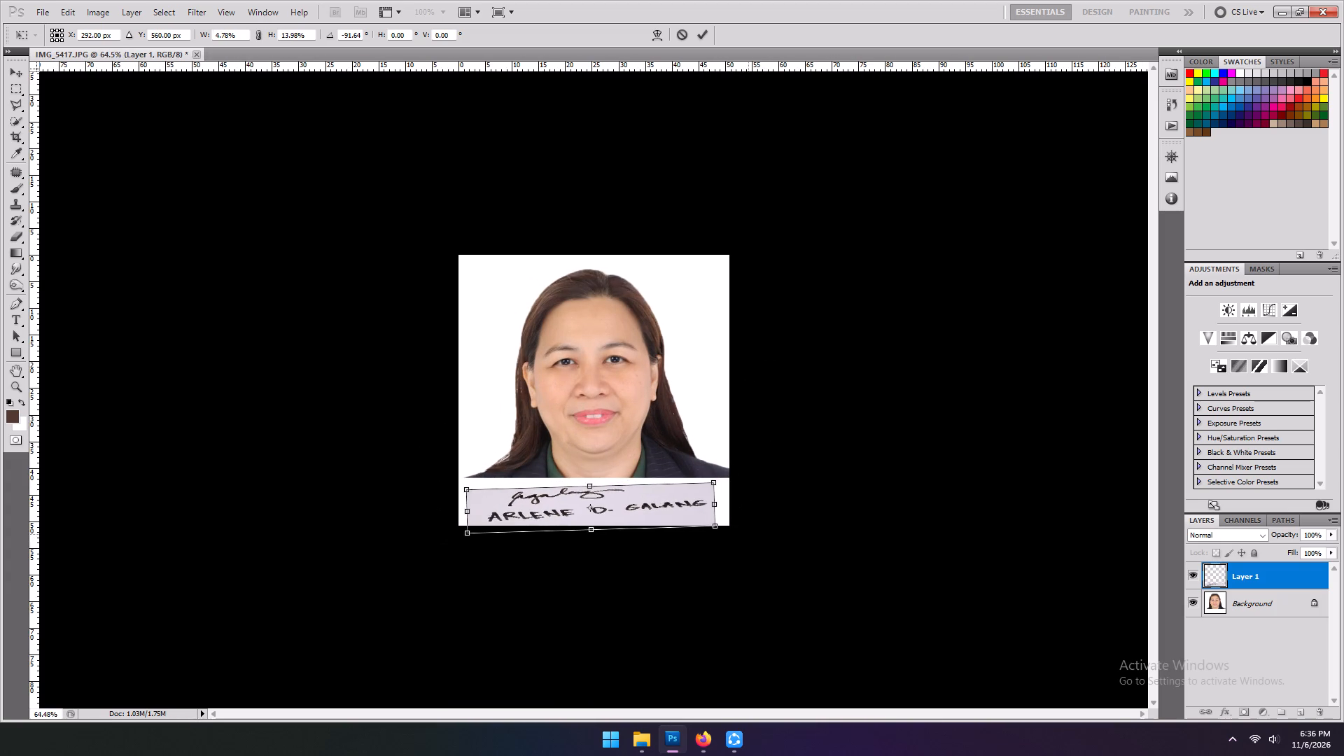
pyautogui.keyDown('alt'); pyautogui.keyDown('shift'); pyautogui.moveTo(717, 533); pyautogui.dragTo(692, 533); pyautogui.keyUp('shift'); pyautogui.keyUp('alt')
pyautogui.keyDown('alt'); pyautogui.keyDown('shift'); pyautogui.moveTo(591, 490); pyautogui.dragTo(593, 482); pyautogui.keyUp('shift'); pyautogui.keyUp('alt')
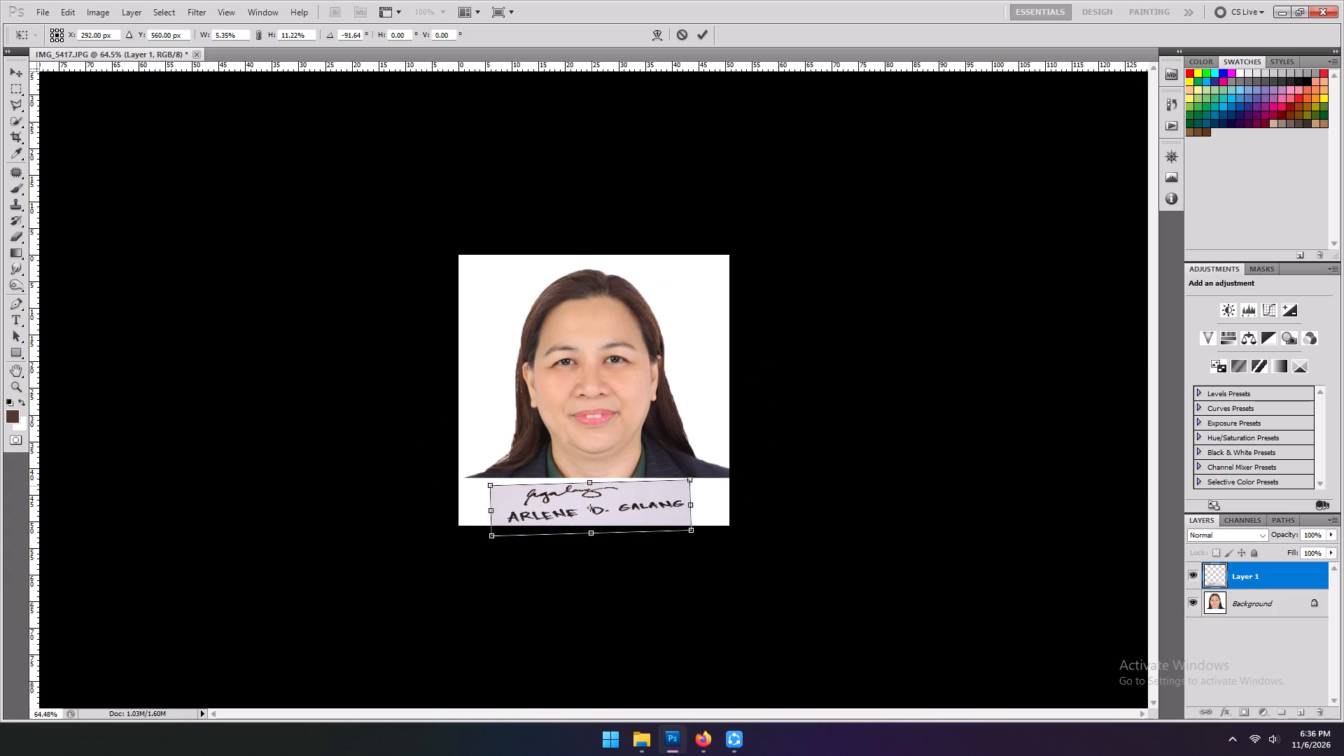
pyautogui.keyDown('alt'); pyautogui.keyDown('shift'); pyautogui.moveTo(593, 482); pyautogui.dragTo(594, 479); pyautogui.keyUp('shift'); pyautogui.keyUp('alt')
pyautogui.click(702, 538)
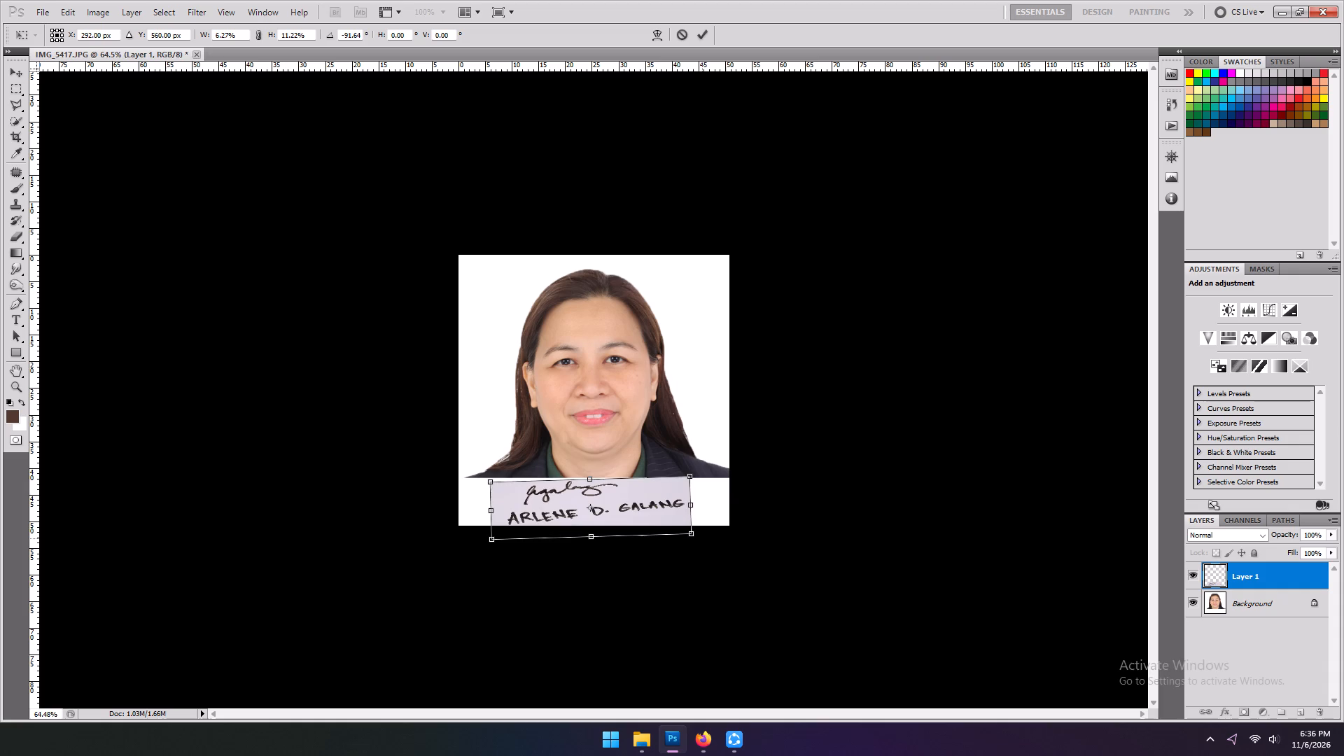
pyautogui.keyDown('alt'); pyautogui.keyDown('shift'); pyautogui.moveTo(692, 542); pyautogui.dragTo(687, 539); pyautogui.keyUp('shift'); pyautogui.keyUp('alt')
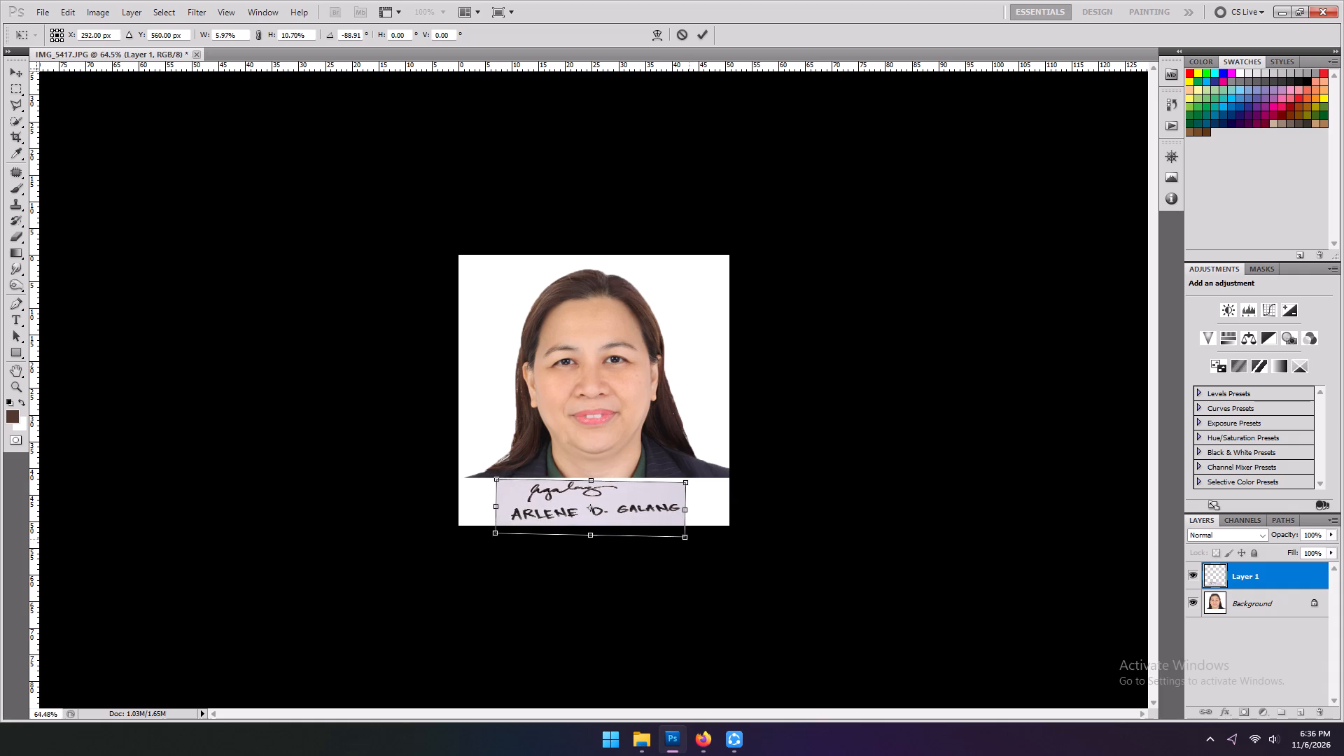
pyautogui.keyDown('alt'); pyautogui.keyDown('shift'); pyautogui.moveTo(687, 539); pyautogui.dragTo(685, 538); pyautogui.keyUp('shift'); pyautogui.keyUp('alt')
pyautogui.press('Up')
pyautogui.press('Up')
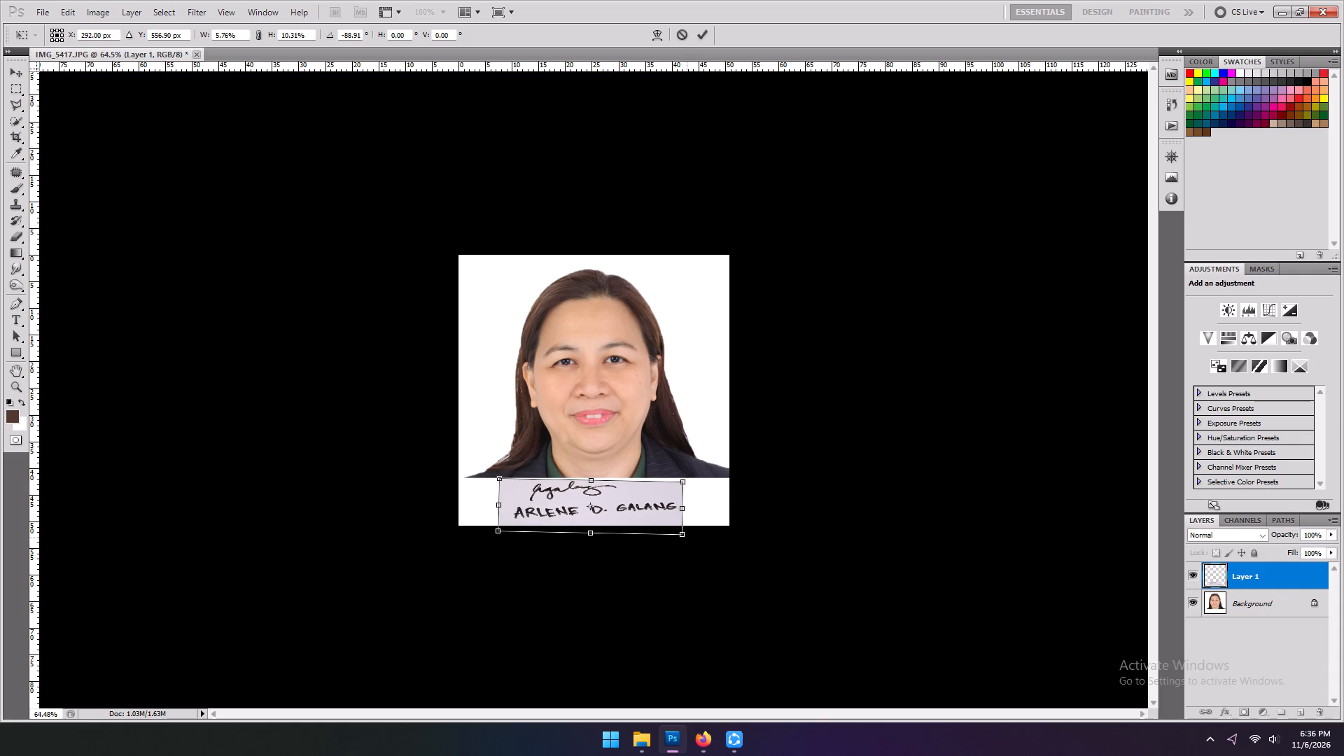
pyautogui.press('Right')
pyautogui.click(694, 552)
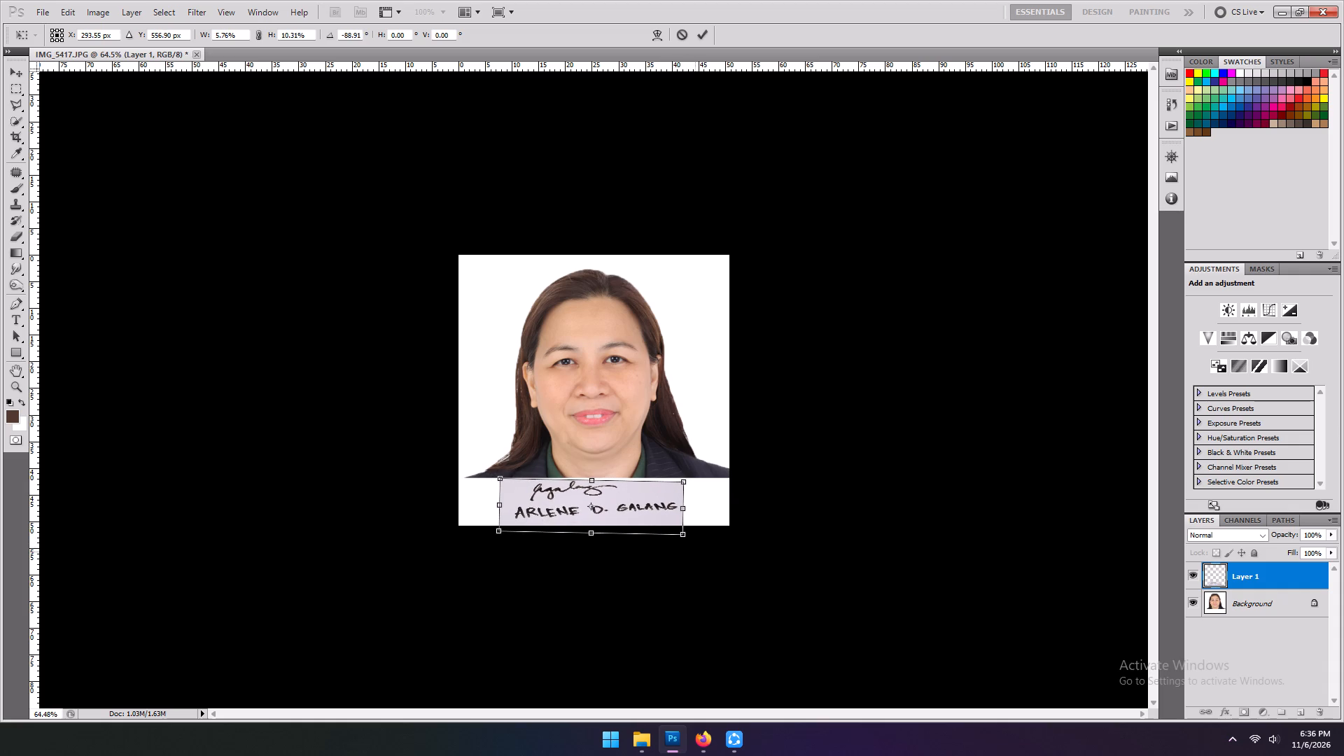
pyautogui.click(695, 551)
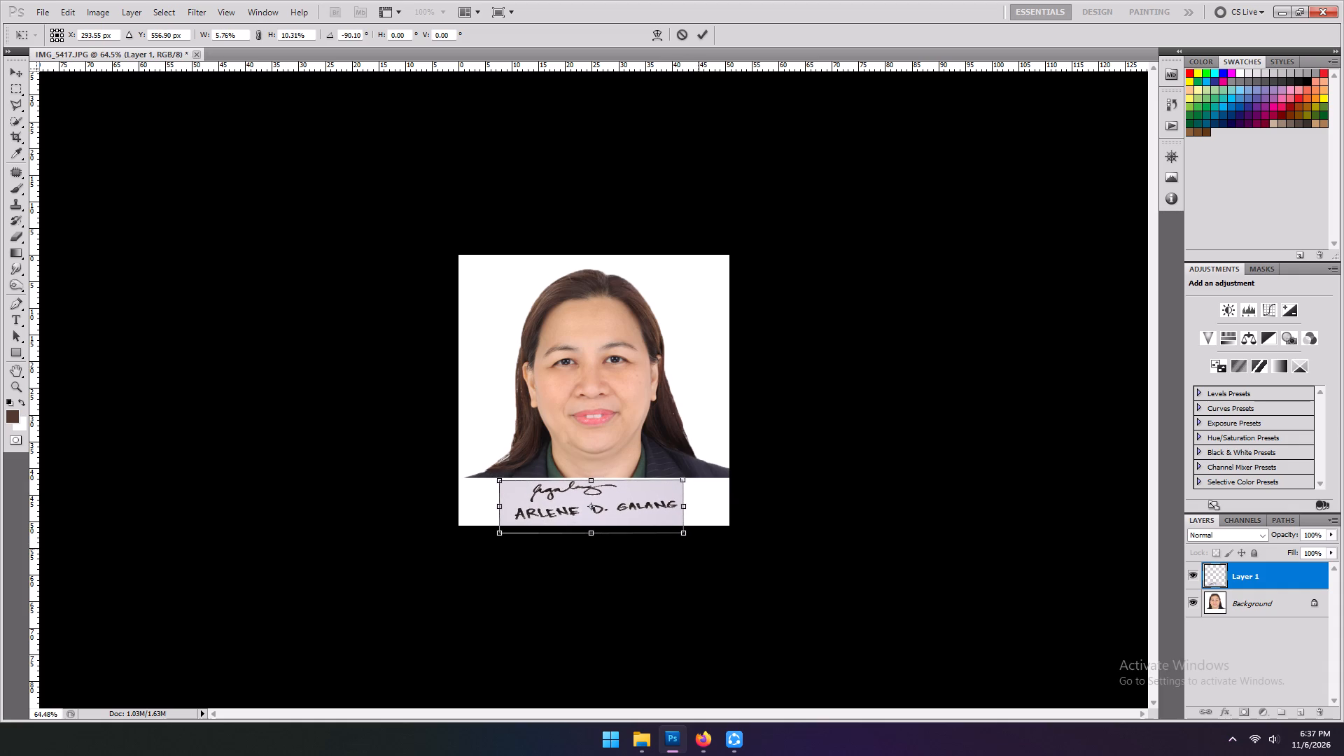
pyautogui.press('Return')
pyautogui.click(792, 466)
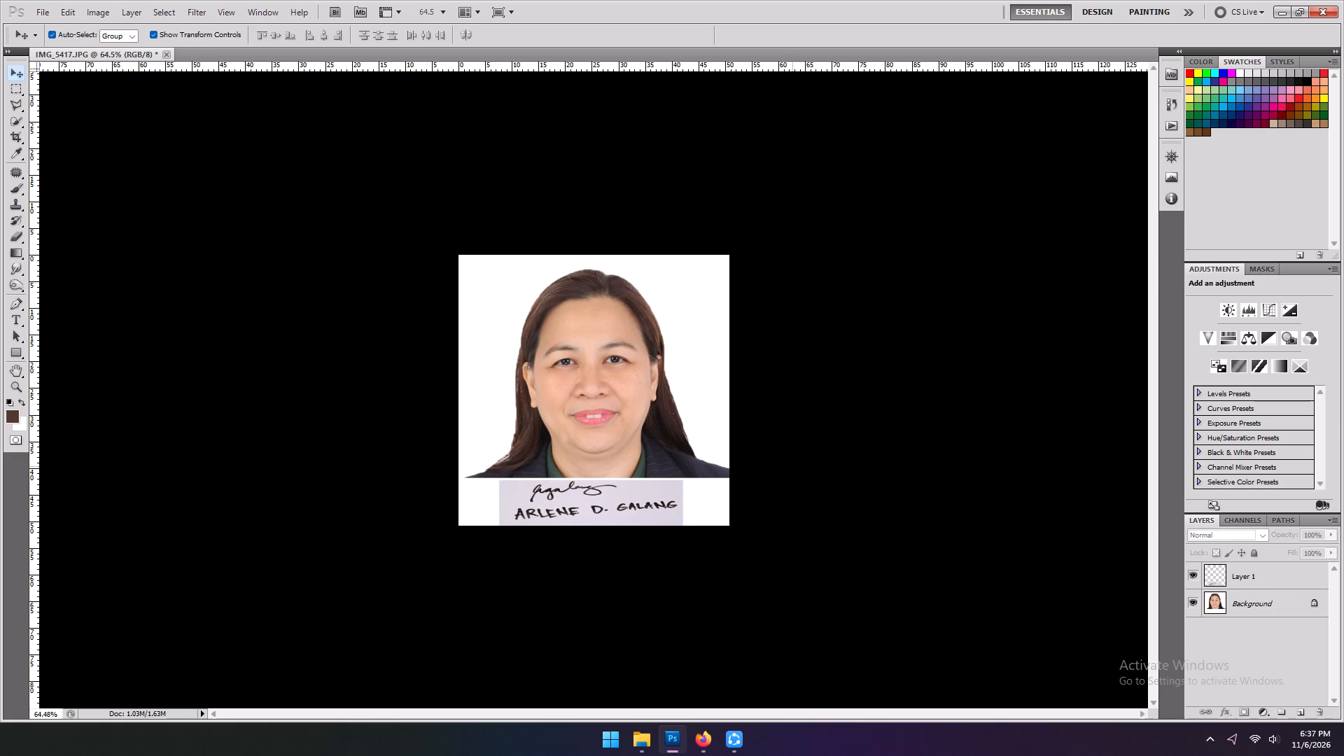
# Apply Levels to Layer 1 with input black 96 and white 179 to whiten the paper and darken the handwriting.
pyautogui.keyDown('alt'); pyautogui.scroll(7, 791, 465); pyautogui.keyUp('alt')
pyautogui.hotkey('ctrl', 'l')
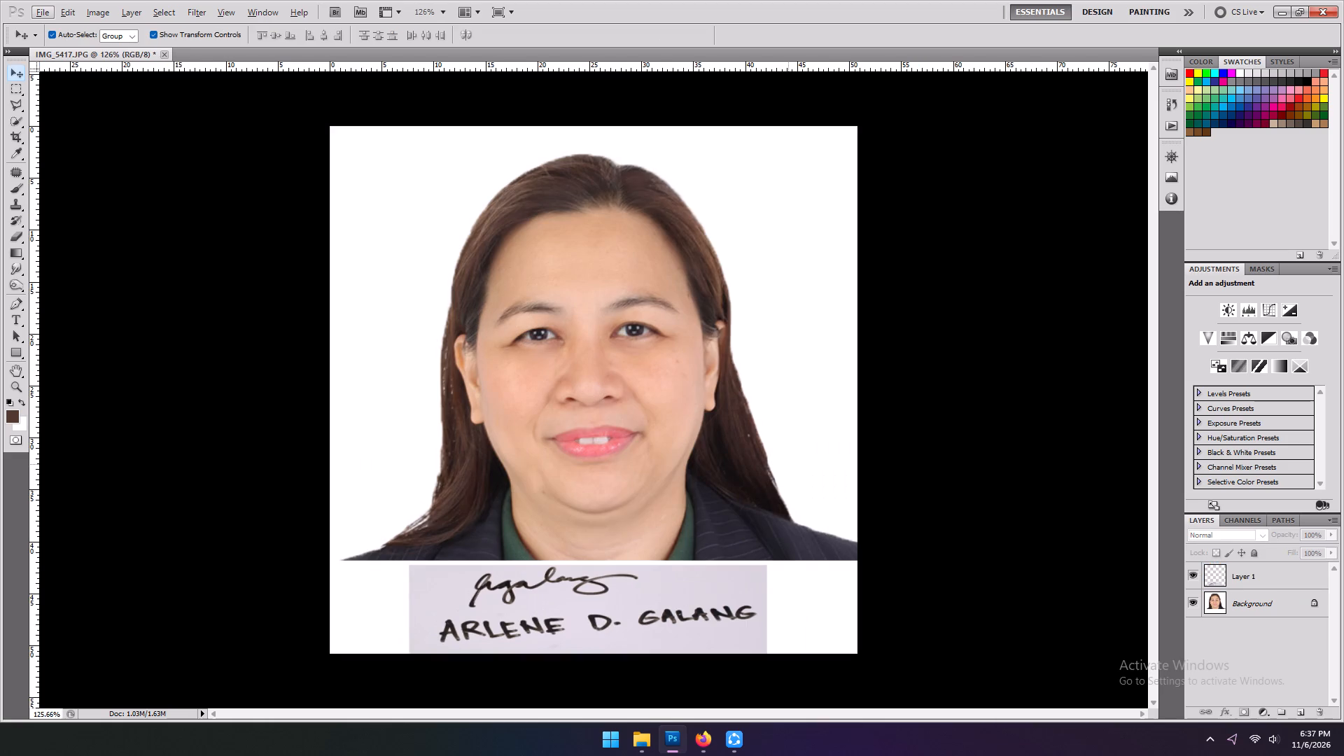
pyautogui.click(944, 419)
pyautogui.hotkey('ctrl', 'l')
pyautogui.click(1232, 566)
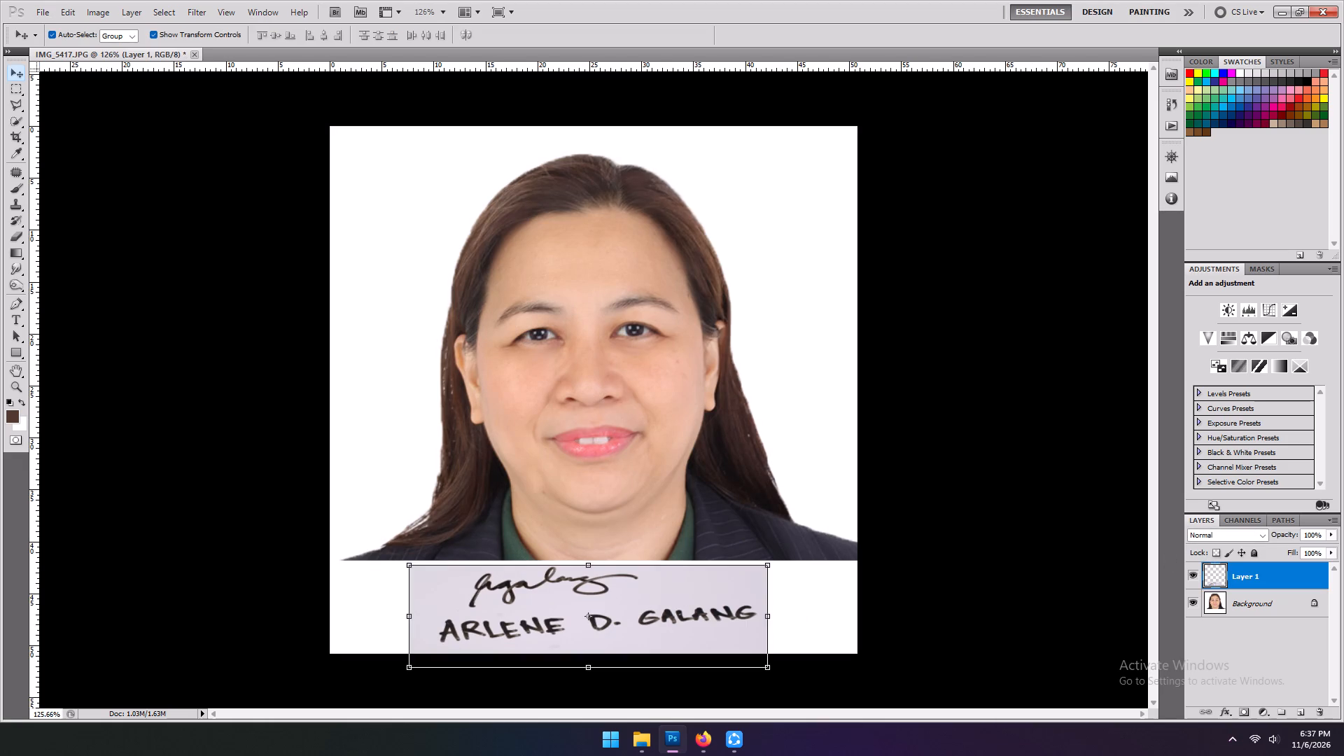
pyautogui.hotkey('ctrl', 'l')
pyautogui.moveTo(617, 290); pyautogui.dragTo(654, 291)
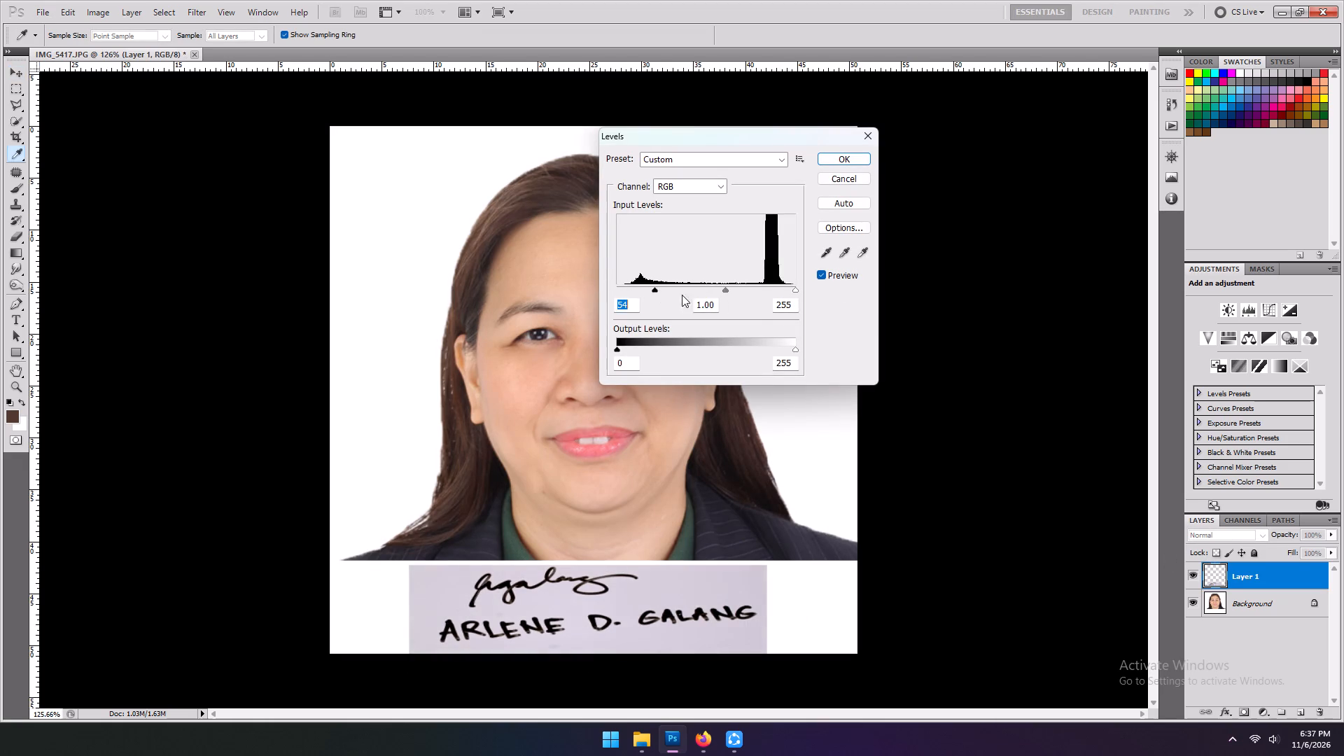
pyautogui.moveTo(797, 292); pyautogui.dragTo(742, 297)
pyautogui.moveTo(661, 291); pyautogui.dragTo(684, 293)
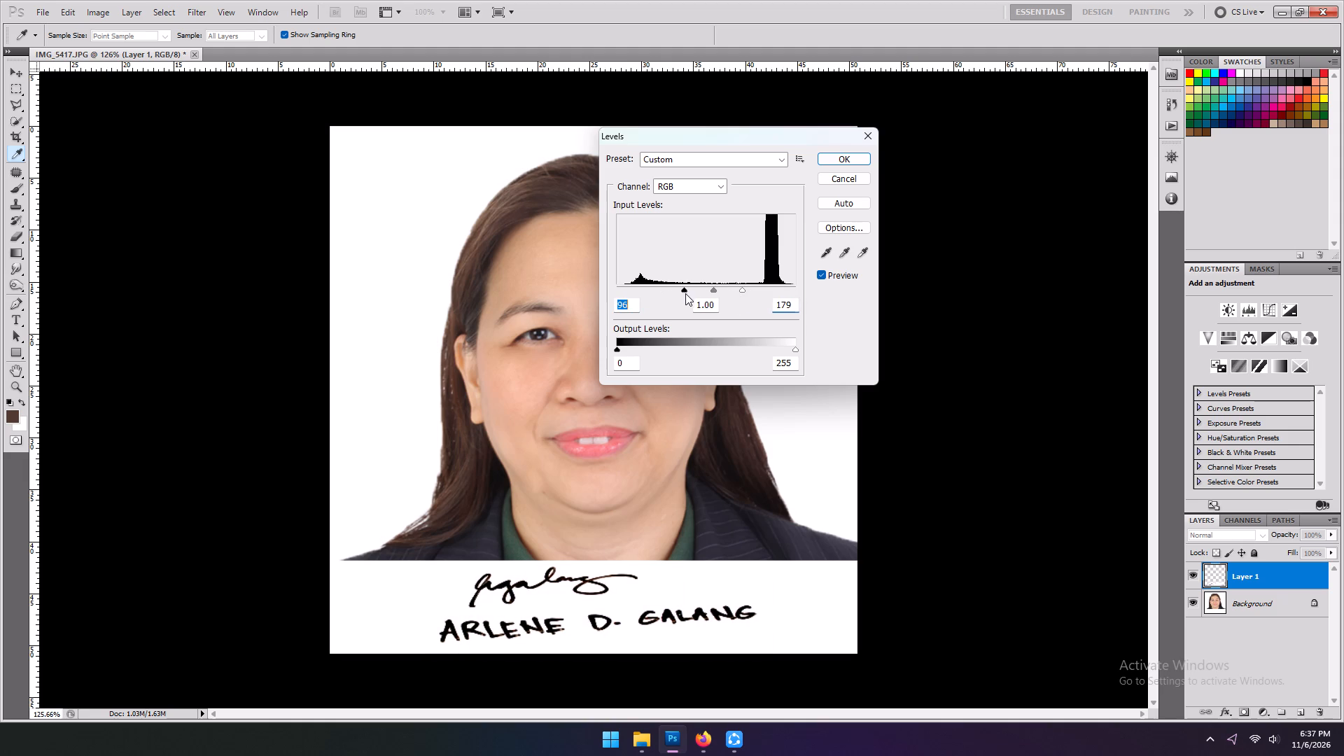
pyautogui.press('Return')
pyautogui.click(990, 330)
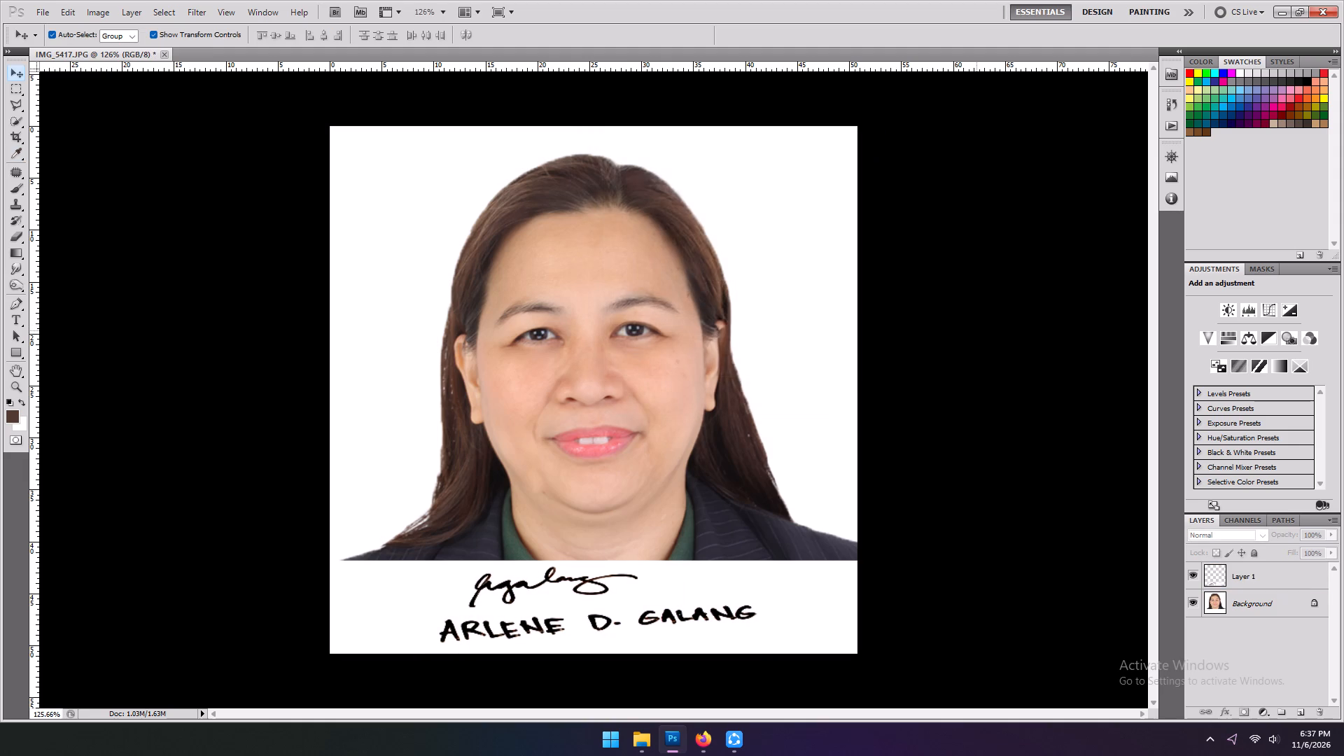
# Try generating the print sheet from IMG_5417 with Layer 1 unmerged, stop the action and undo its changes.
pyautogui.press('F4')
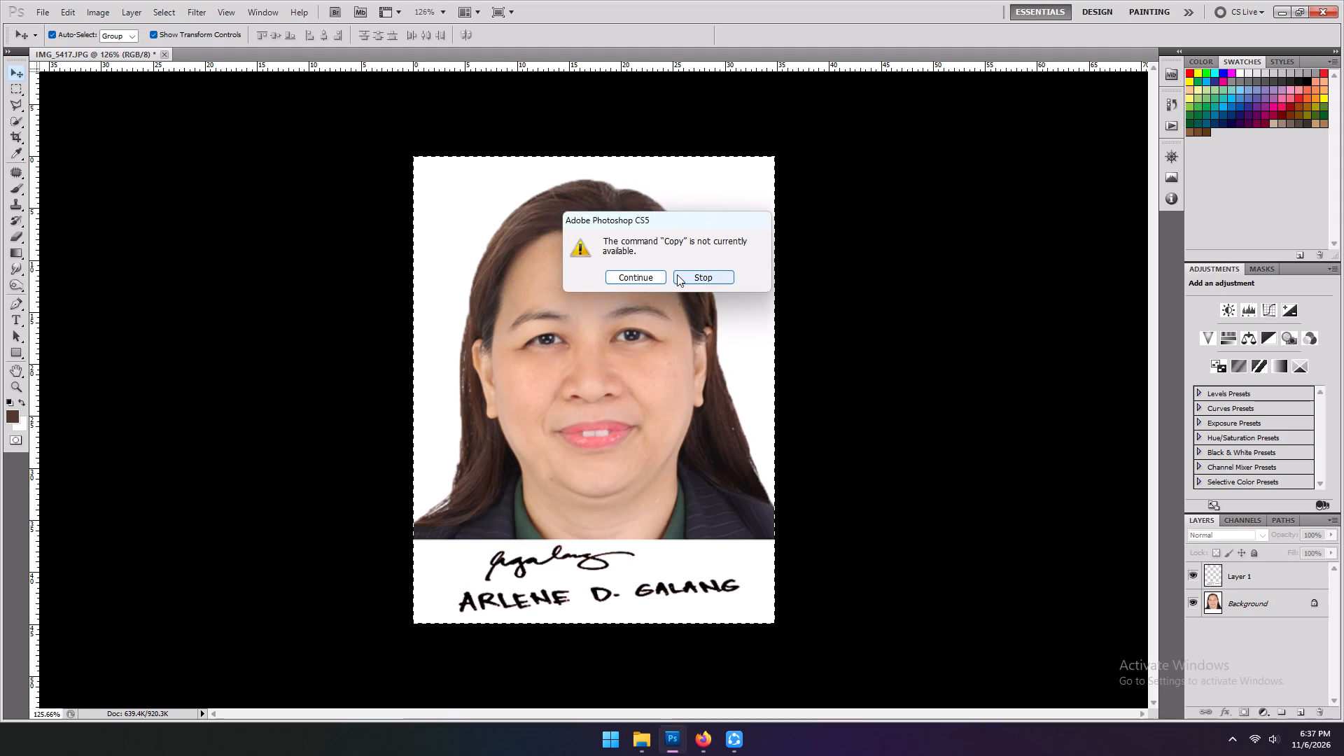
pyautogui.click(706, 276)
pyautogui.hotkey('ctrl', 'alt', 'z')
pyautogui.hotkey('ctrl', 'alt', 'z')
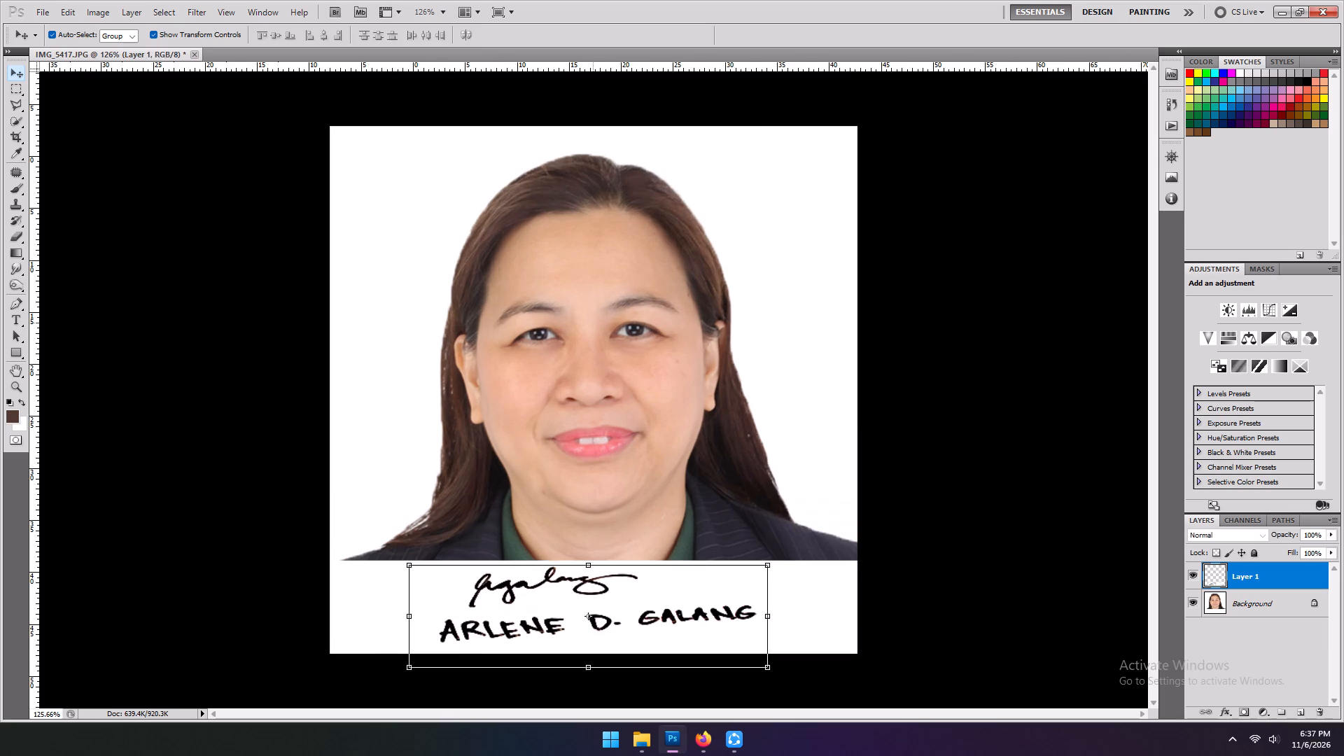
# Merge the name and signature layer into the background and generate the print sheet with six large and four small ID photos.
pyautogui.hotkey('ctrl', 'e')
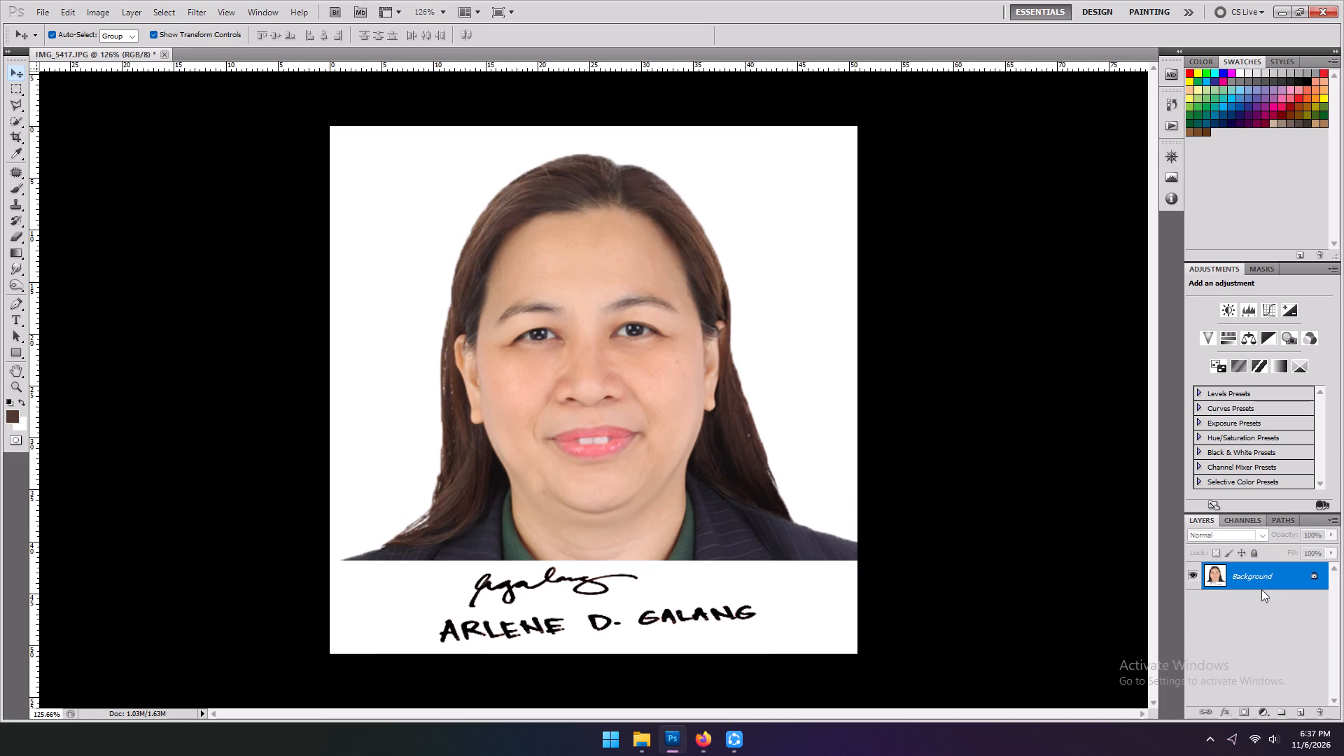
pyautogui.keyDown('ctrl'); pyautogui.click(1261, 589); pyautogui.keyUp('ctrl')
pyautogui.press('F4')
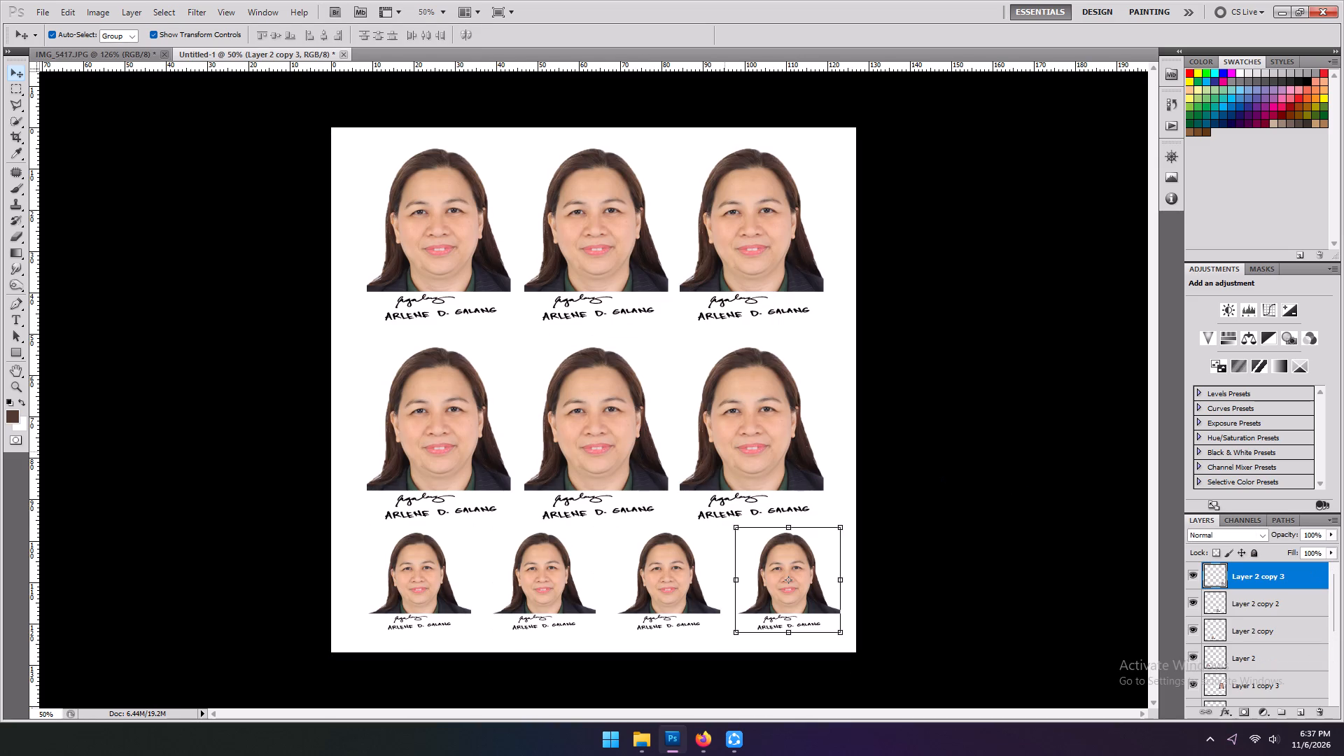
# Save the signed print sheet as a Photoshop file named 417 in the 11-06-26 folder.
pyautogui.hotkey('ctrl', 'shift', 's')
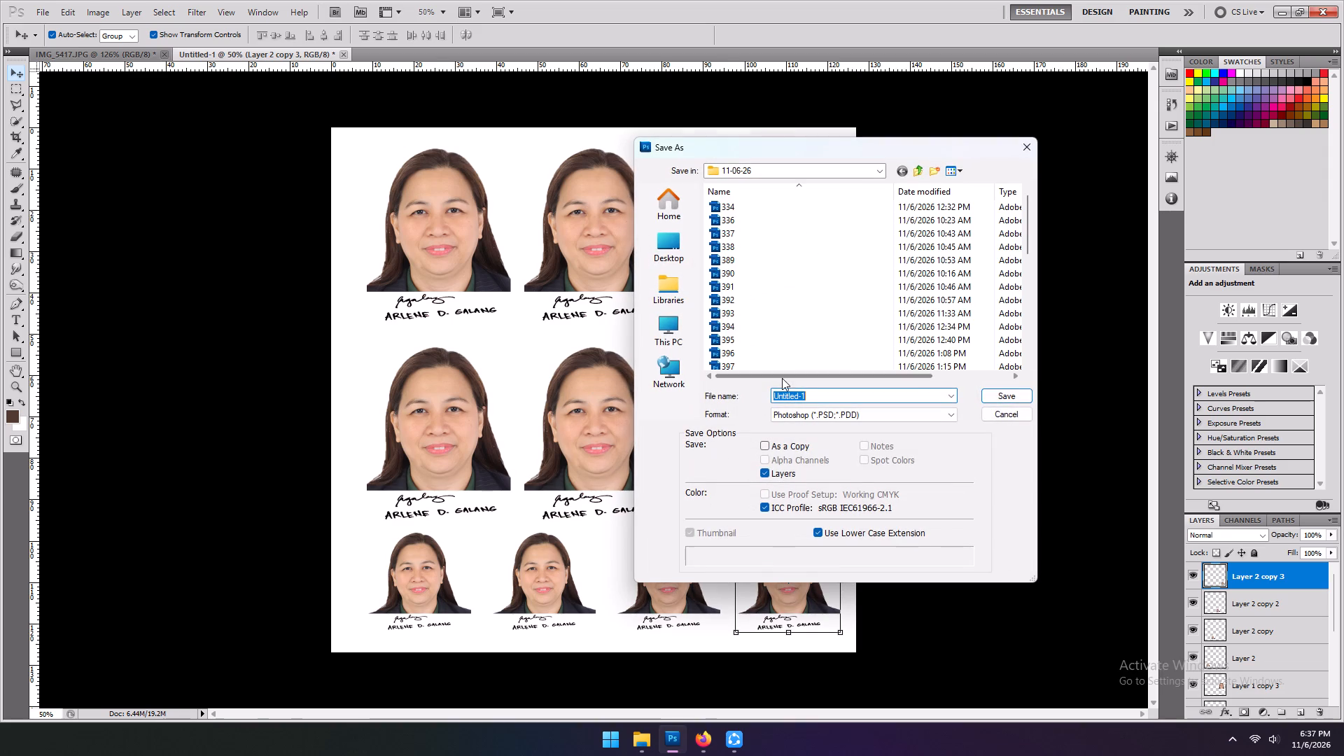
pyautogui.scroll(-17, 792, 337)
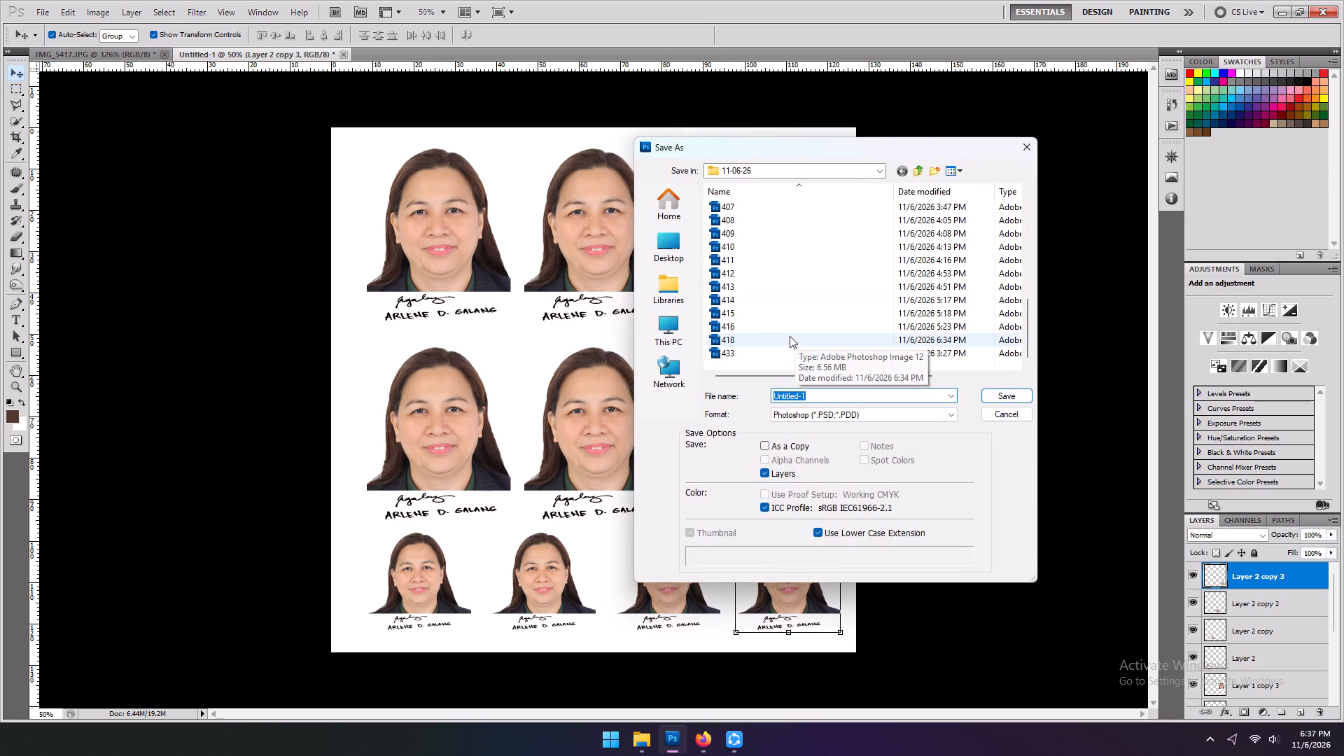
pyautogui.write('417')
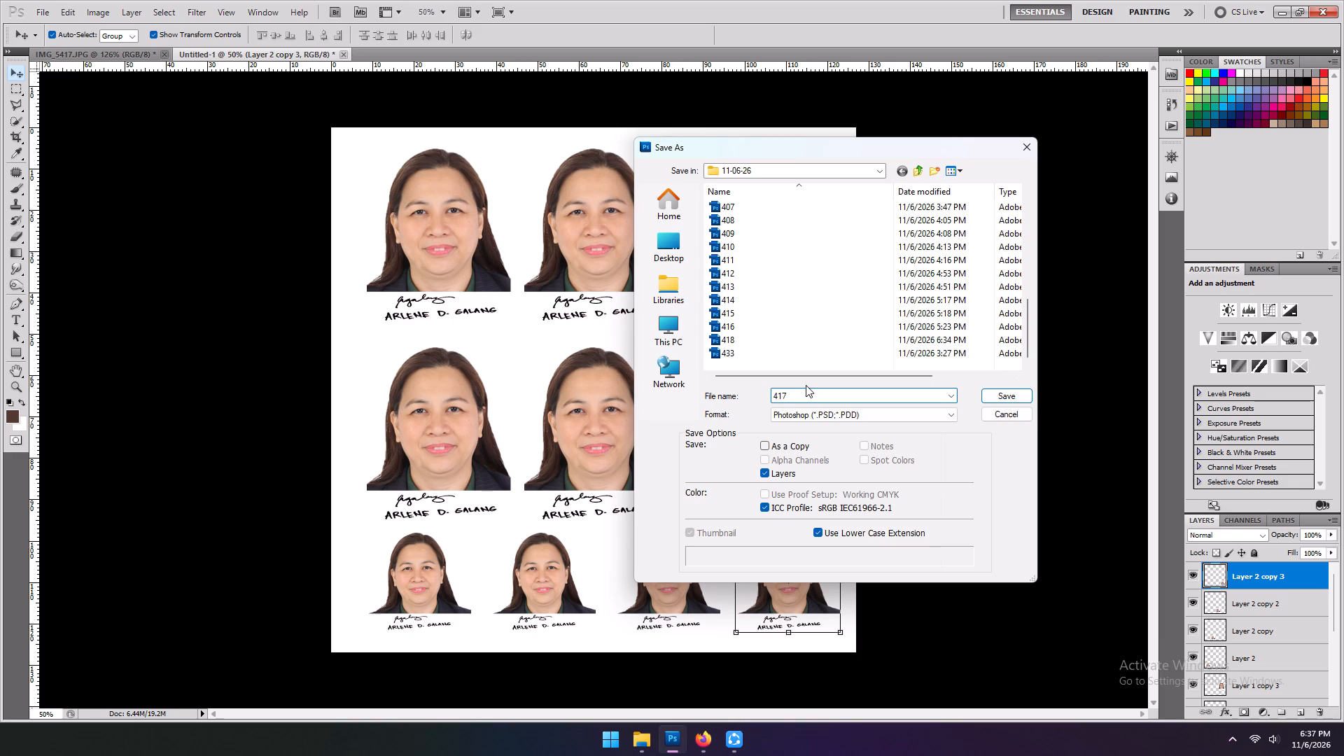
pyautogui.press('Return')
pyautogui.press('Return')
pyautogui.press('Return')
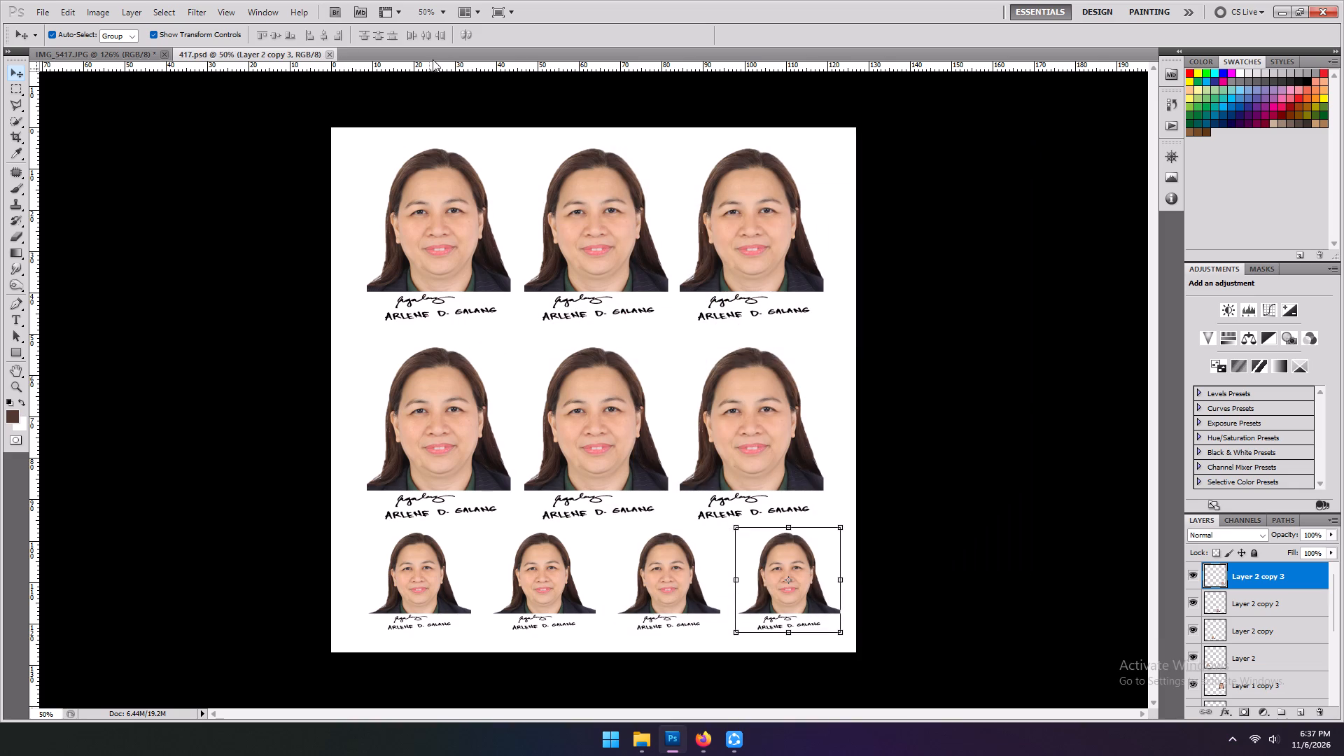
# Close 417.psd and IMG_5417, discarding the changes to IMG_5417.
pyautogui.click(330, 53)
pyautogui.click(164, 51)
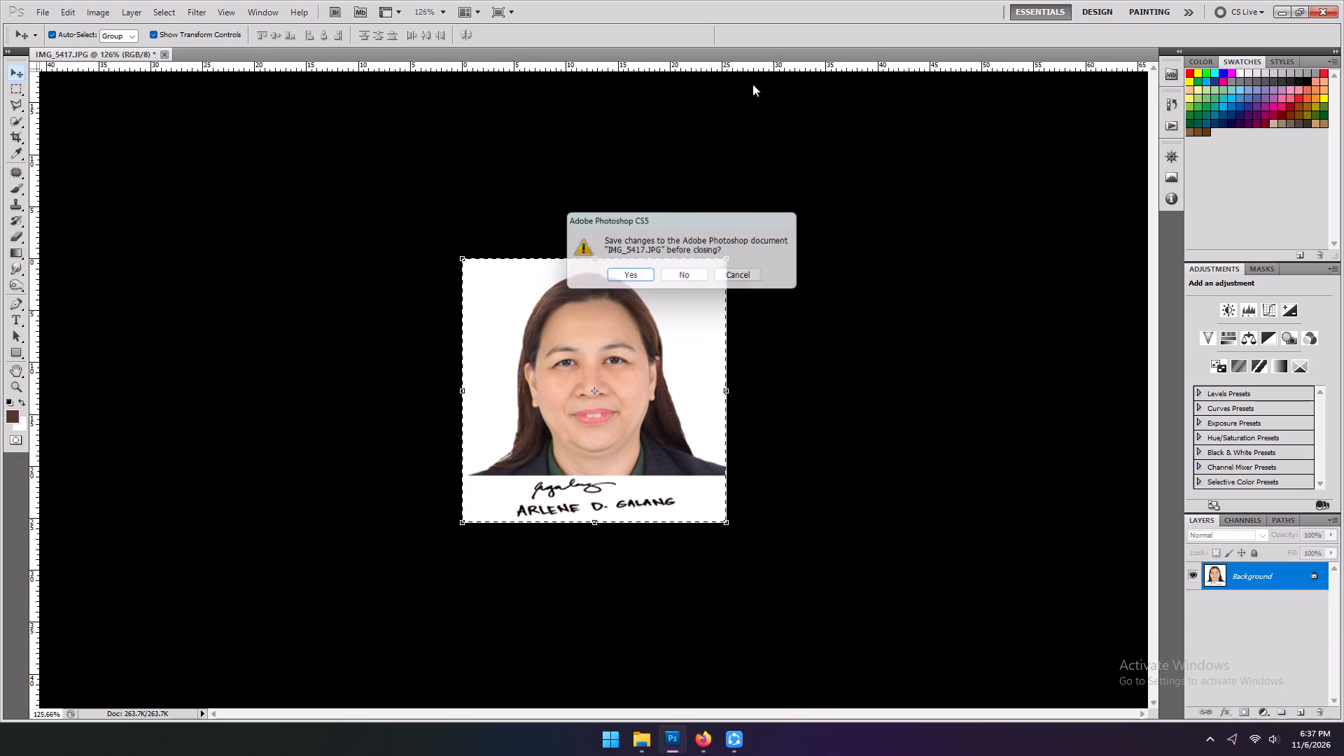
pyautogui.click(689, 276)
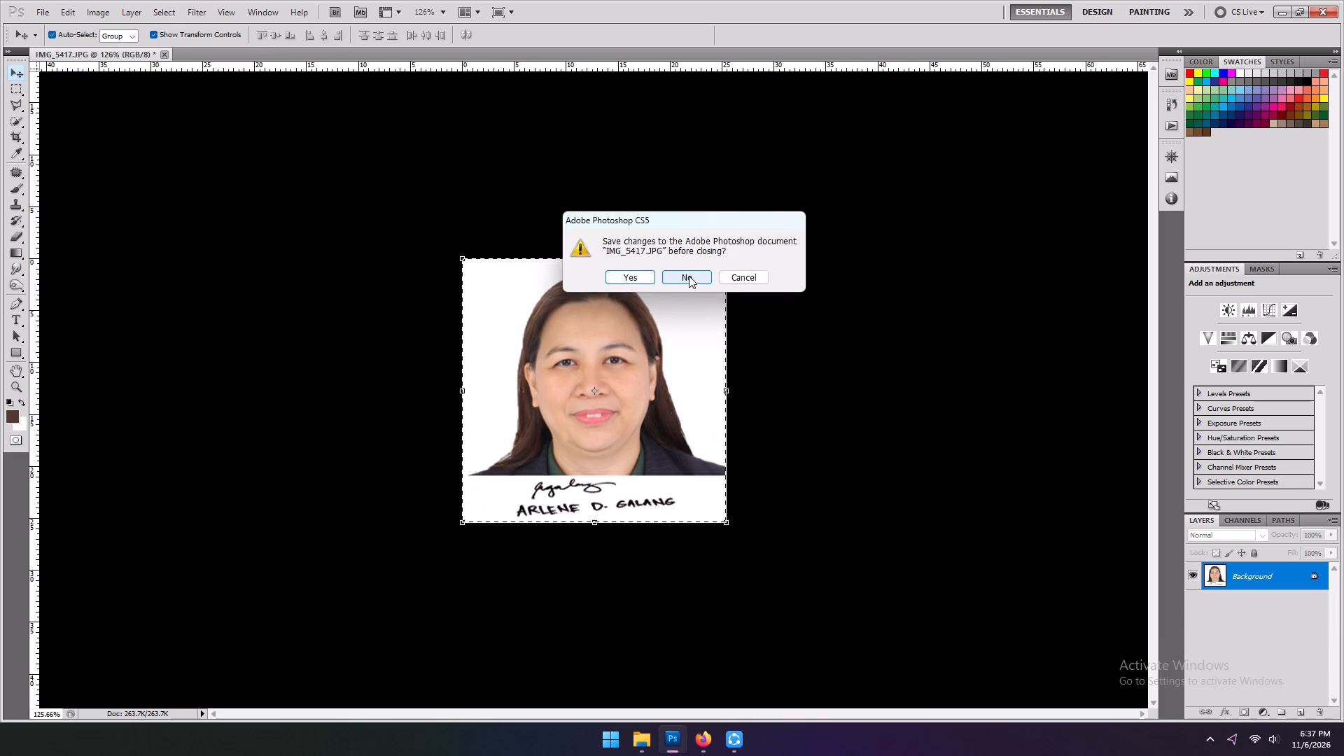
# Switch to File Explorer, reopen the 11-06-26 folder under #ID on PC 3 (Z:), and select IMG_5412.
pyautogui.click(1282, 10)
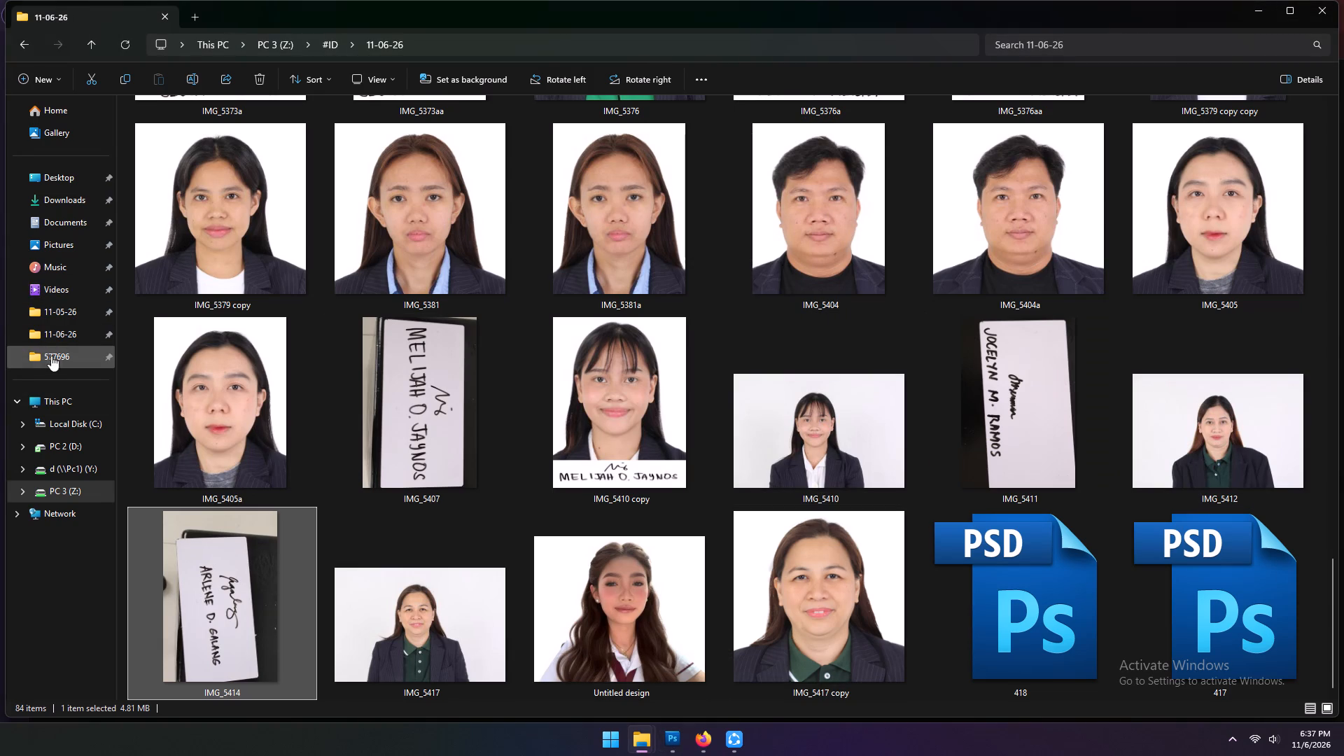
pyautogui.click(69, 485)
pyautogui.scroll(5, 305, 263)
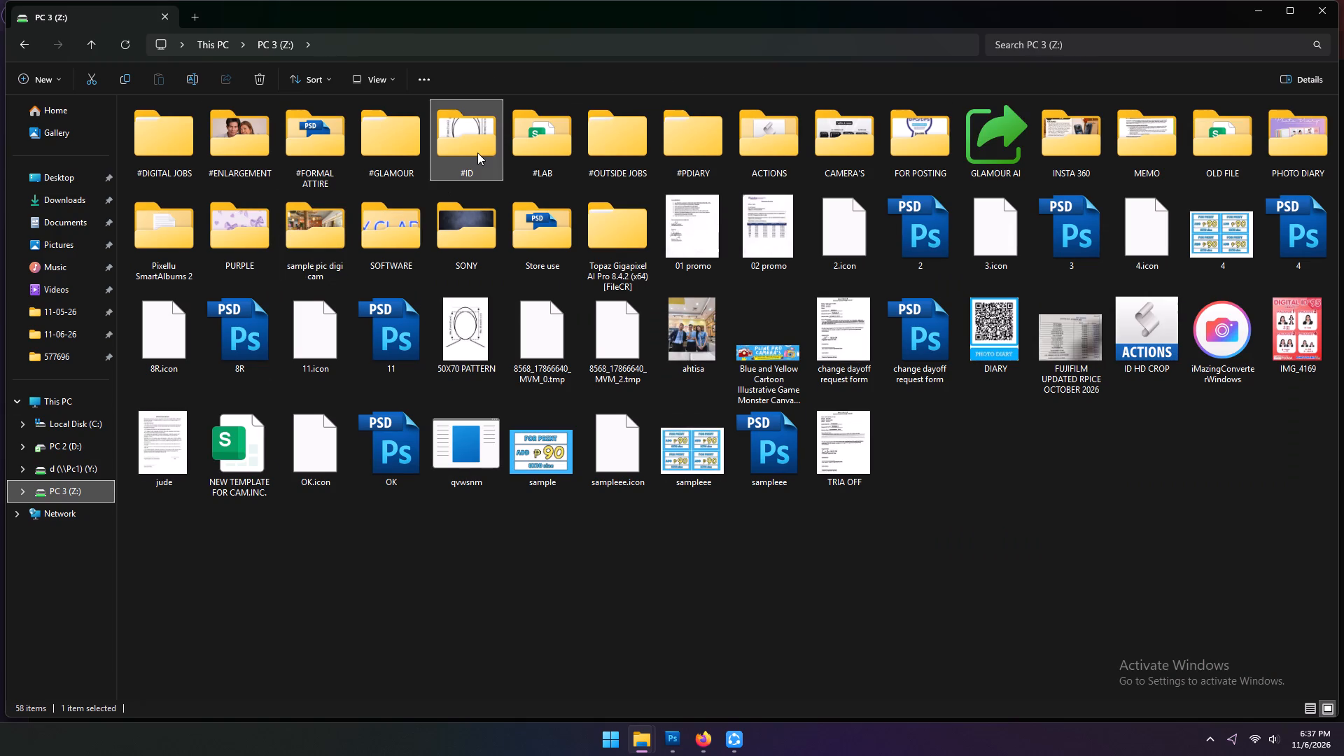
pyautogui.doubleClick(474, 151)
pyautogui.doubleClick(280, 148)
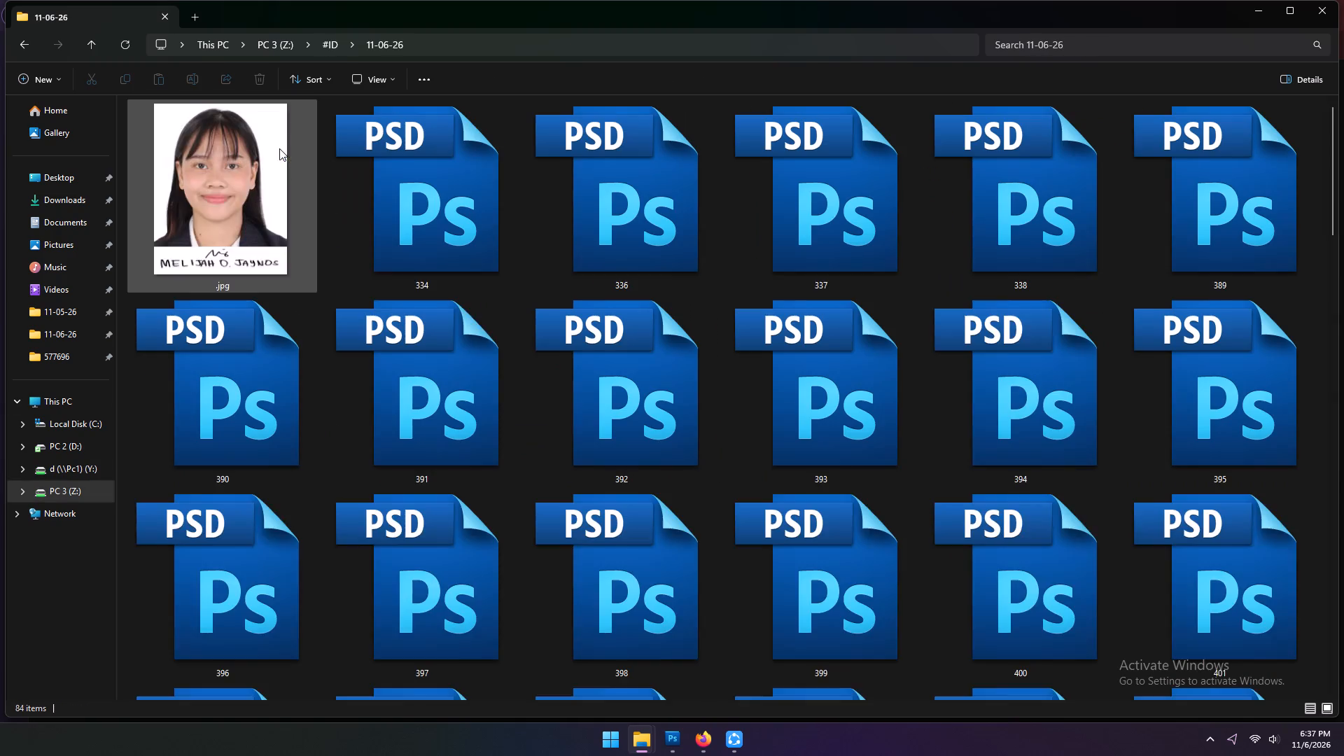
pyautogui.scroll(-2, 412, 300)
pyautogui.scroll(-20, 401, 319)
pyautogui.scroll(-4, 401, 319)
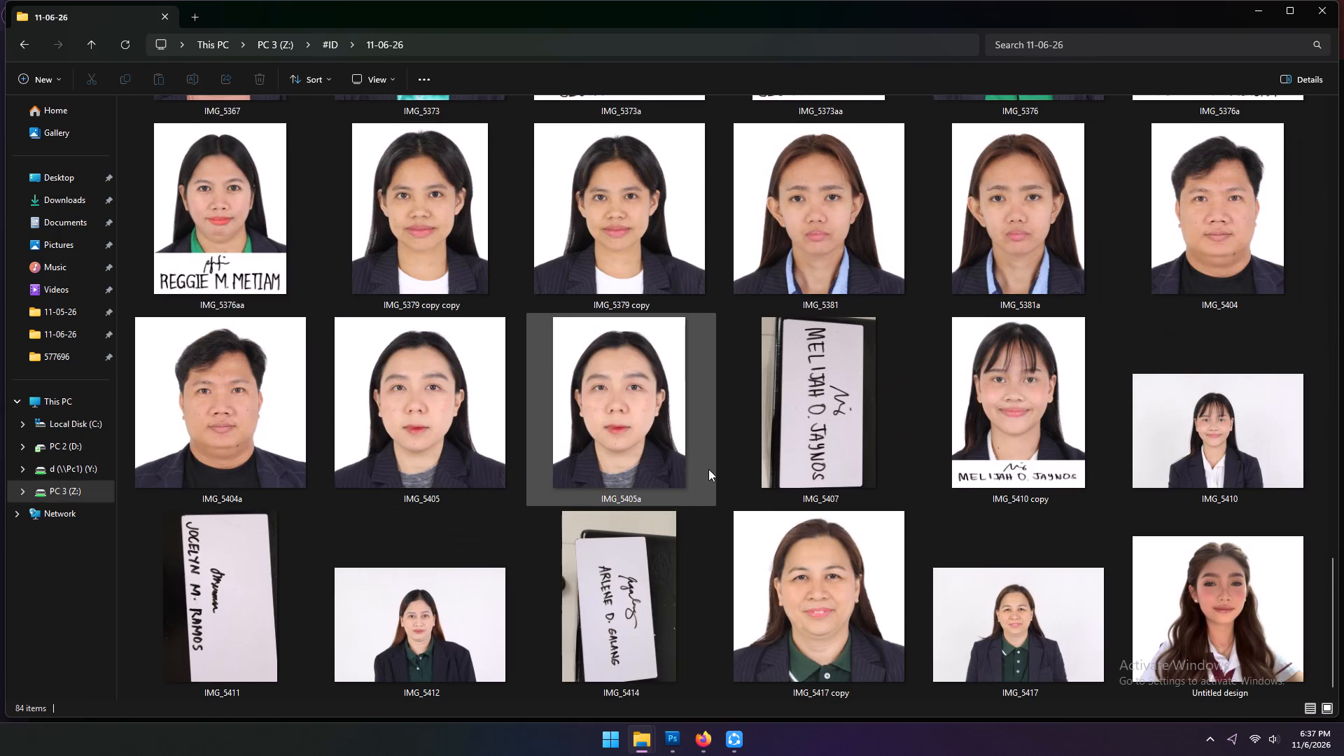
pyautogui.click(491, 631)
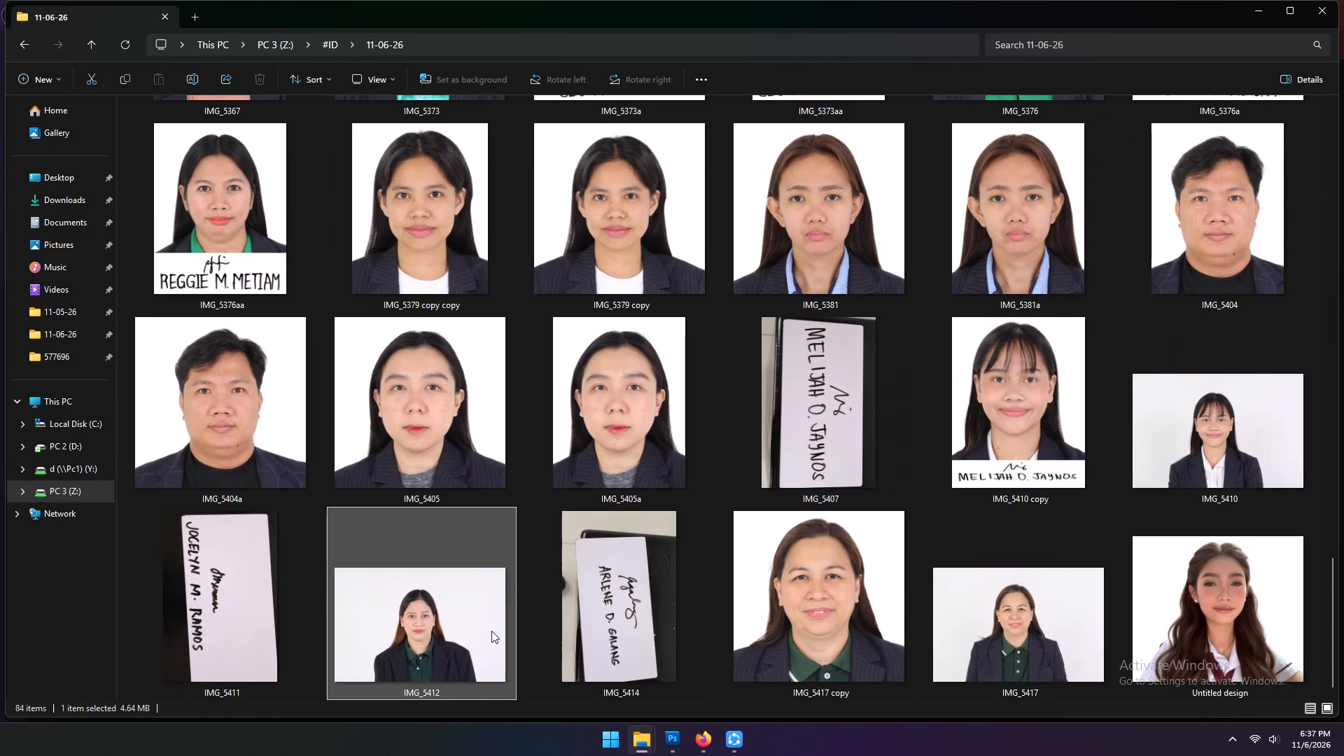
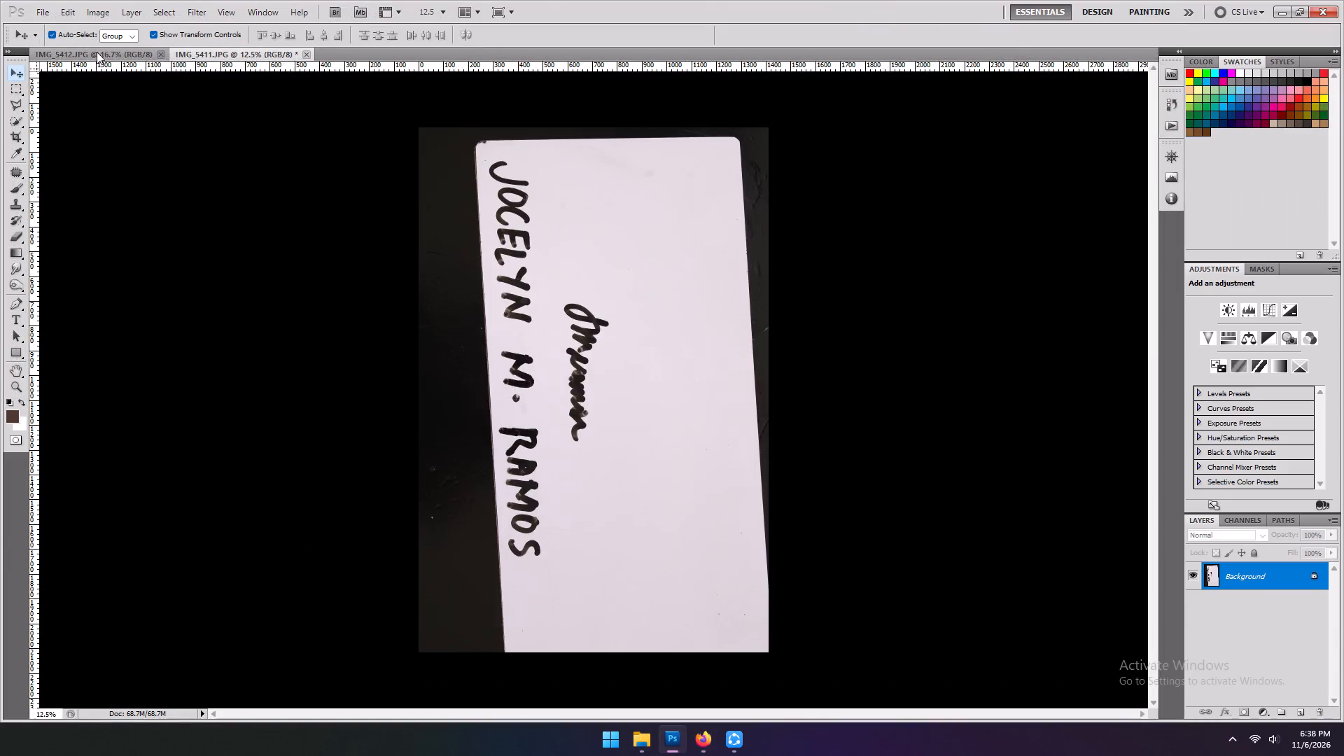
# In IMG_5412, select the backdrop around the woman, refine the selection along both sides of her hair, and fill it with white.
pyautogui.click(99, 51)
pyautogui.click(11, 120)
pyautogui.moveTo(387, 173); pyautogui.dragTo(279, 481)
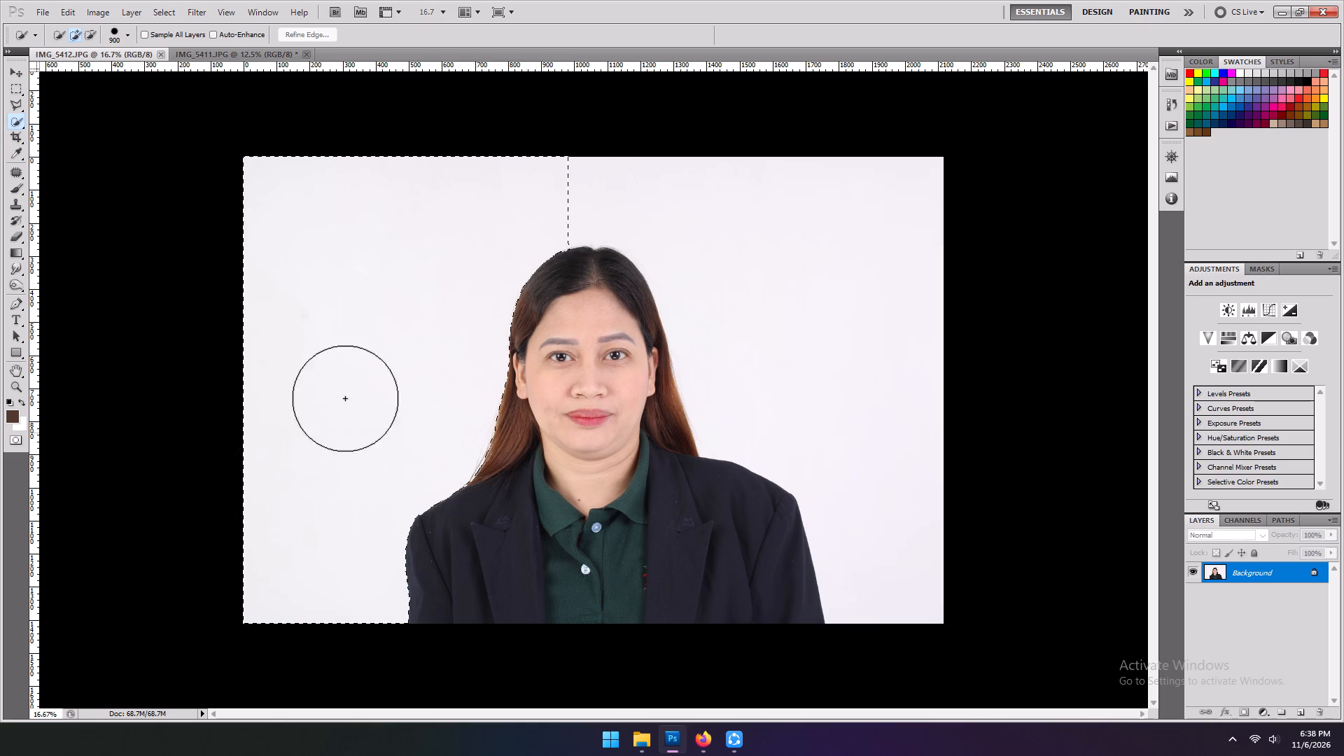
pyautogui.moveTo(599, 155); pyautogui.dragTo(890, 468)
pyautogui.rightClick(814, 377)
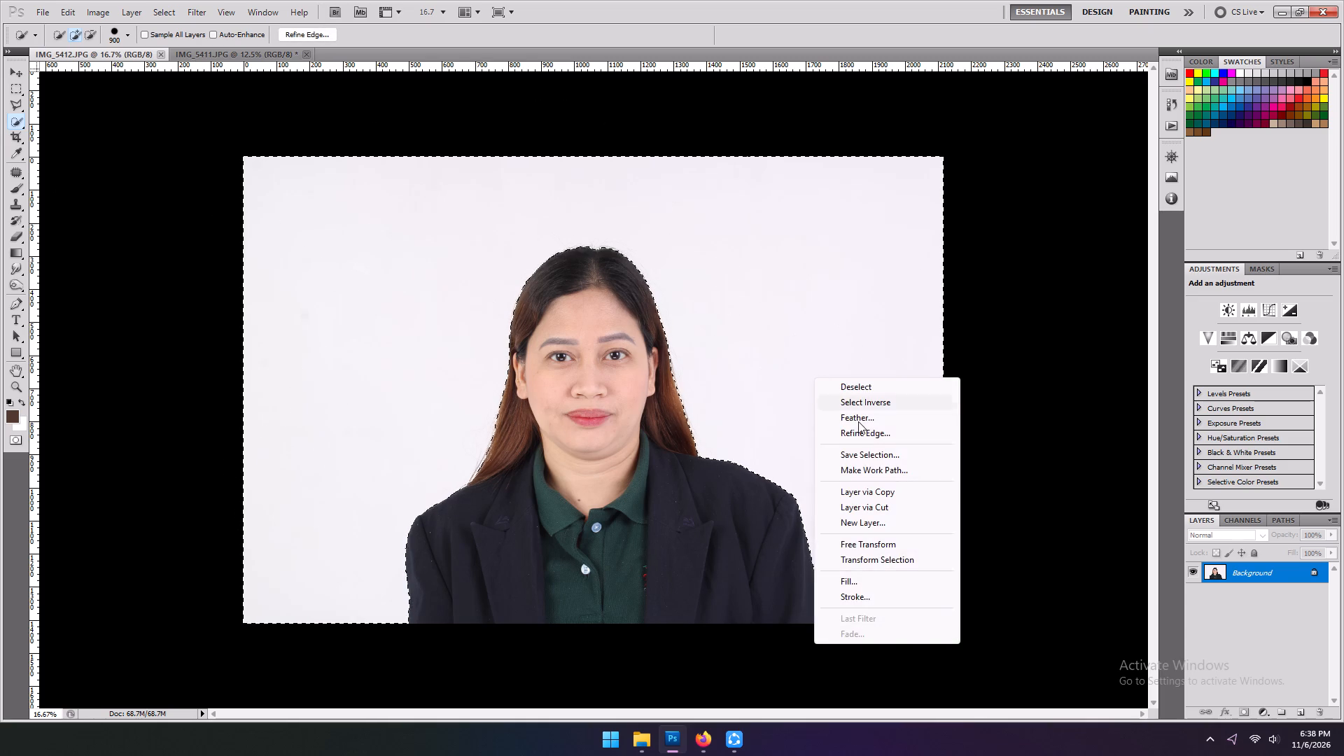
pyautogui.click(858, 429)
pyautogui.moveTo(696, 439); pyautogui.dragTo(535, 288)
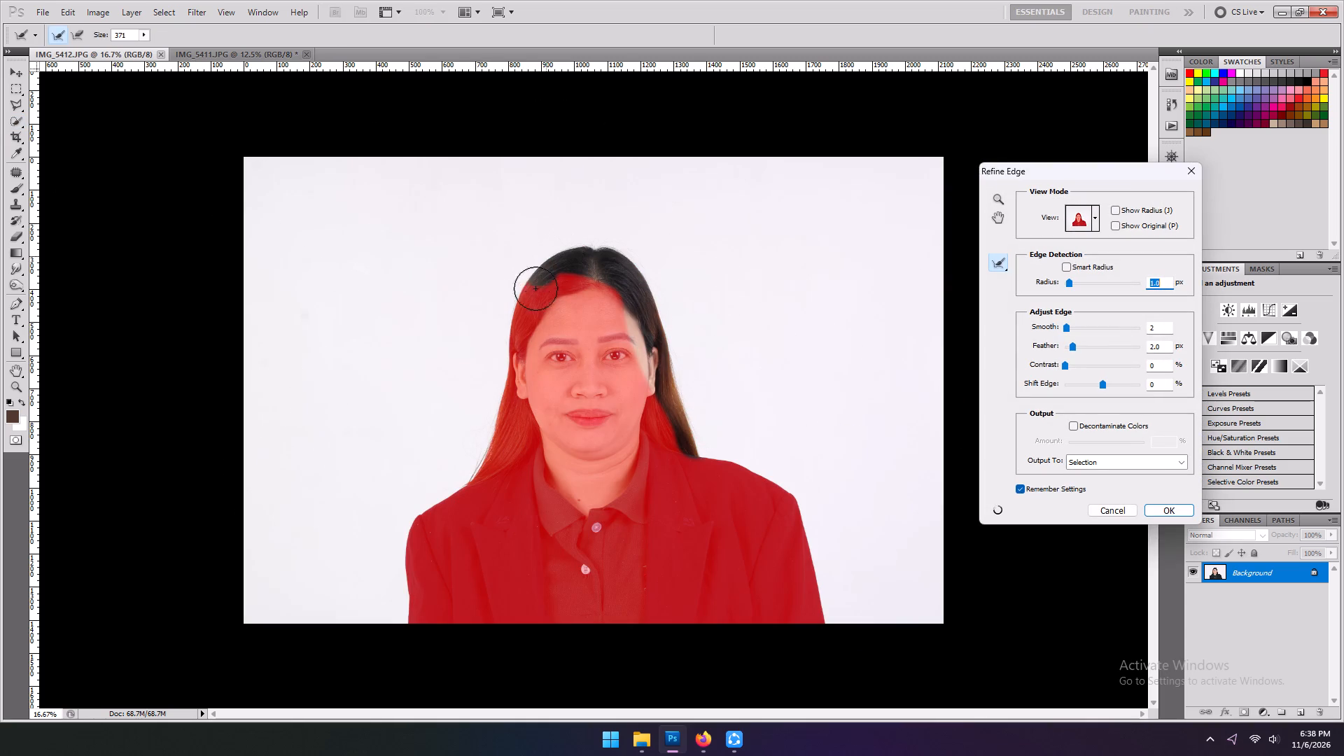
pyautogui.moveTo(535, 288); pyautogui.dragTo(472, 465)
pyautogui.press('Return')
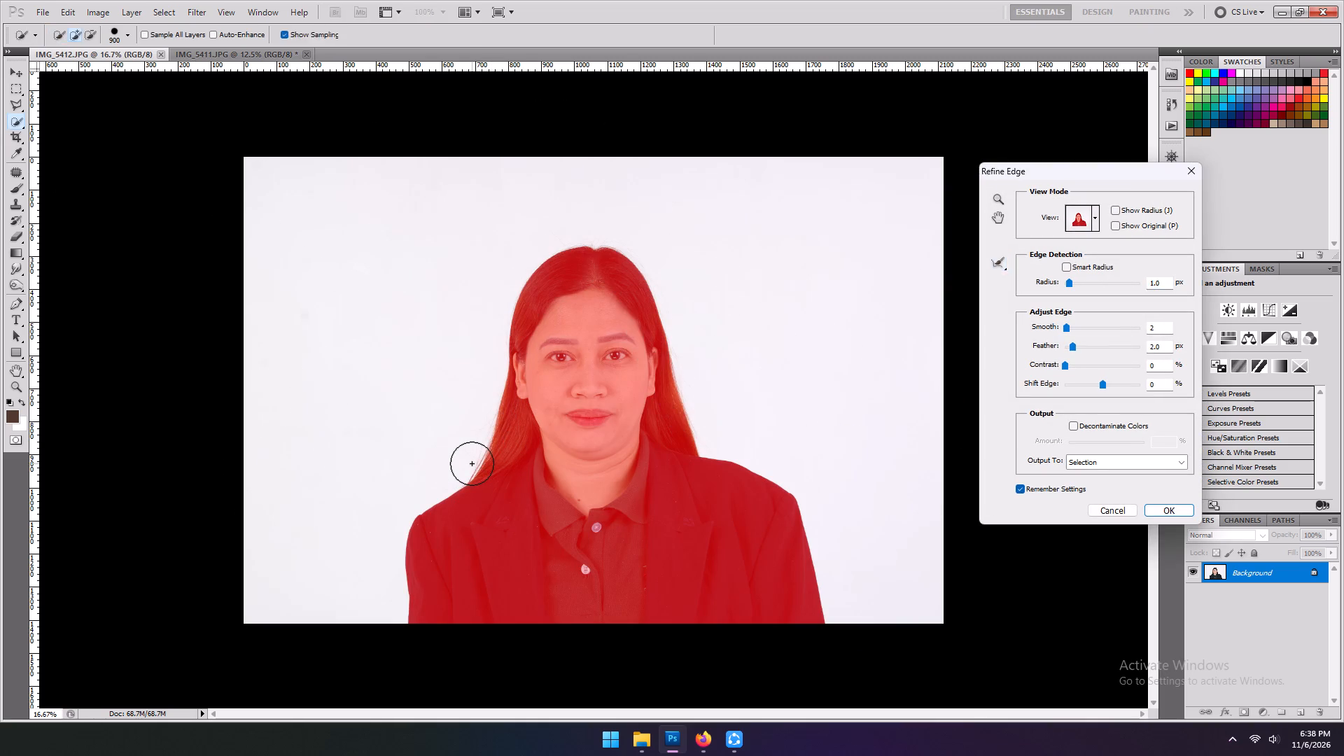
pyautogui.hotkey('ctrl', 'BackSpace')
pyautogui.press('Return')
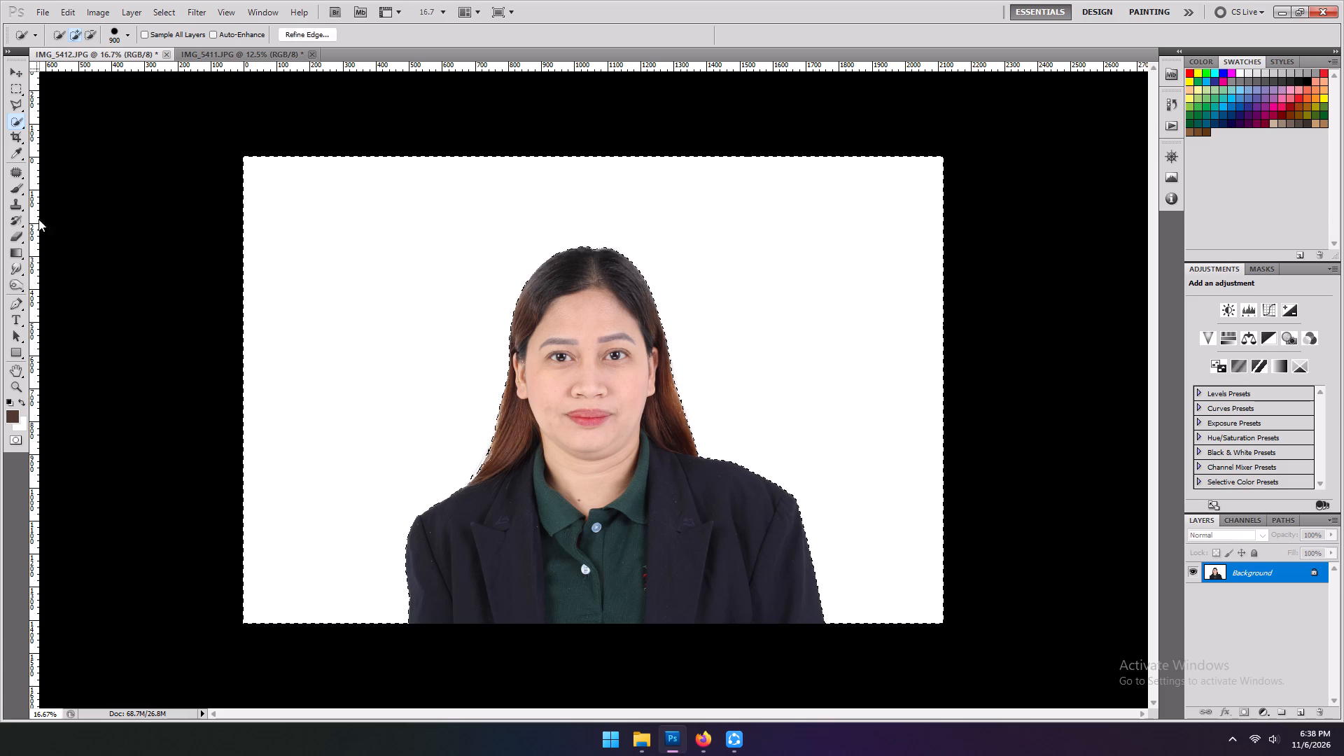
# Use the Patch tool to cover the blemishes on the woman's lower right cheek with clean skin from higher up.
pyautogui.click(18, 176)
pyautogui.click(92, 258)
pyautogui.keyDown('alt'); pyautogui.scroll(5, 513, 468); pyautogui.keyUp('alt')
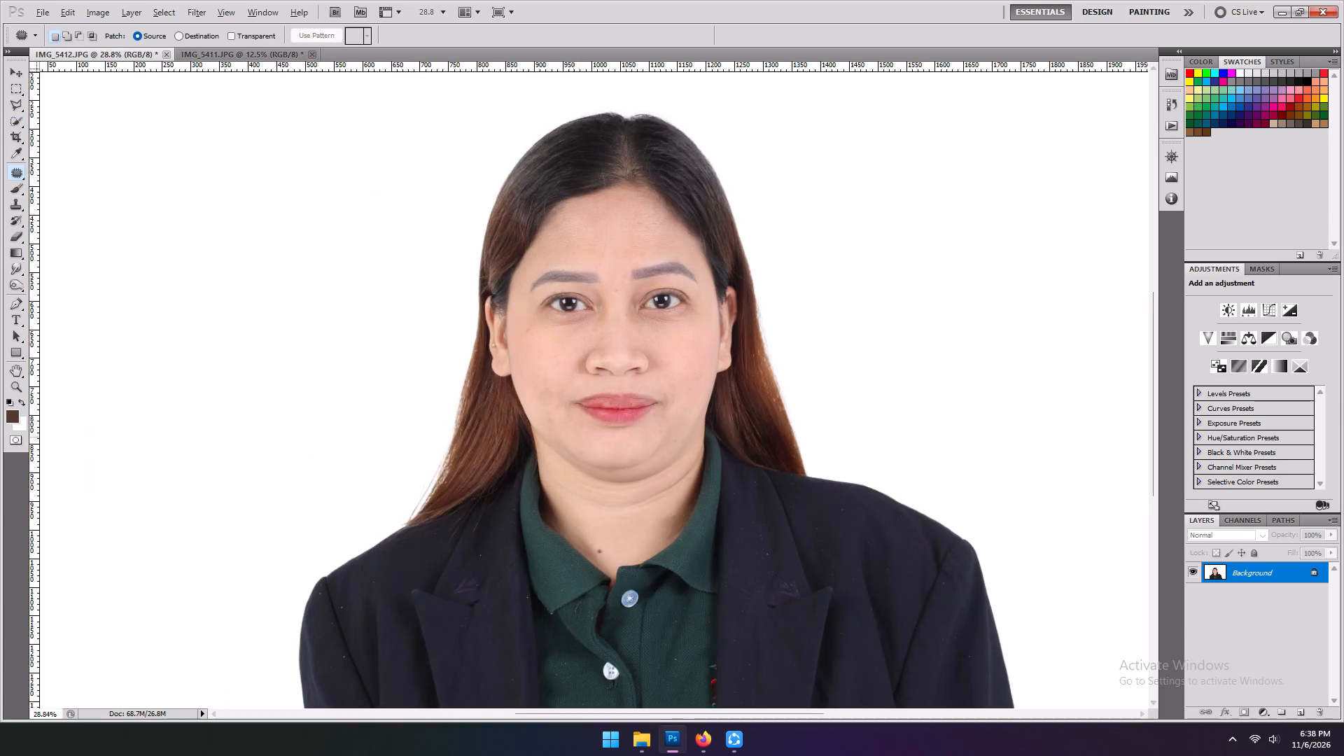
pyautogui.keyDown('alt'); pyautogui.scroll(15, 573, 437); pyautogui.keyUp('alt')
pyautogui.moveTo(552, 395); pyautogui.dragTo(570, 440)
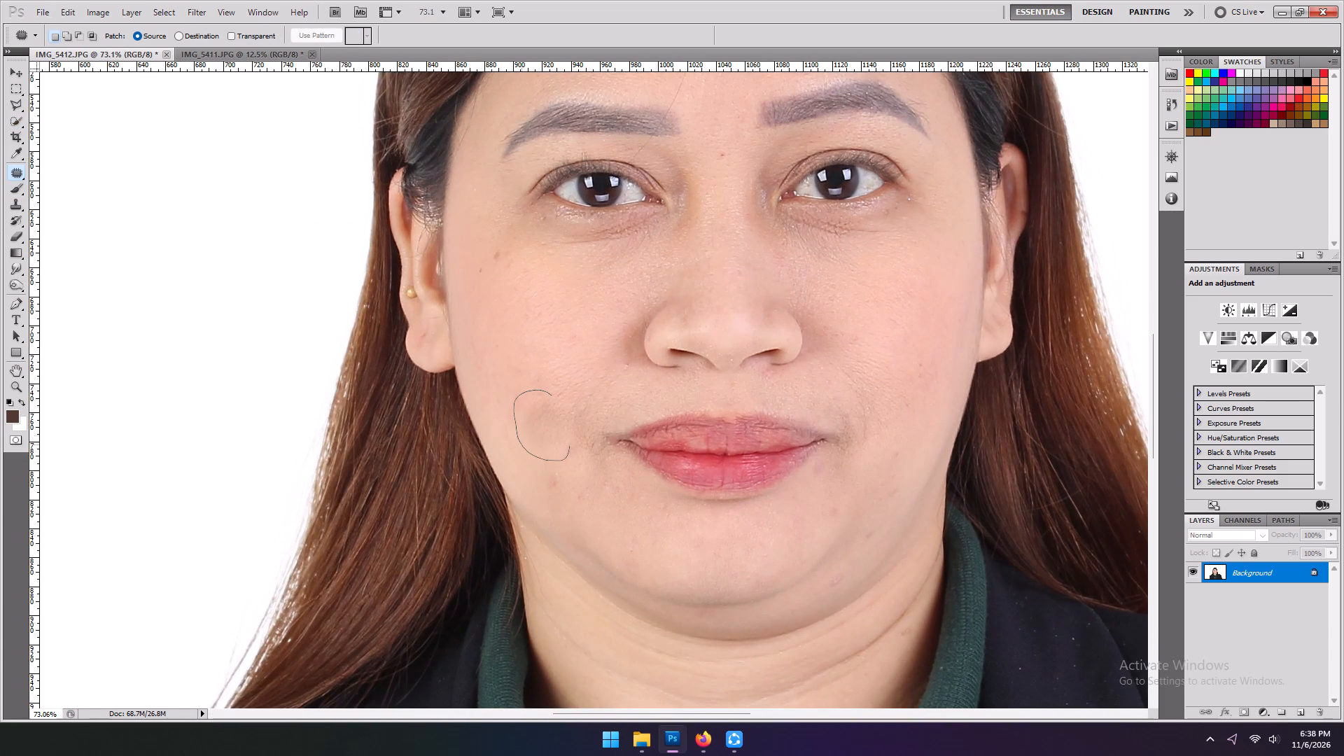
pyautogui.moveTo(570, 440); pyautogui.dragTo(560, 403)
pyautogui.moveTo(549, 409); pyautogui.dragTo(540, 317)
pyautogui.click(544, 316)
pyautogui.moveTo(559, 365); pyautogui.dragTo(567, 388)
pyautogui.moveTo(545, 386); pyautogui.dragTo(545, 324)
pyautogui.click(545, 324)
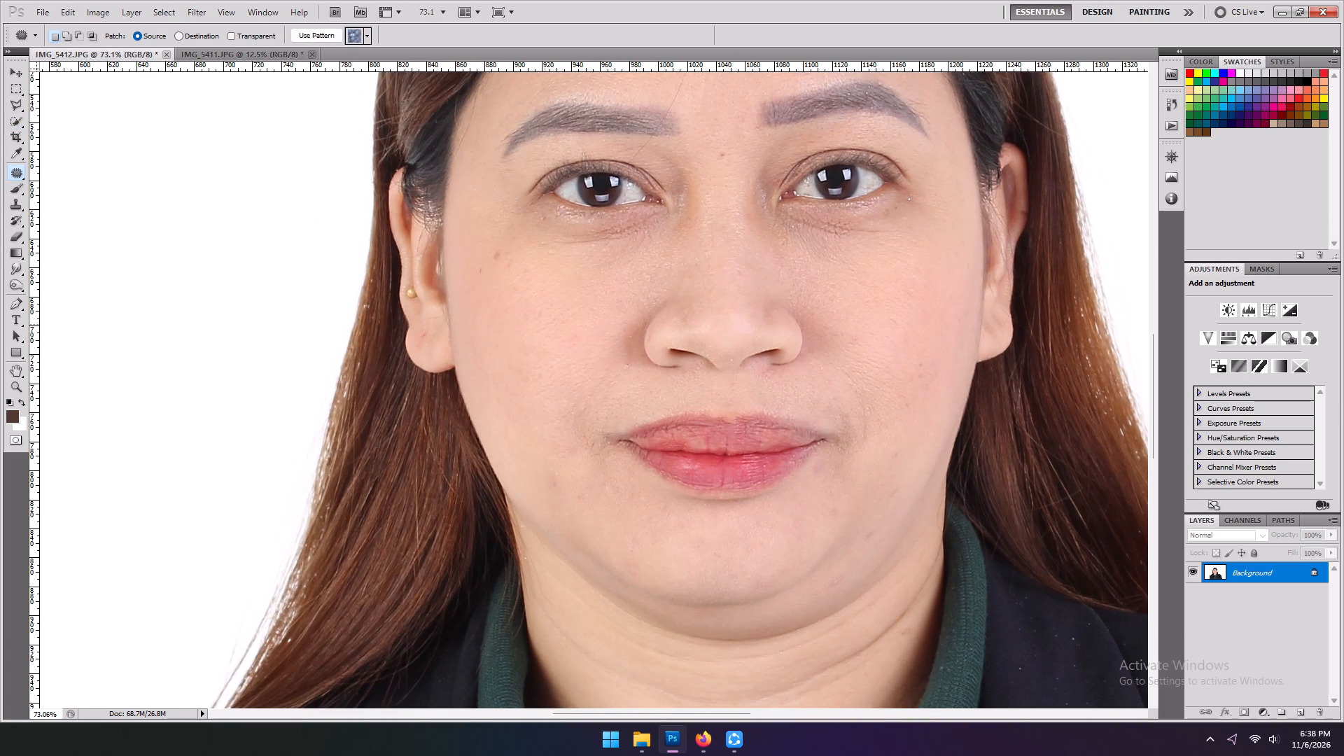
# Patch the dark spot on her right cheek and the marks beside the right corner of her mouth with nearby clean skin.
pyautogui.moveTo(507, 245); pyautogui.dragTo(542, 283)
pyautogui.moveTo(513, 278); pyautogui.dragTo(529, 330)
pyautogui.moveTo(529, 331); pyautogui.dragTo(533, 337)
pyautogui.moveTo(556, 468); pyautogui.dragTo(569, 484)
pyautogui.moveTo(556, 486); pyautogui.dragTo(532, 429)
pyautogui.click(533, 430)
pyautogui.click(581, 443)
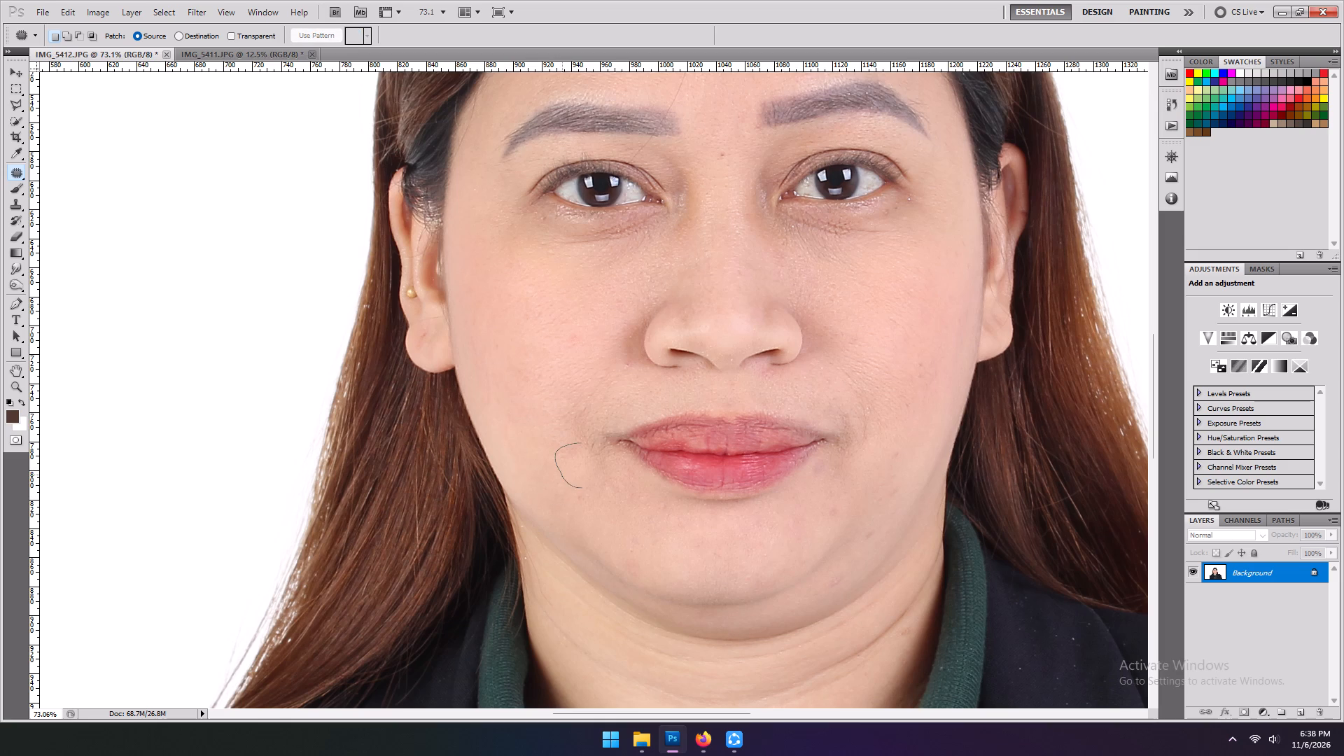
pyautogui.moveTo(571, 457); pyautogui.dragTo(540, 400)
pyautogui.click(536, 396)
# Patch the shadowed area under her right eye with cheek skin, fade the patch to 55%, and clear the selection.
pyautogui.scroll(6, 627, 548)
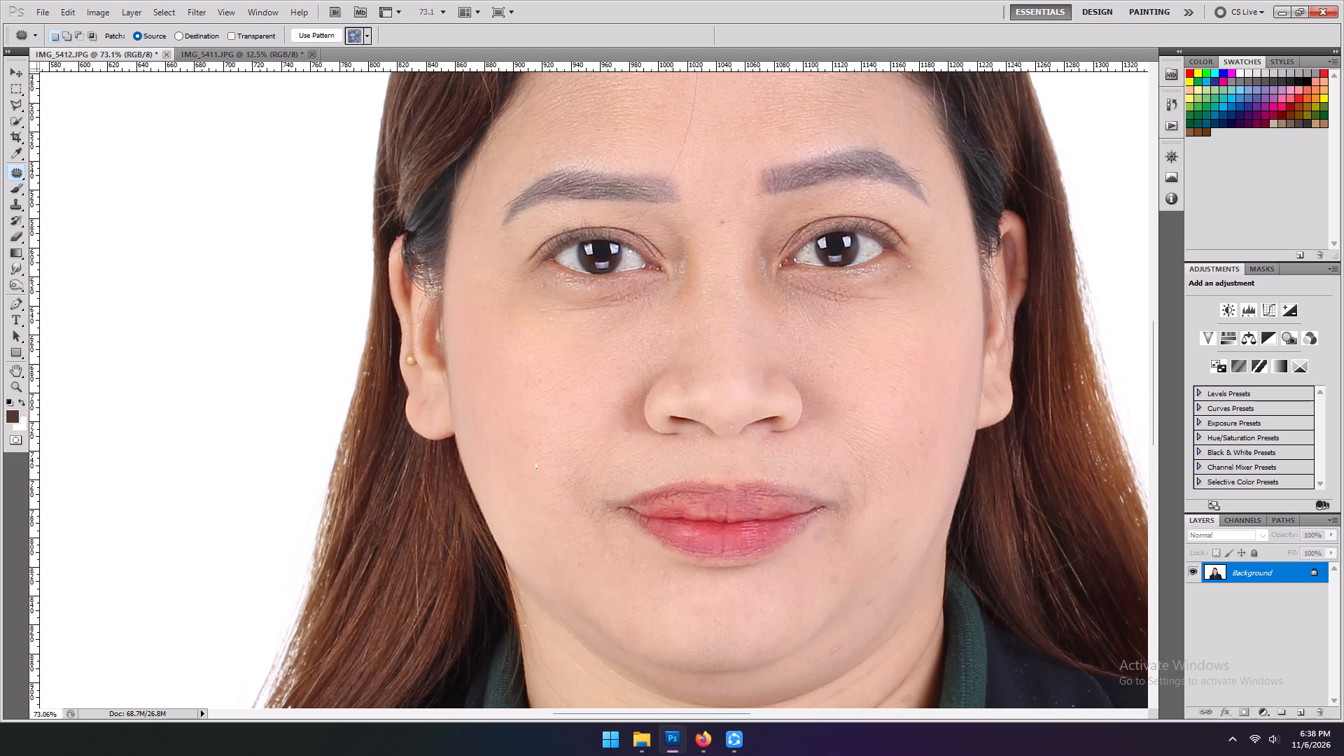
pyautogui.moveTo(519, 278); pyautogui.dragTo(668, 282)
pyautogui.moveTo(623, 315); pyautogui.dragTo(580, 358)
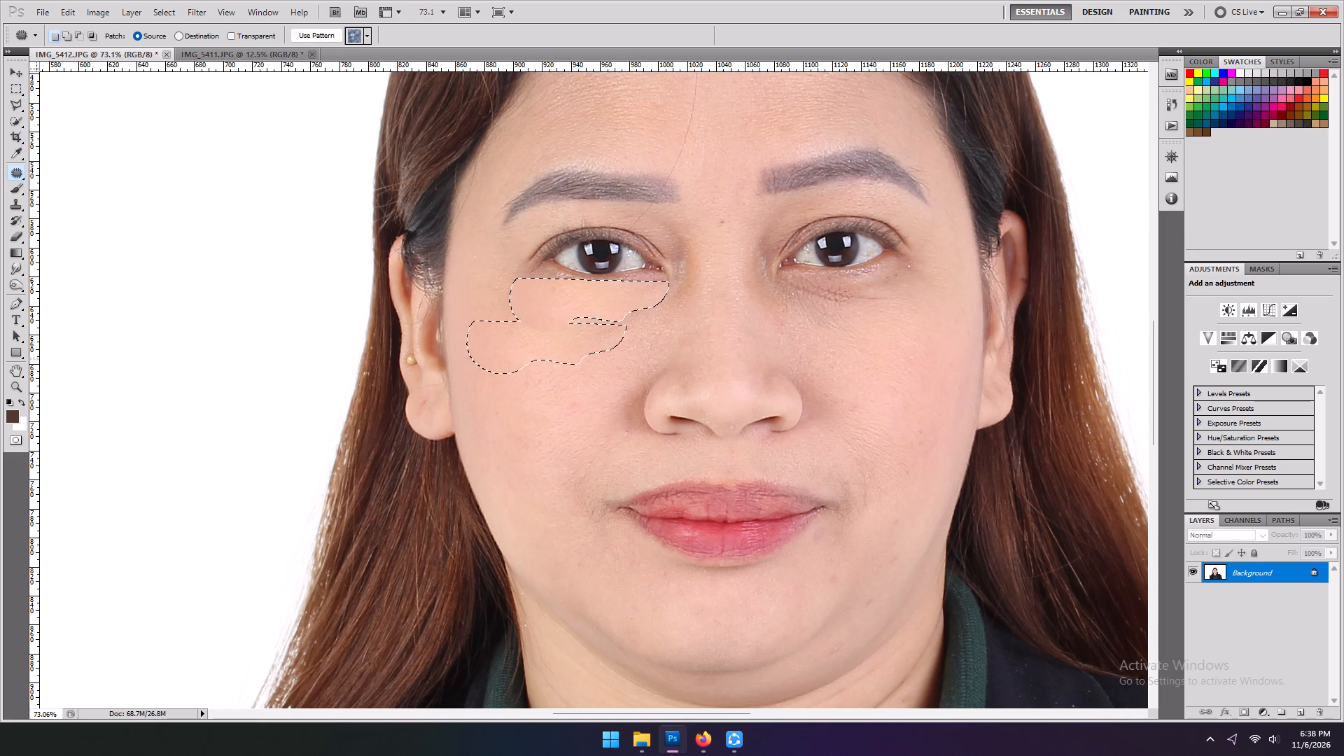
pyautogui.moveTo(580, 358); pyautogui.dragTo(580, 359)
pyautogui.hotkey('ctrl', 'shift', 'f')
pyautogui.write('55')
pyautogui.press('Return')
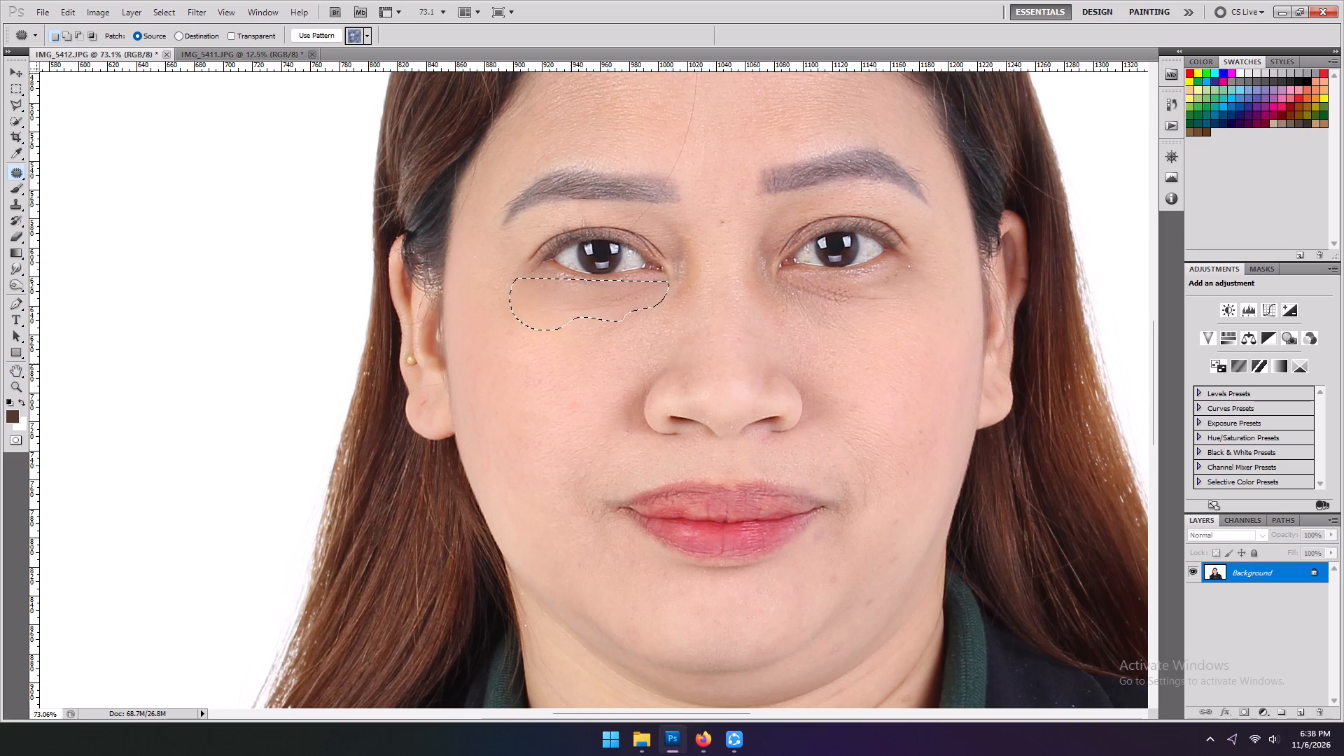
pyautogui.scroll(1, 573, 363)
pyautogui.click(591, 408)
# Patch the crease between her nose bridge and the inner corner of her left eye, and fade the patch to 55%.
pyautogui.scroll(3, 697, 323)
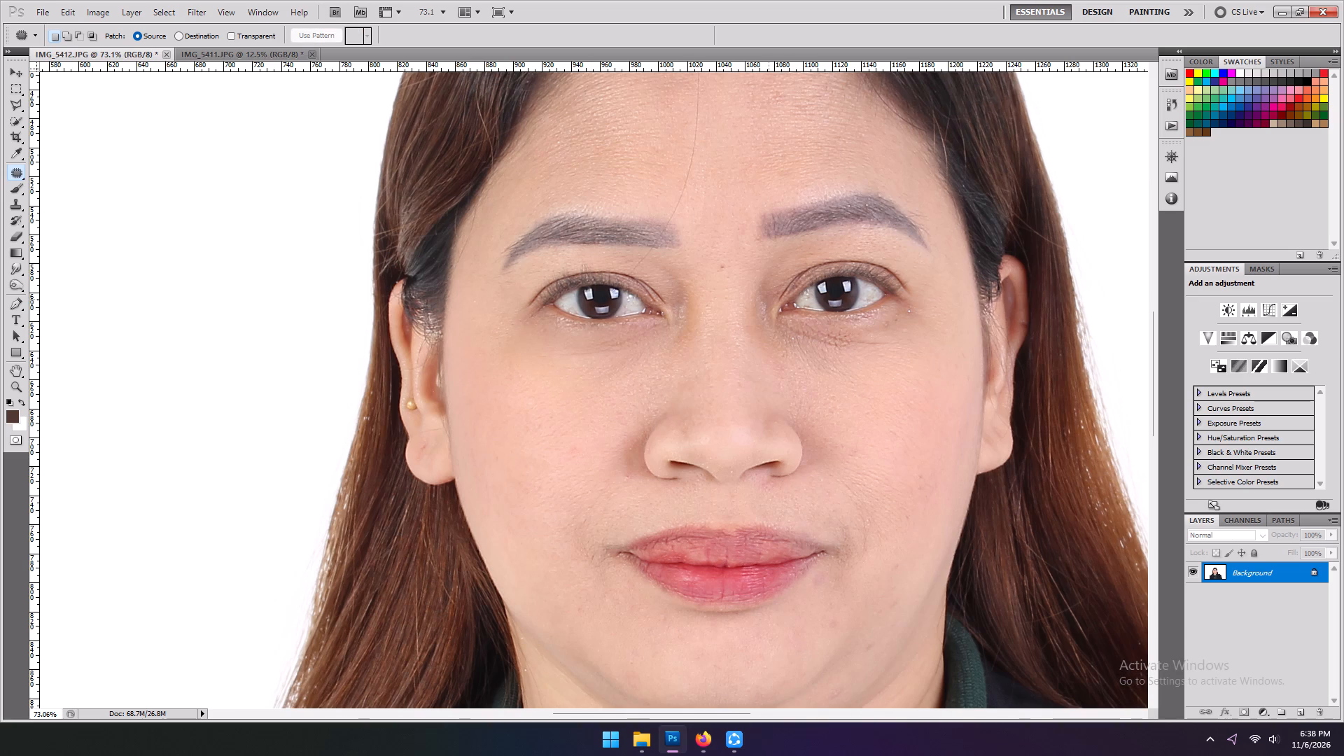
pyautogui.moveTo(772, 284); pyautogui.dragTo(769, 293)
pyautogui.moveTo(753, 318); pyautogui.dragTo(767, 347)
pyautogui.click(764, 302)
pyautogui.moveTo(774, 279); pyautogui.dragTo(757, 326)
pyautogui.moveTo(757, 326); pyautogui.dragTo(771, 286)
pyautogui.moveTo(764, 318); pyautogui.dragTo(739, 359)
pyautogui.hotkey('ctrl', 'shift', 'f')
pyautogui.write('55')
pyautogui.press('Return')
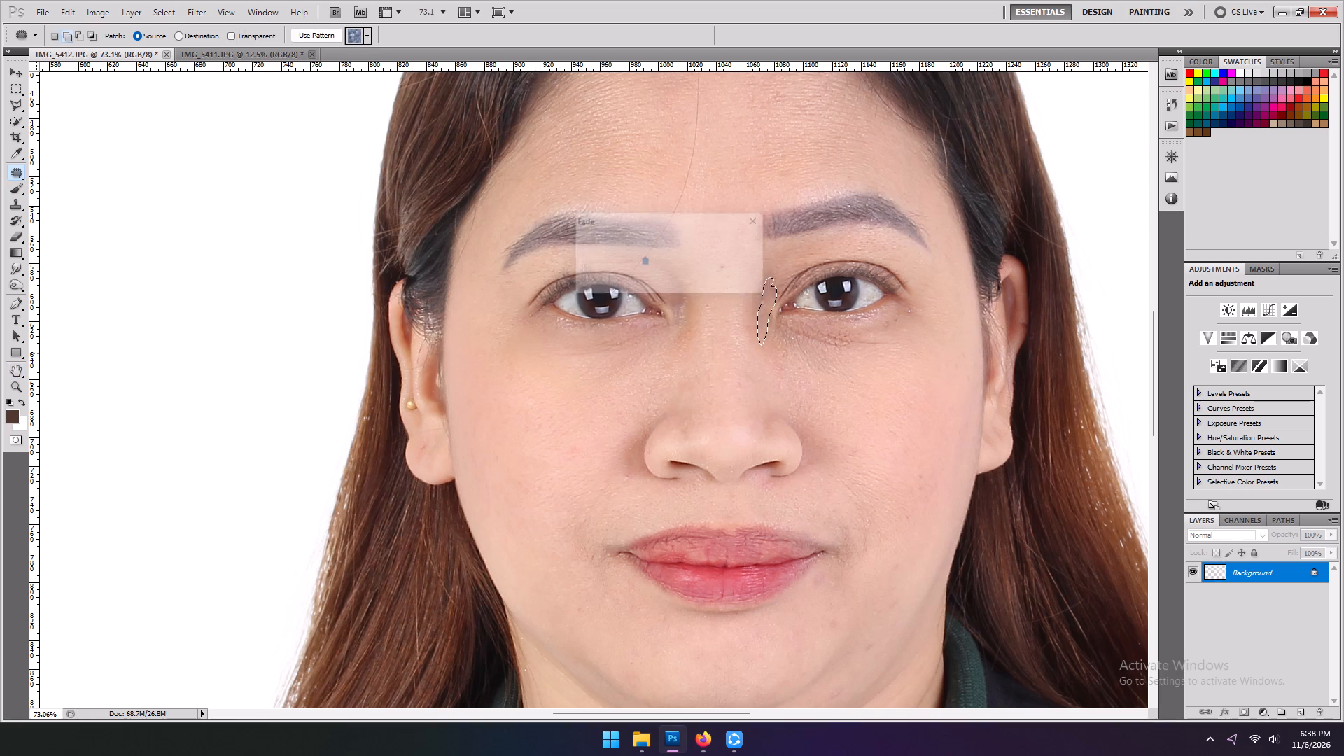
pyautogui.moveTo(714, 365); pyautogui.dragTo(712, 352)
# Patch the wrinkled, shadowed area under her left eye with cheek skin, fade the patch to 55%, and clear the selection.
pyautogui.moveTo(772, 332); pyautogui.dragTo(909, 321)
pyautogui.moveTo(863, 358); pyautogui.dragTo(881, 415)
pyautogui.hotkey('ctrl', 'shift', 'g')
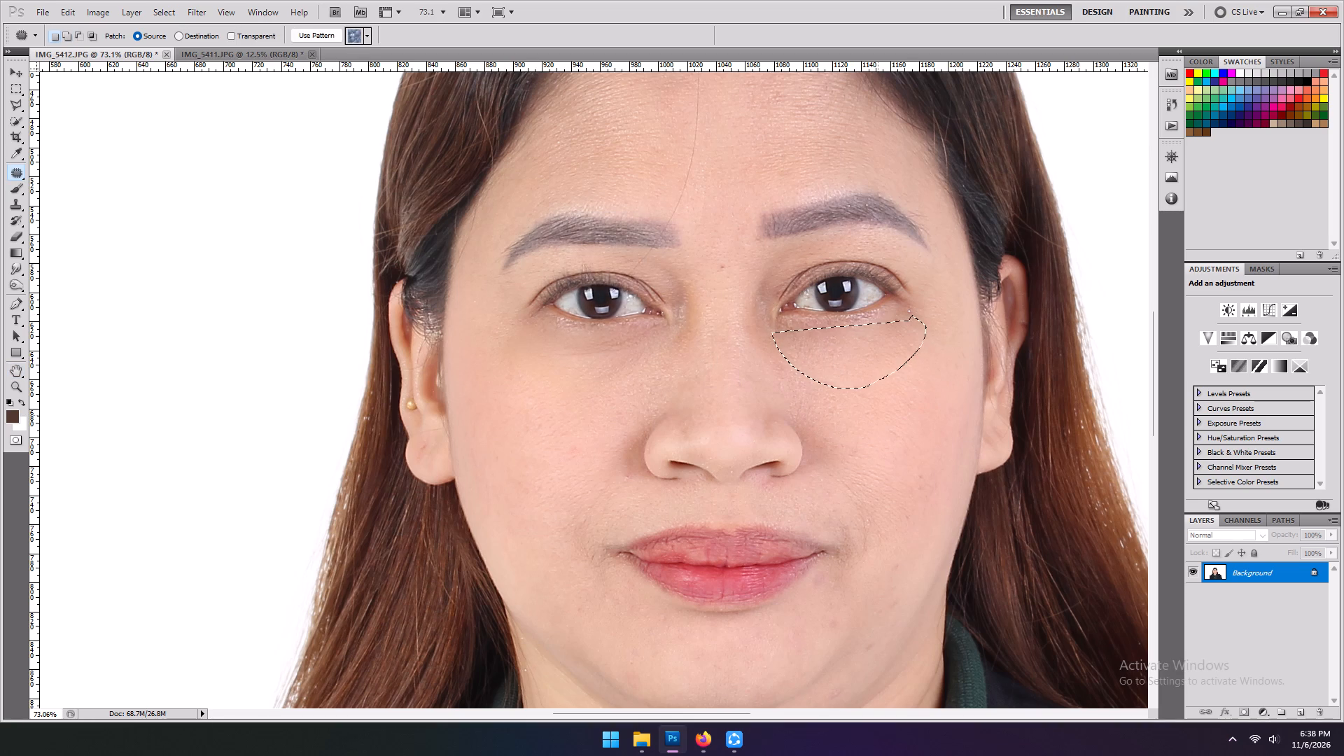
pyautogui.write('55')
pyautogui.hotkey('ctrl', 'f')
pyautogui.click(852, 364)
pyautogui.moveTo(852, 364); pyautogui.dragTo(892, 430)
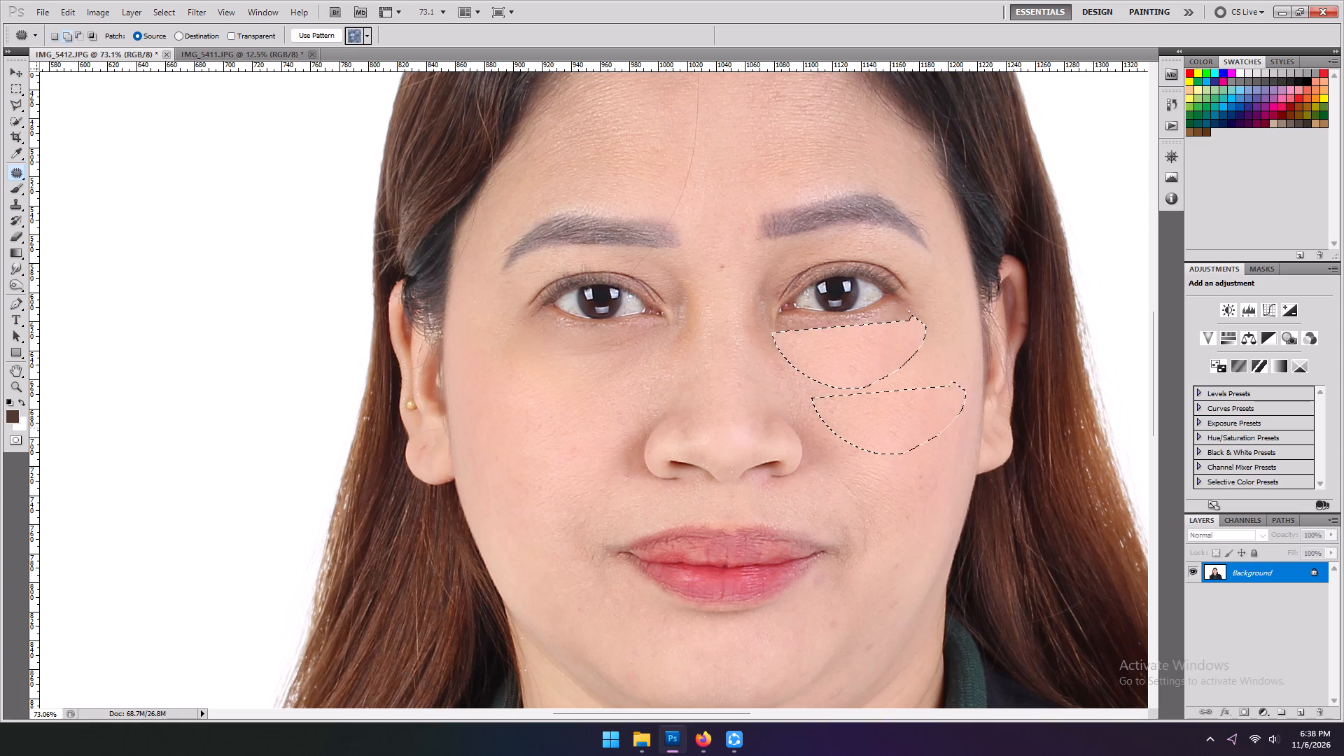
pyautogui.hotkey('ctrl', 'shift', 'f')
pyautogui.write('55')
pyautogui.press('Return')
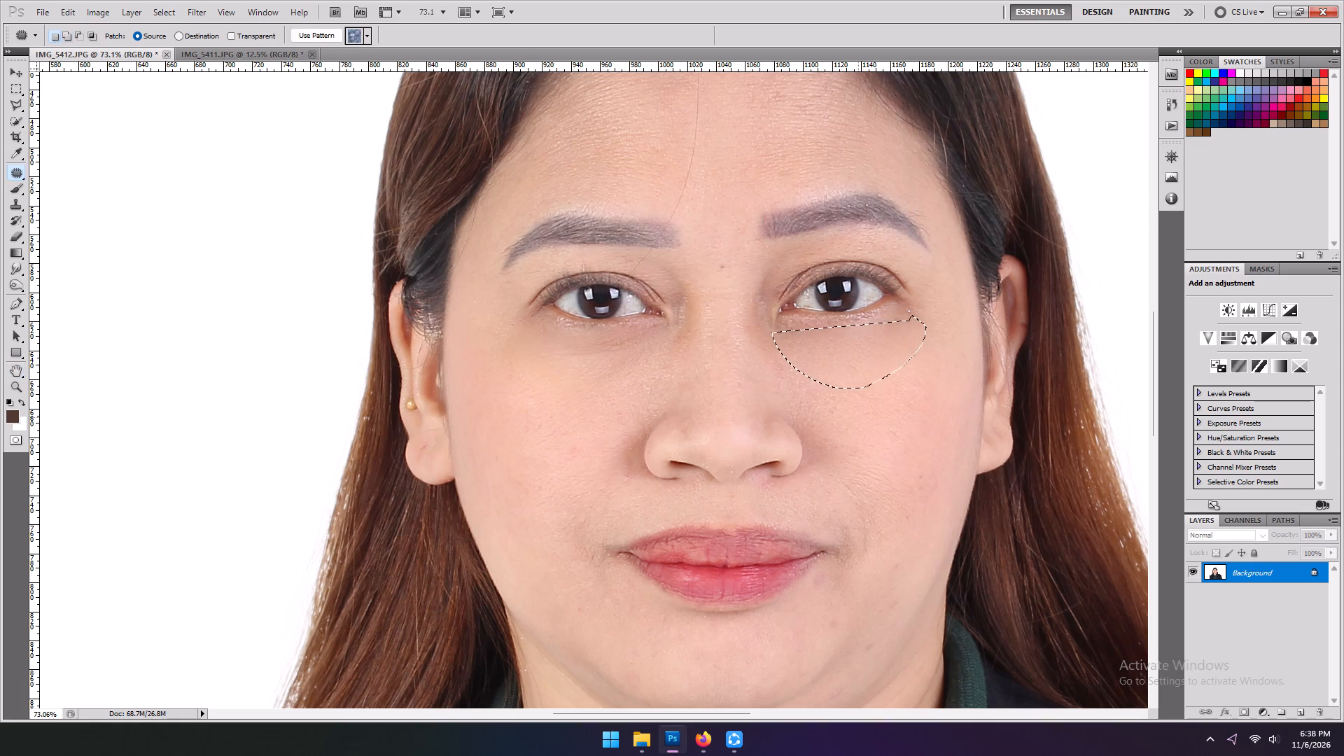
pyautogui.keyDown('alt'); pyautogui.scroll(-4, 836, 367); pyautogui.keyUp('alt')
pyautogui.click(666, 414)
# Sample the skin tone from her forehead as the foreground colour and return to the Patch tool.
pyautogui.click(13, 191)
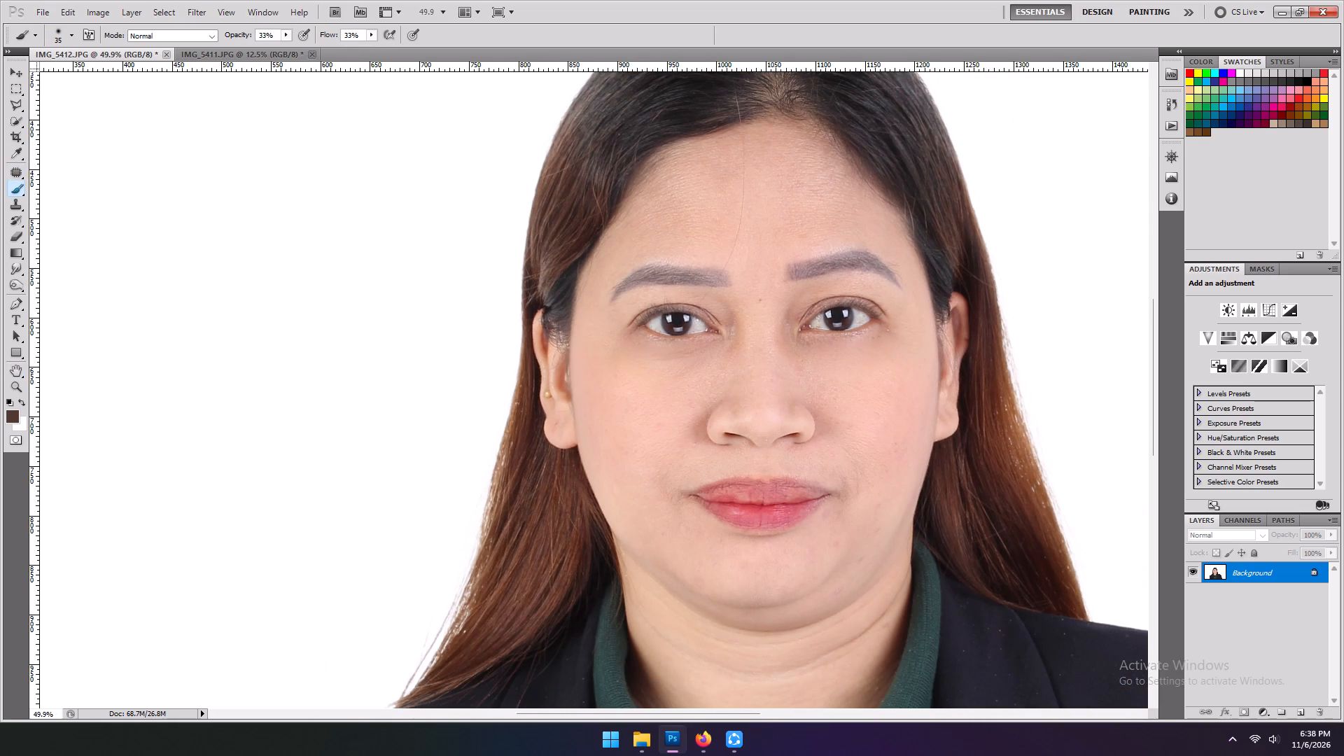
pyautogui.keyDown('alt'); pyautogui.click(717, 224); pyautogui.keyUp('alt')
pyautogui.keyDown('alt'); pyautogui.click(721, 223); pyautogui.keyUp('alt')
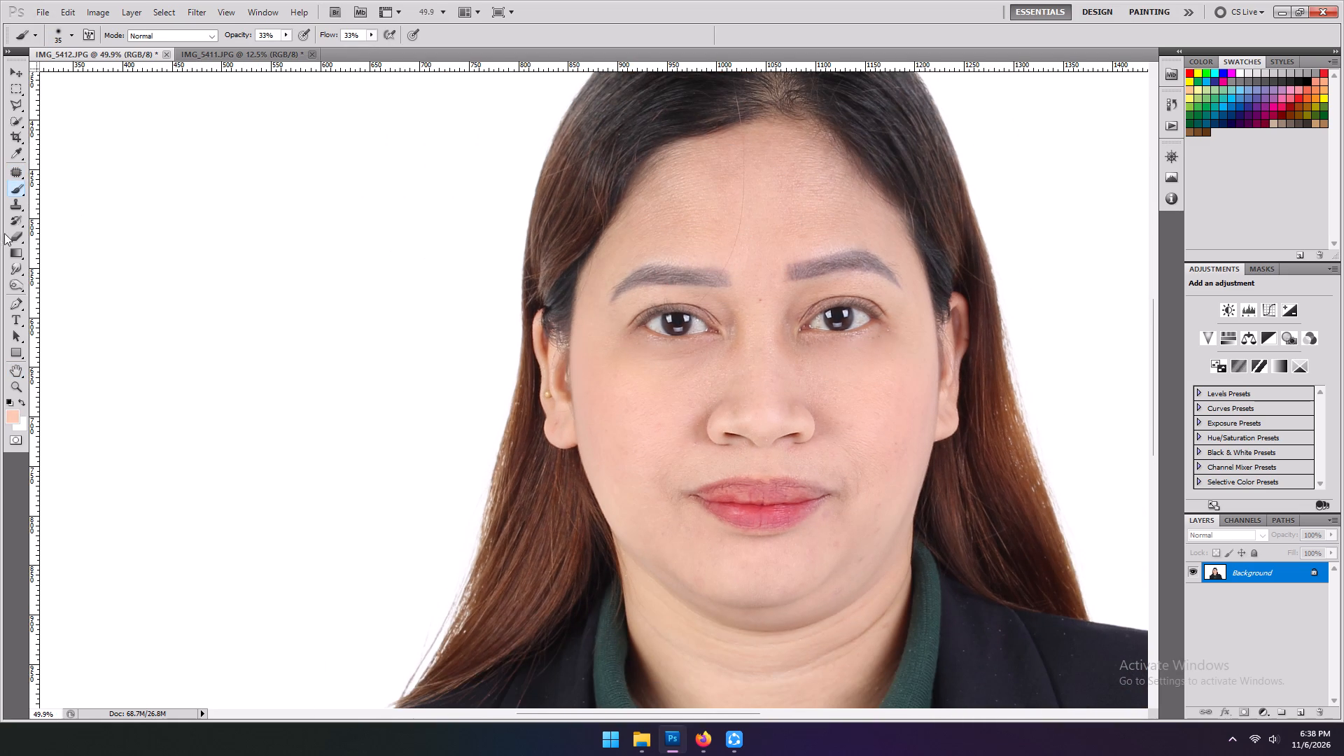
pyautogui.click(12, 233)
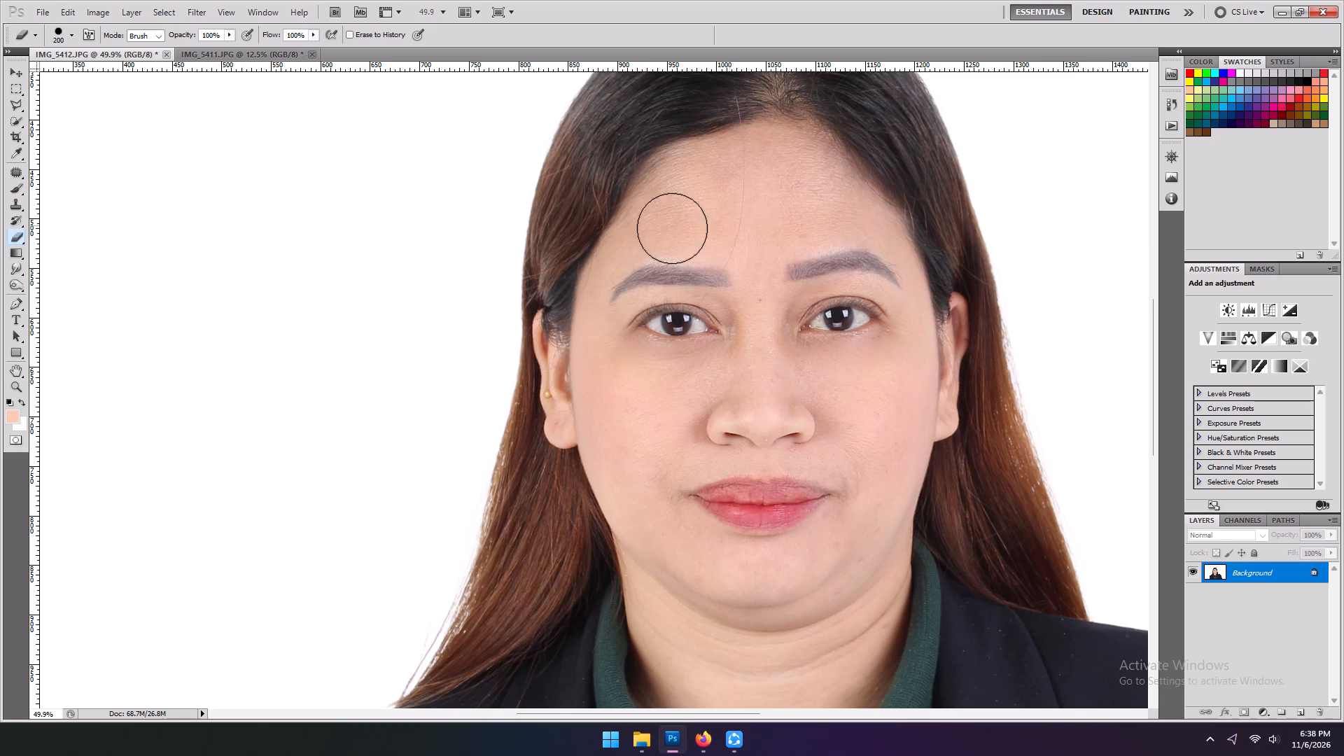
pyautogui.click(13, 173)
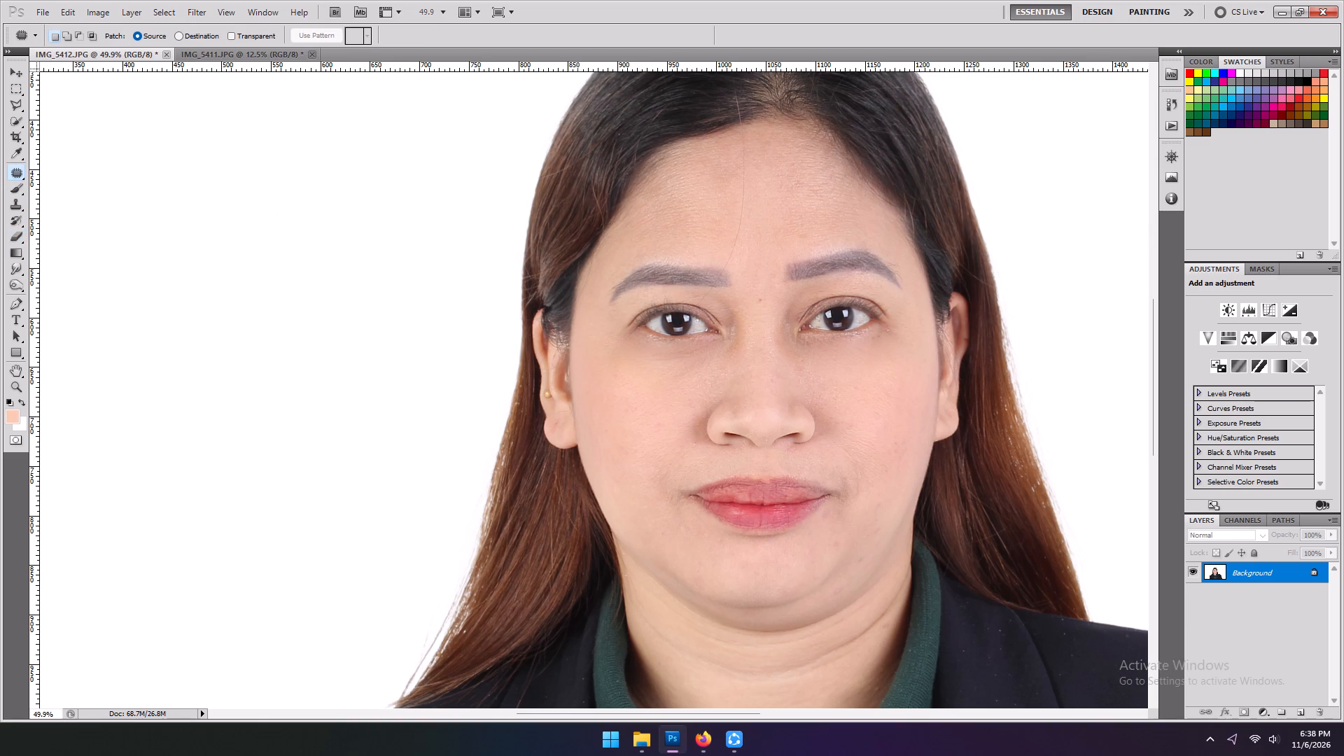
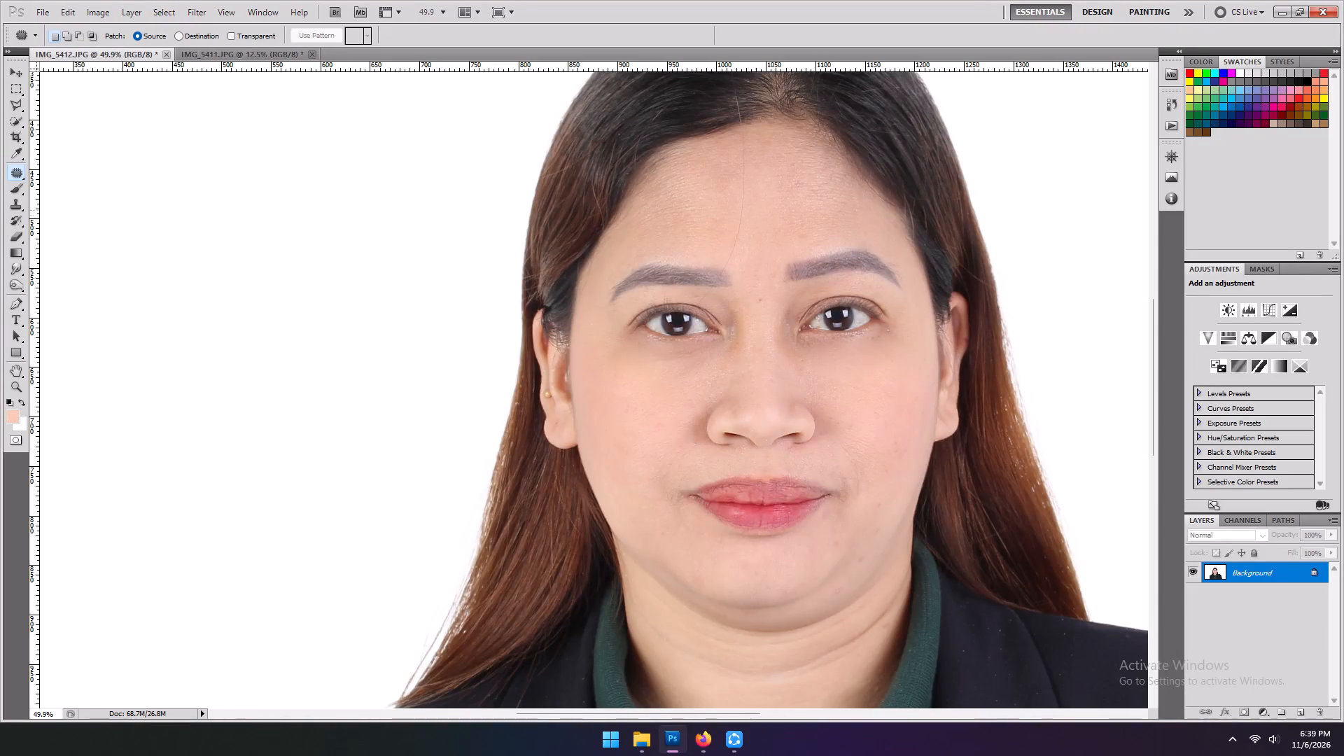
# Patch the fine vertical lines at mid-forehead, working up from between the eyebrows, using the smooth forehead skin beside them.
pyautogui.moveTo(744, 228); pyautogui.dragTo(745, 246)
pyautogui.moveTo(737, 246); pyautogui.dragTo(767, 233)
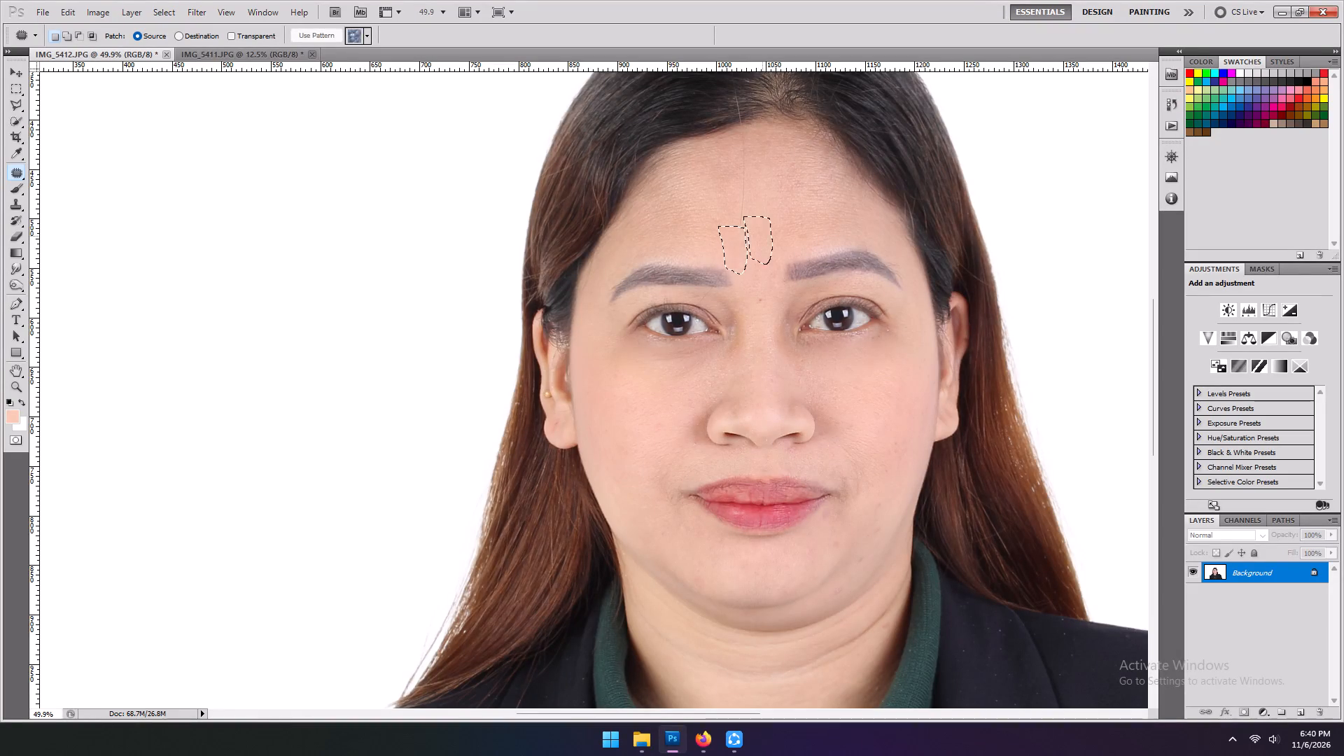
pyautogui.moveTo(767, 233); pyautogui.dragTo(773, 230)
pyautogui.doubleClick(773, 230)
pyautogui.moveTo(750, 211); pyautogui.dragTo(769, 224)
pyautogui.moveTo(746, 220); pyautogui.dragTo(786, 200)
pyautogui.click(787, 200)
pyautogui.moveTo(749, 179); pyautogui.dragTo(751, 219)
pyautogui.moveTo(751, 219); pyautogui.dragTo(768, 197)
pyautogui.moveTo(754, 199); pyautogui.dragTo(776, 195)
pyautogui.click(777, 195)
# Patch the upper forehead just below the hairline parting with skin from the mid-forehead and clear the selection.
pyautogui.moveTo(743, 139); pyautogui.dragTo(764, 150)
pyautogui.moveTo(745, 159); pyautogui.dragTo(749, 228)
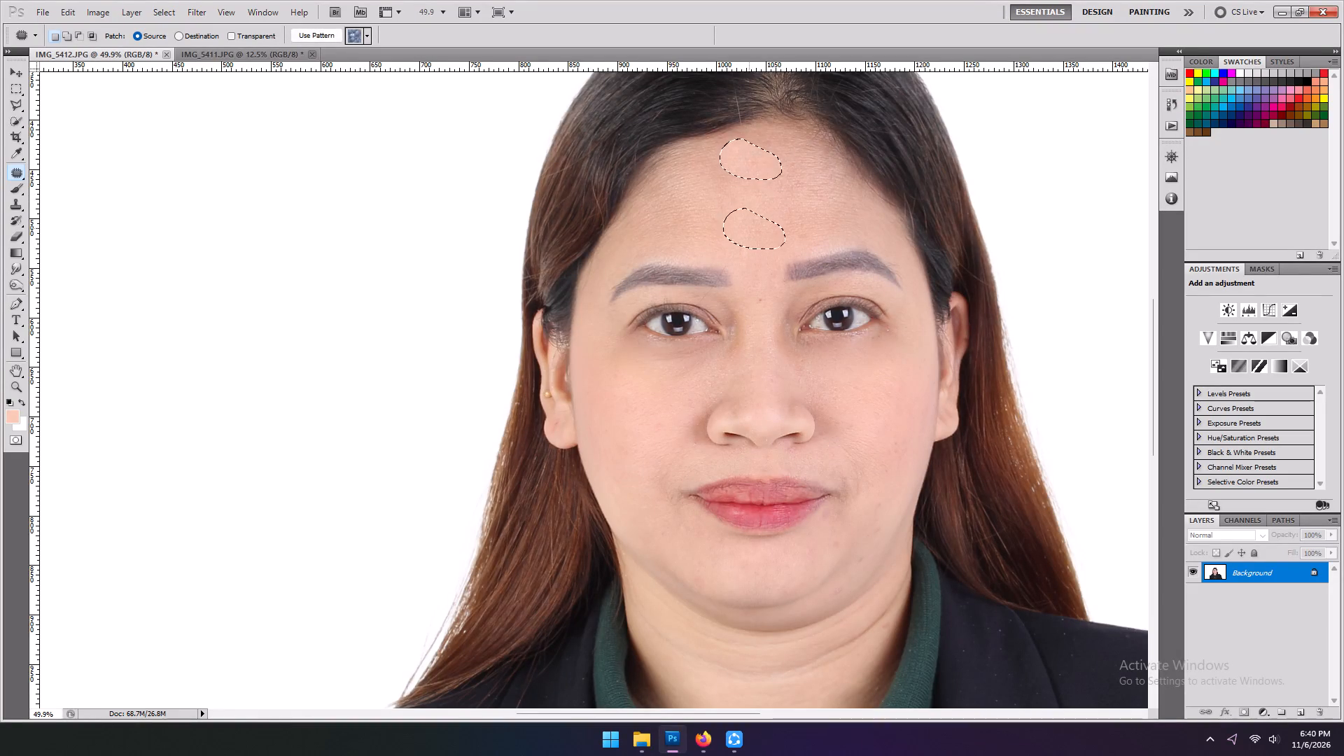
pyautogui.moveTo(749, 228); pyautogui.dragTo(748, 225)
pyautogui.click(748, 222)
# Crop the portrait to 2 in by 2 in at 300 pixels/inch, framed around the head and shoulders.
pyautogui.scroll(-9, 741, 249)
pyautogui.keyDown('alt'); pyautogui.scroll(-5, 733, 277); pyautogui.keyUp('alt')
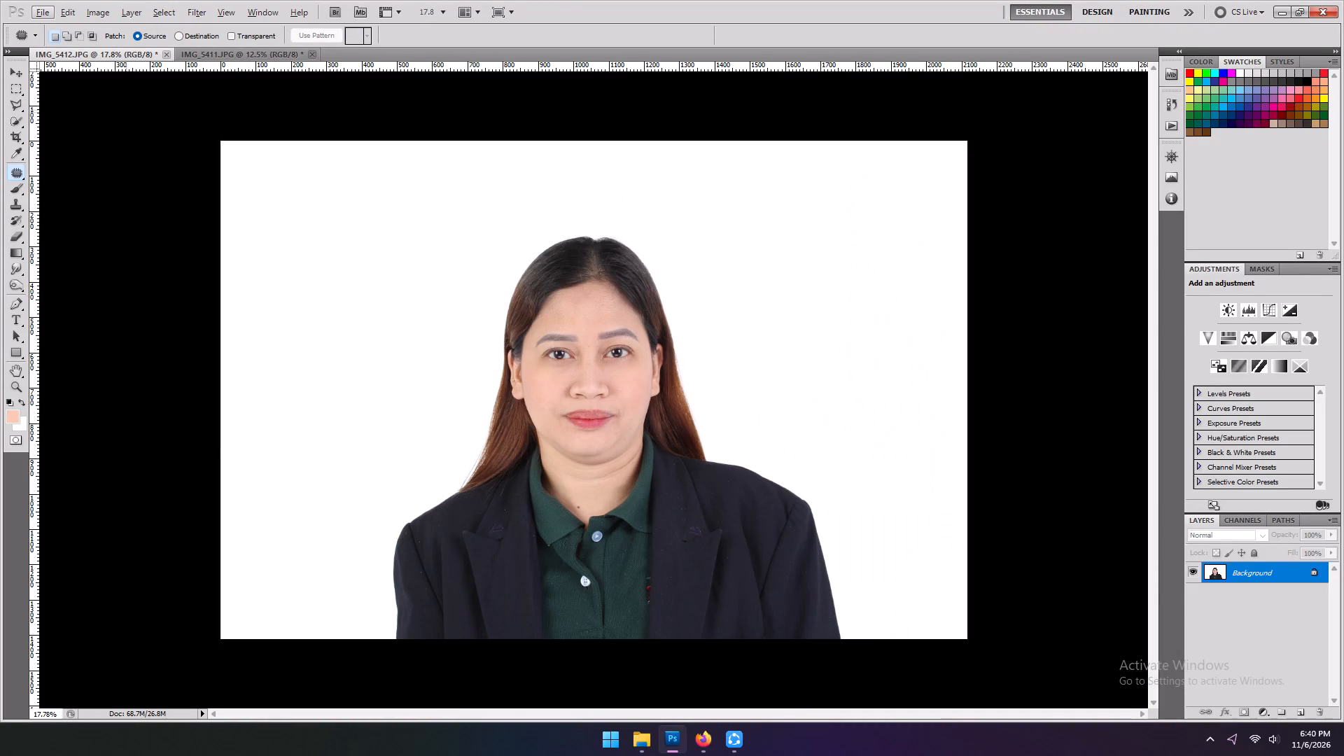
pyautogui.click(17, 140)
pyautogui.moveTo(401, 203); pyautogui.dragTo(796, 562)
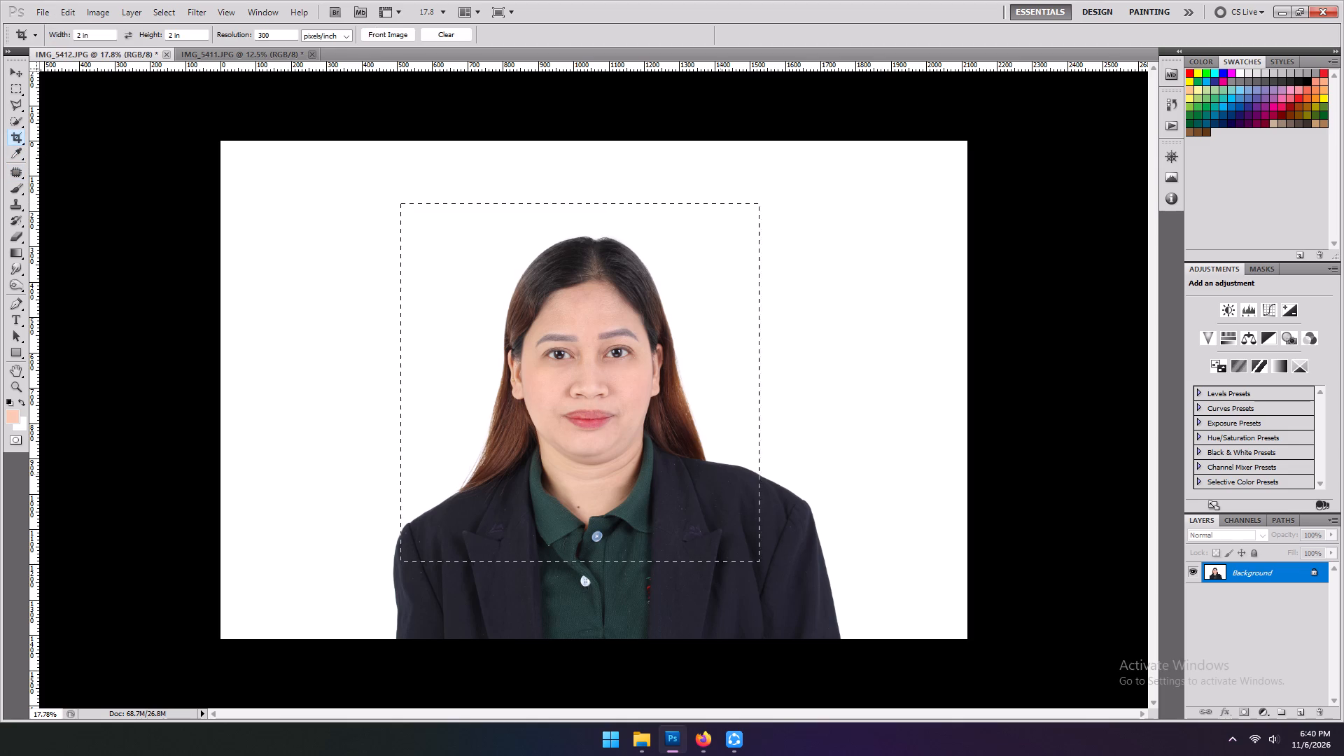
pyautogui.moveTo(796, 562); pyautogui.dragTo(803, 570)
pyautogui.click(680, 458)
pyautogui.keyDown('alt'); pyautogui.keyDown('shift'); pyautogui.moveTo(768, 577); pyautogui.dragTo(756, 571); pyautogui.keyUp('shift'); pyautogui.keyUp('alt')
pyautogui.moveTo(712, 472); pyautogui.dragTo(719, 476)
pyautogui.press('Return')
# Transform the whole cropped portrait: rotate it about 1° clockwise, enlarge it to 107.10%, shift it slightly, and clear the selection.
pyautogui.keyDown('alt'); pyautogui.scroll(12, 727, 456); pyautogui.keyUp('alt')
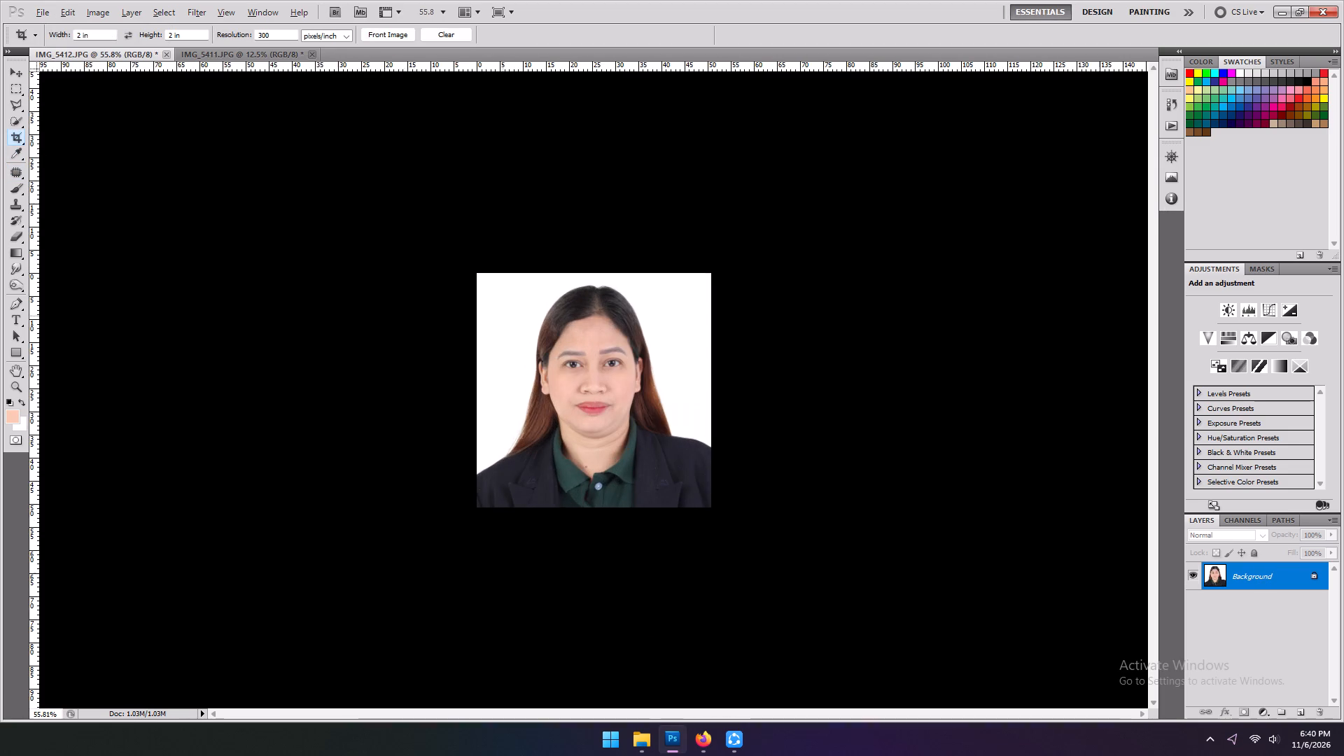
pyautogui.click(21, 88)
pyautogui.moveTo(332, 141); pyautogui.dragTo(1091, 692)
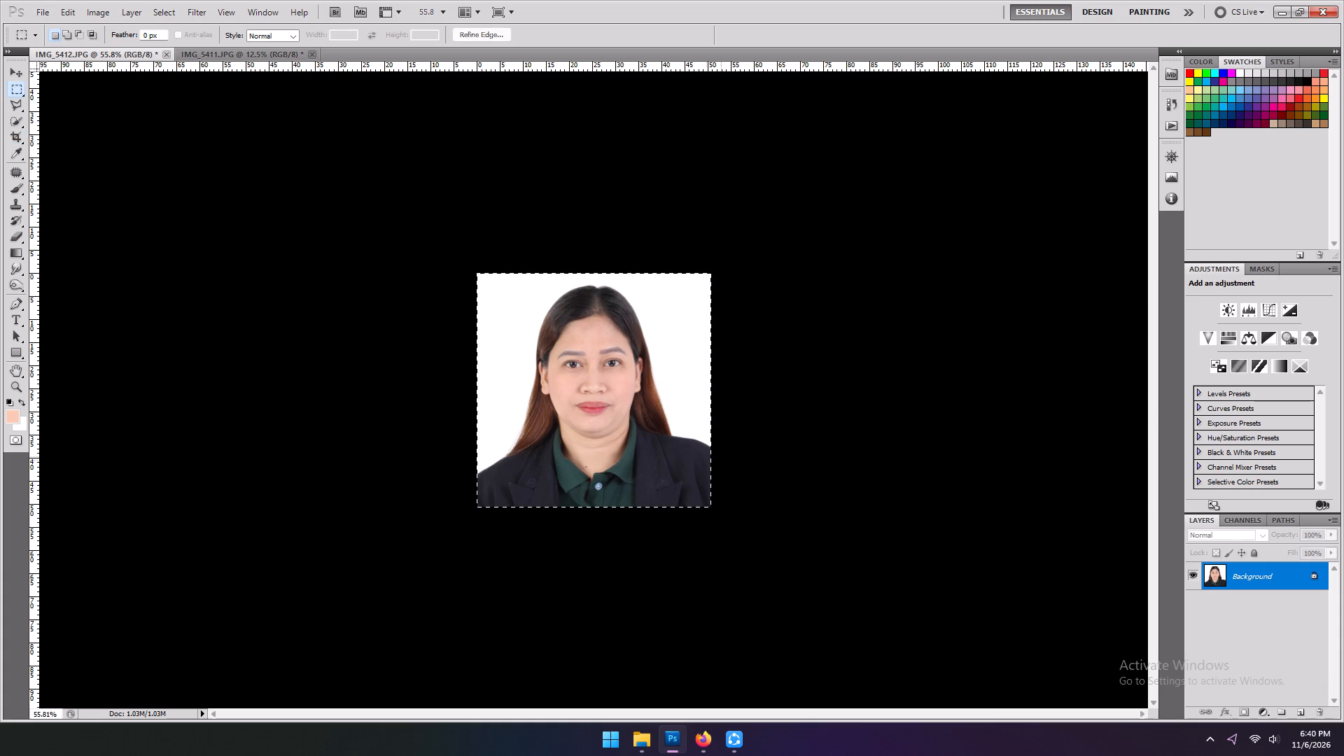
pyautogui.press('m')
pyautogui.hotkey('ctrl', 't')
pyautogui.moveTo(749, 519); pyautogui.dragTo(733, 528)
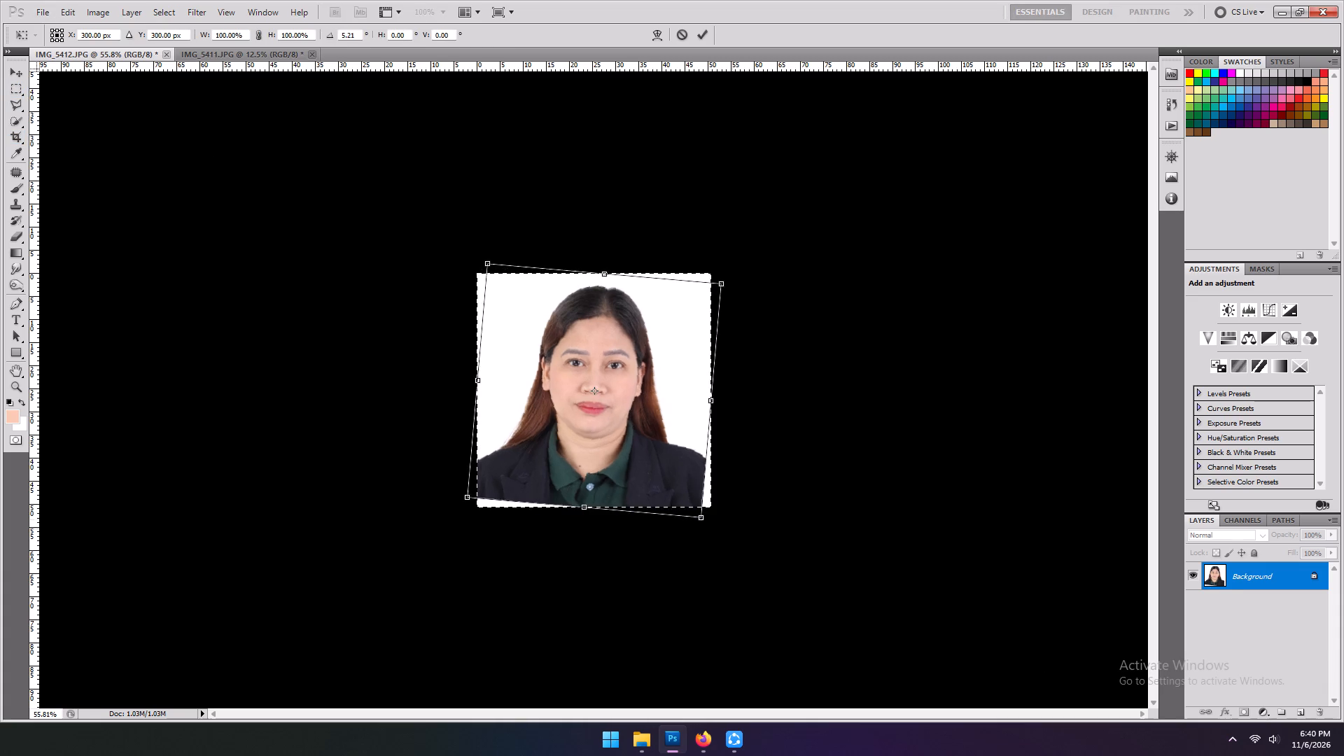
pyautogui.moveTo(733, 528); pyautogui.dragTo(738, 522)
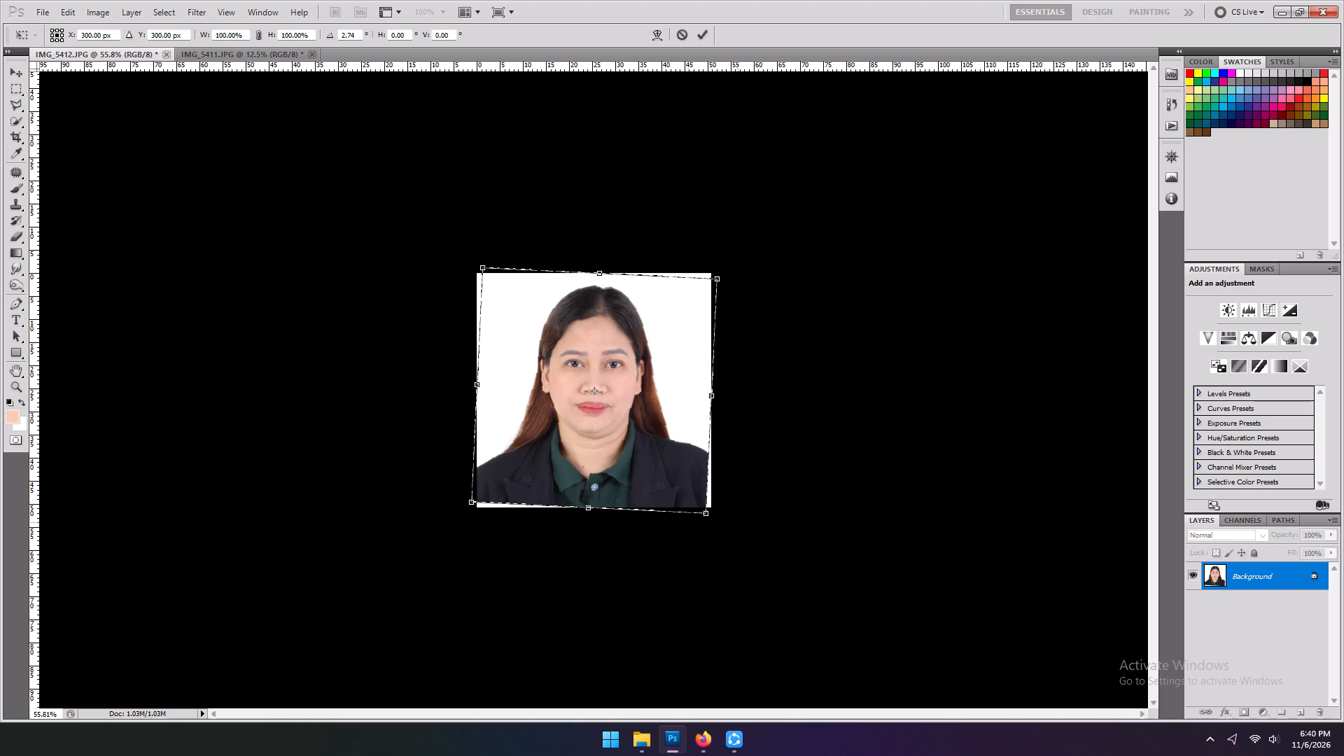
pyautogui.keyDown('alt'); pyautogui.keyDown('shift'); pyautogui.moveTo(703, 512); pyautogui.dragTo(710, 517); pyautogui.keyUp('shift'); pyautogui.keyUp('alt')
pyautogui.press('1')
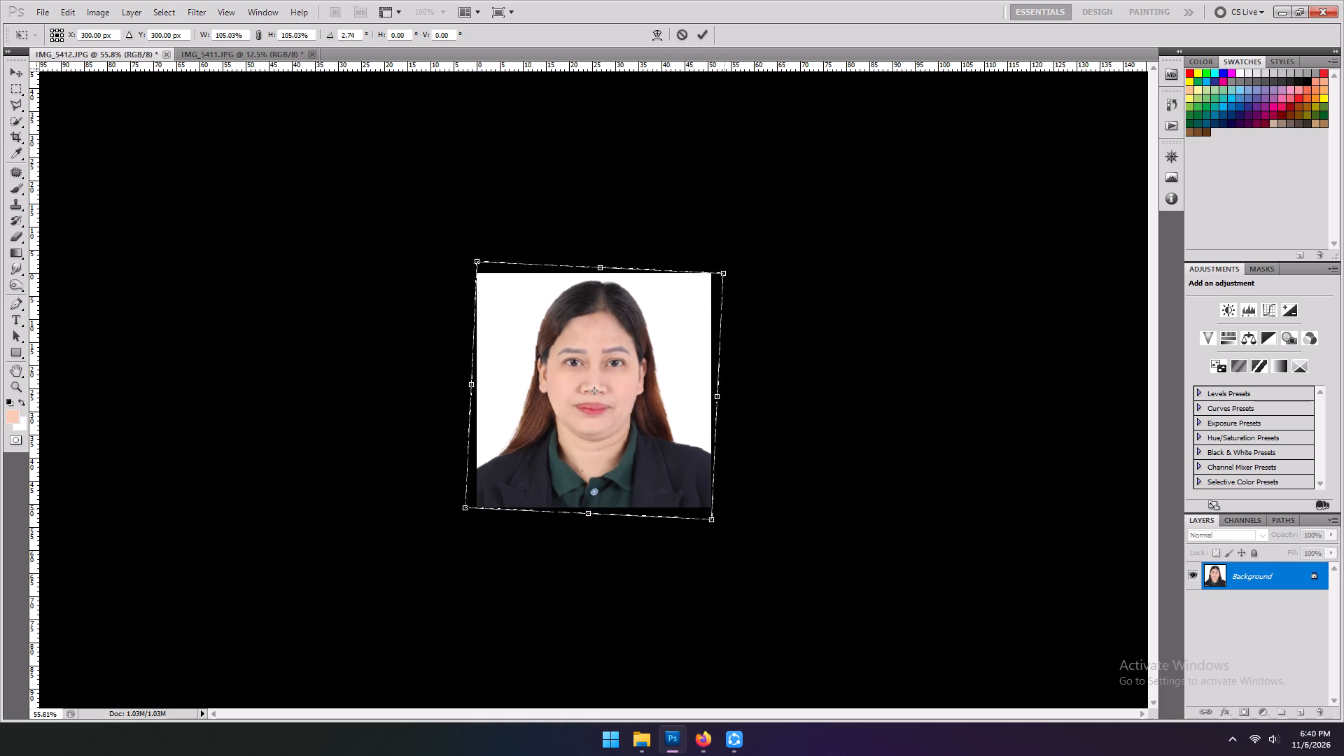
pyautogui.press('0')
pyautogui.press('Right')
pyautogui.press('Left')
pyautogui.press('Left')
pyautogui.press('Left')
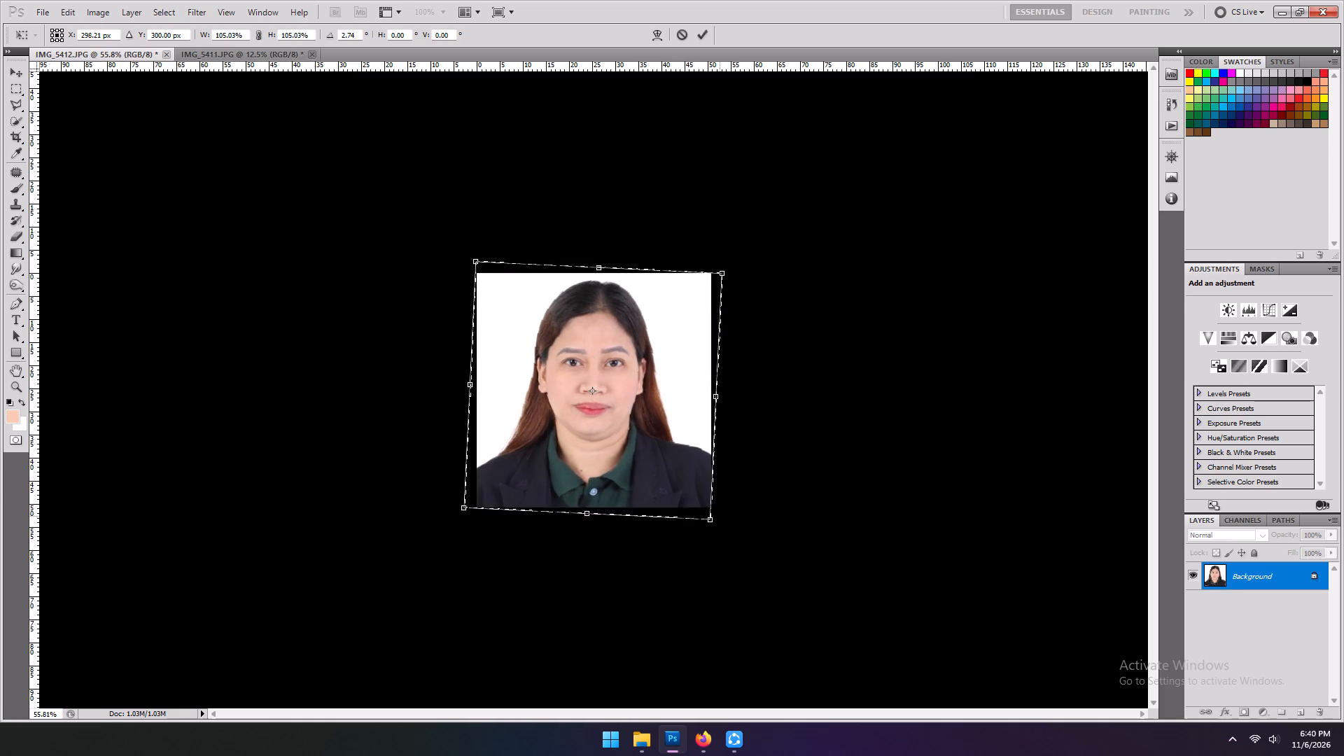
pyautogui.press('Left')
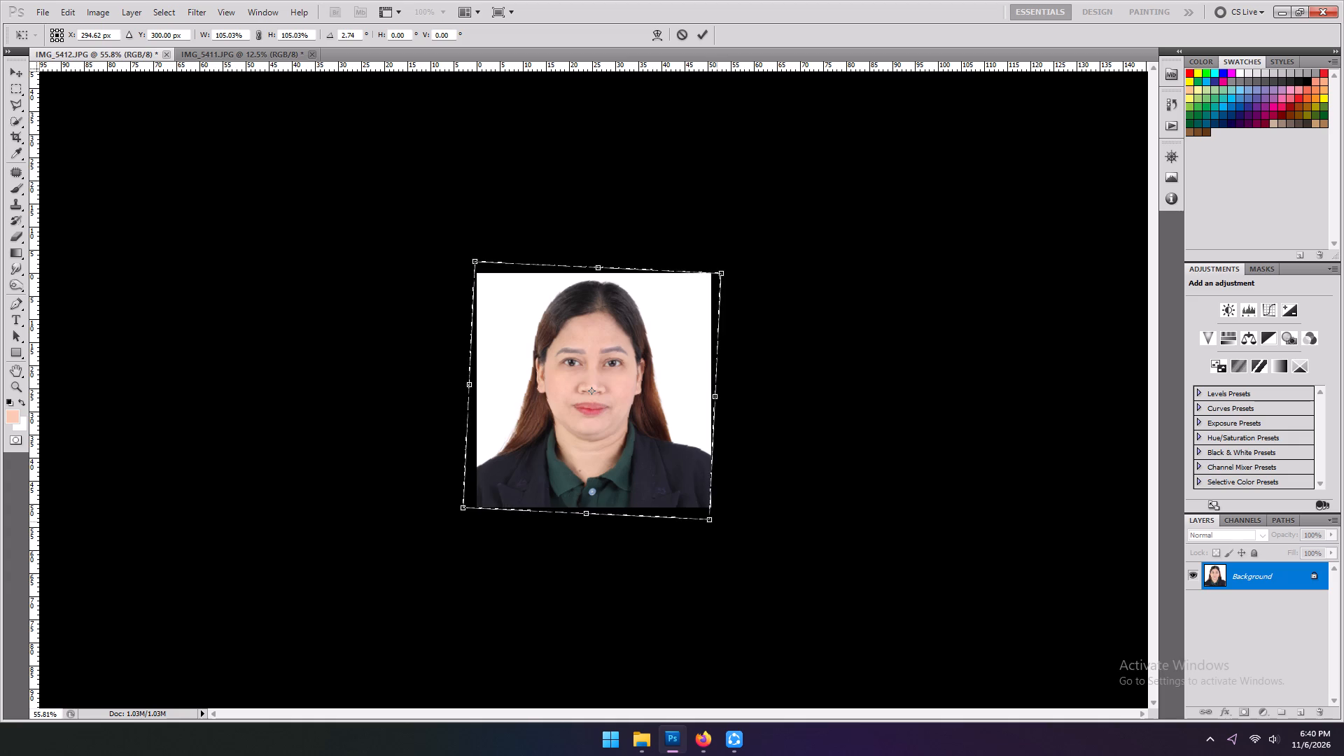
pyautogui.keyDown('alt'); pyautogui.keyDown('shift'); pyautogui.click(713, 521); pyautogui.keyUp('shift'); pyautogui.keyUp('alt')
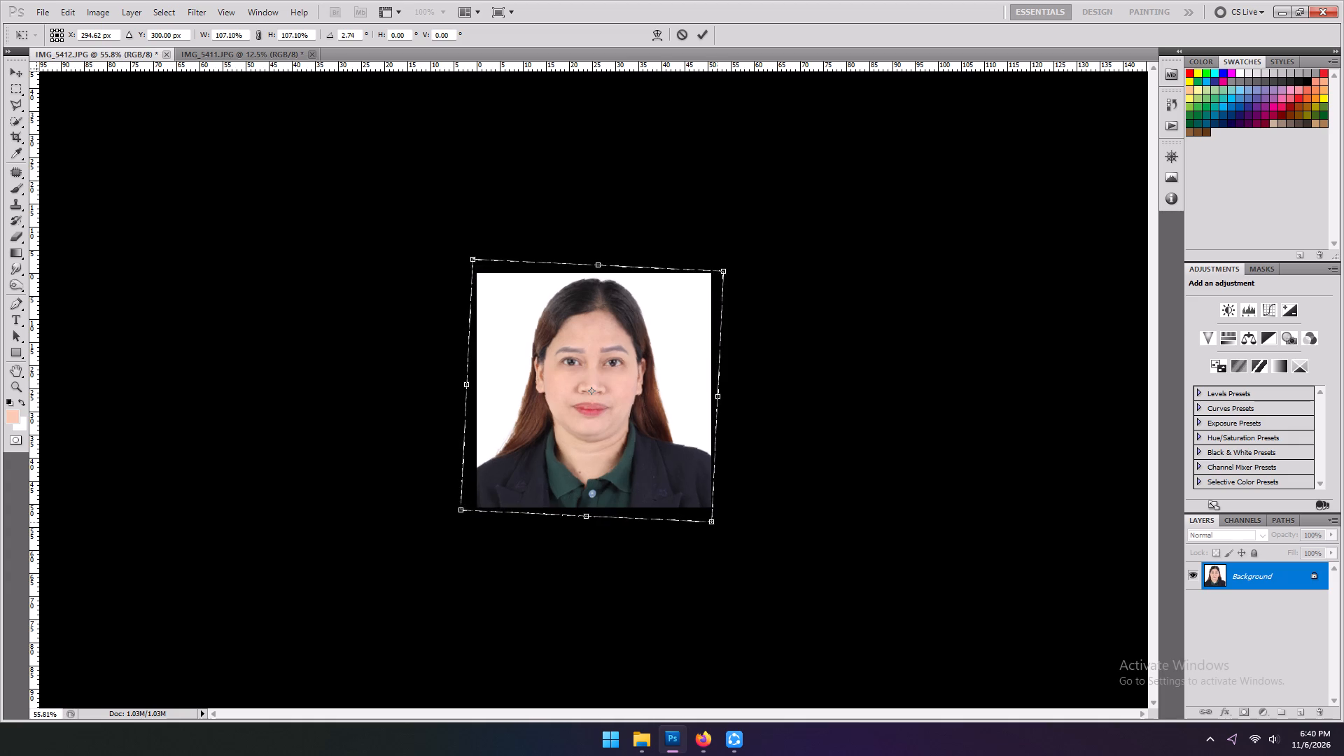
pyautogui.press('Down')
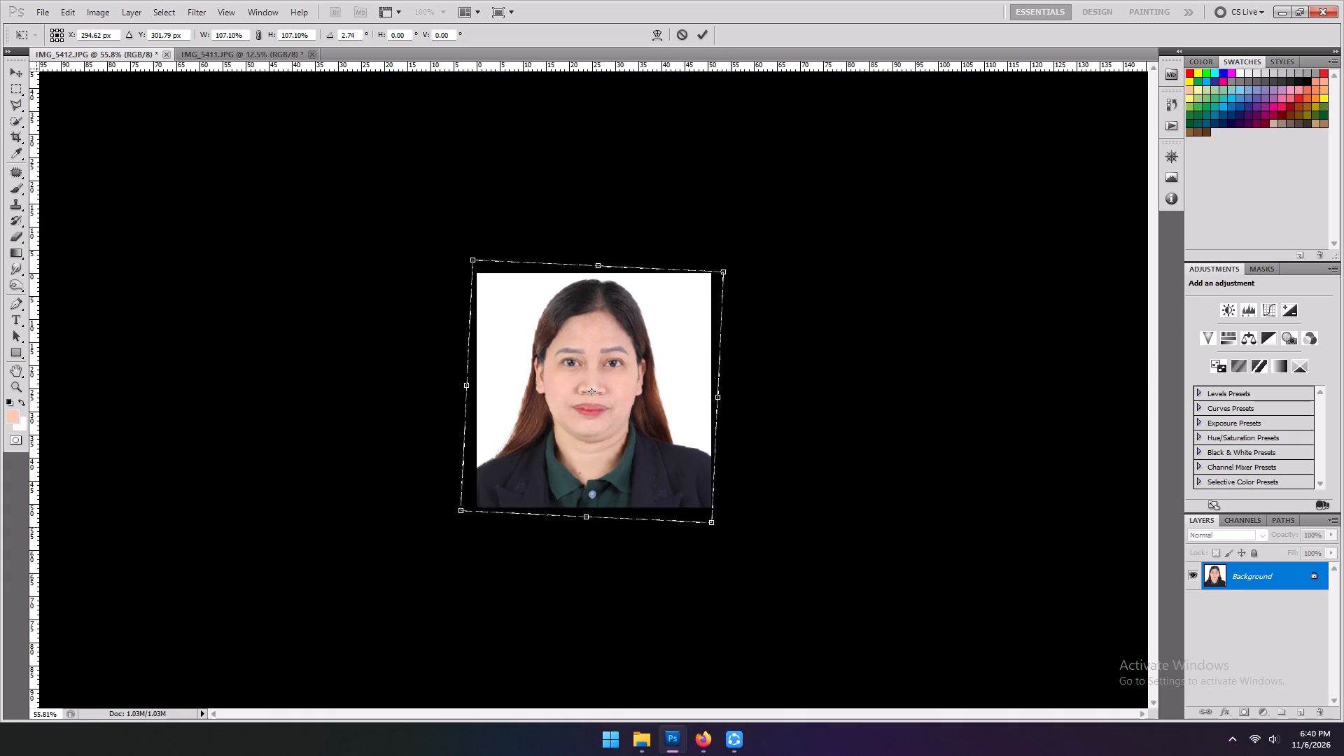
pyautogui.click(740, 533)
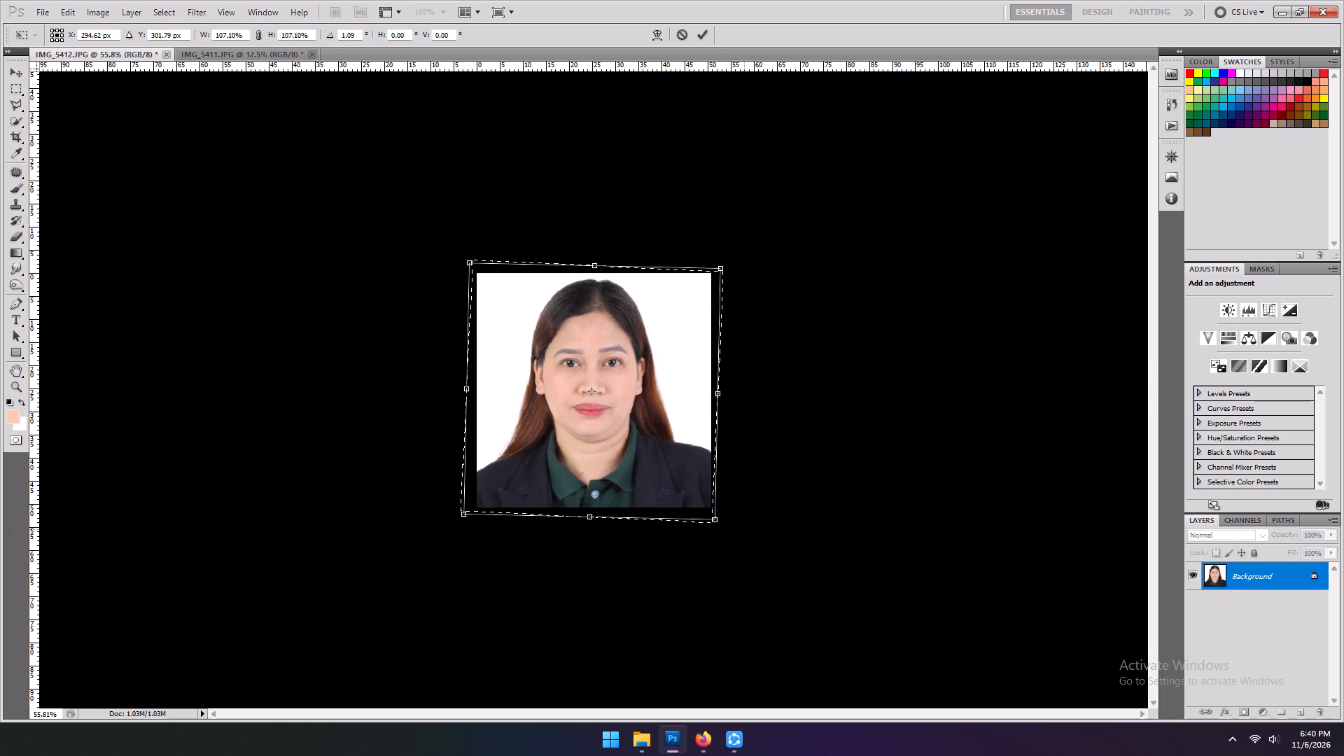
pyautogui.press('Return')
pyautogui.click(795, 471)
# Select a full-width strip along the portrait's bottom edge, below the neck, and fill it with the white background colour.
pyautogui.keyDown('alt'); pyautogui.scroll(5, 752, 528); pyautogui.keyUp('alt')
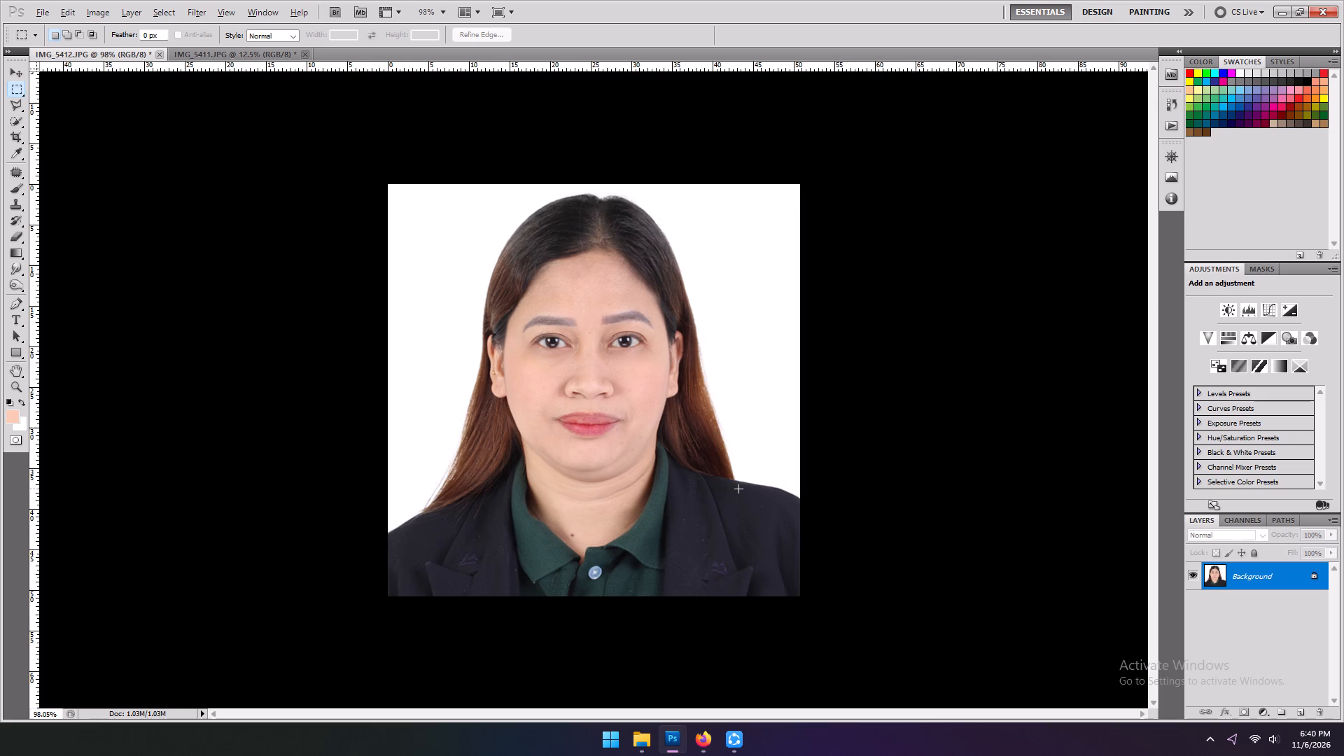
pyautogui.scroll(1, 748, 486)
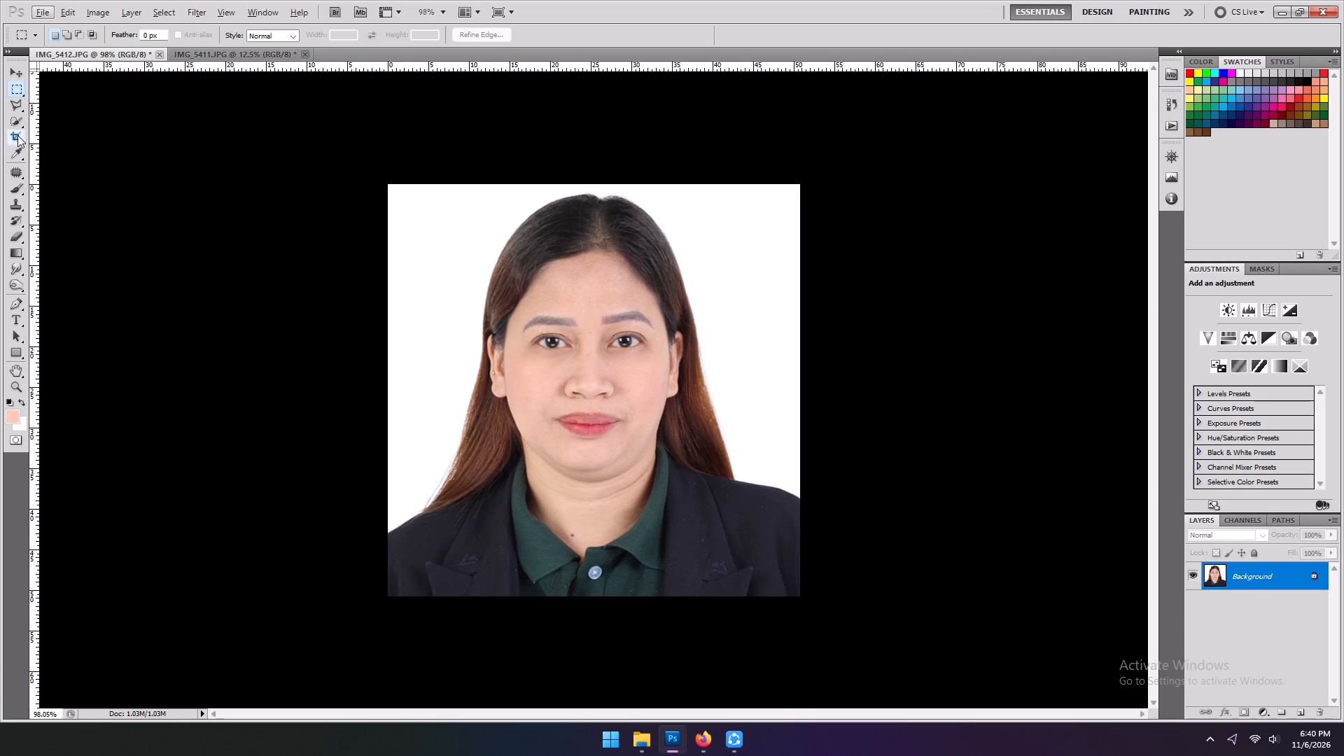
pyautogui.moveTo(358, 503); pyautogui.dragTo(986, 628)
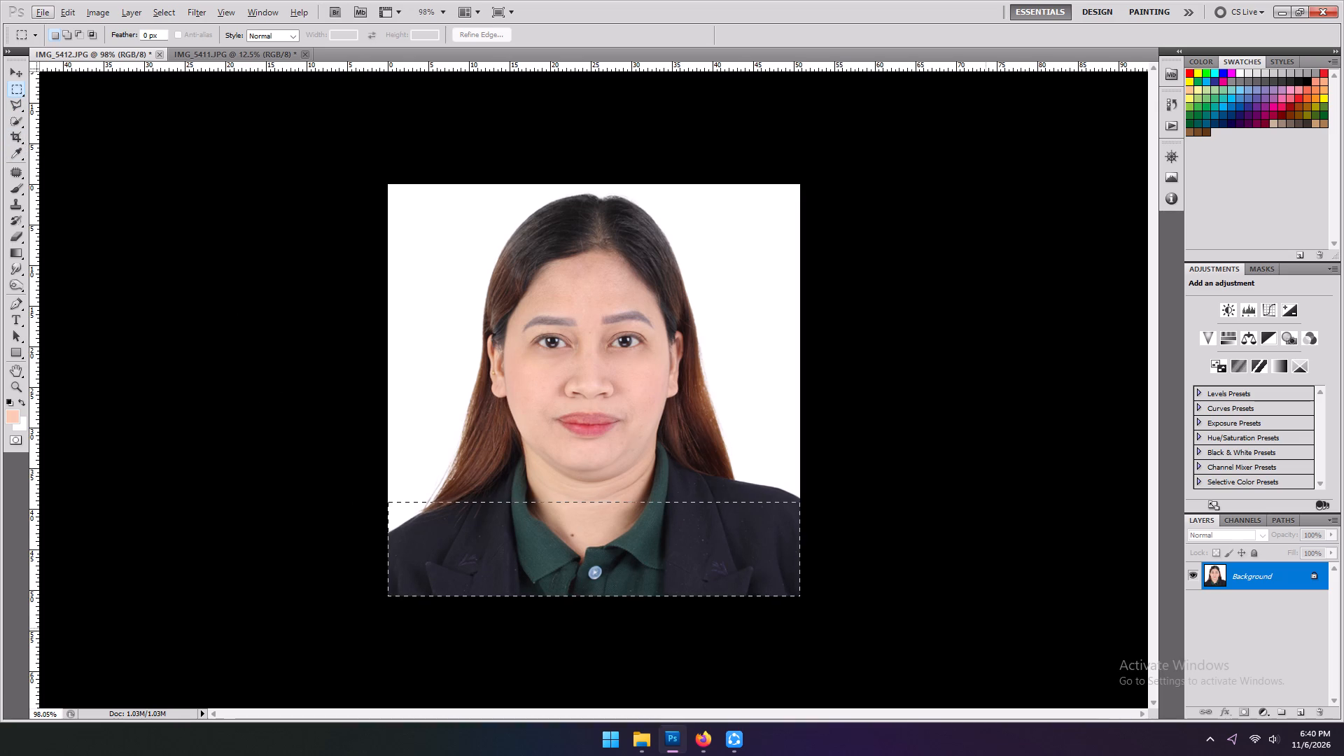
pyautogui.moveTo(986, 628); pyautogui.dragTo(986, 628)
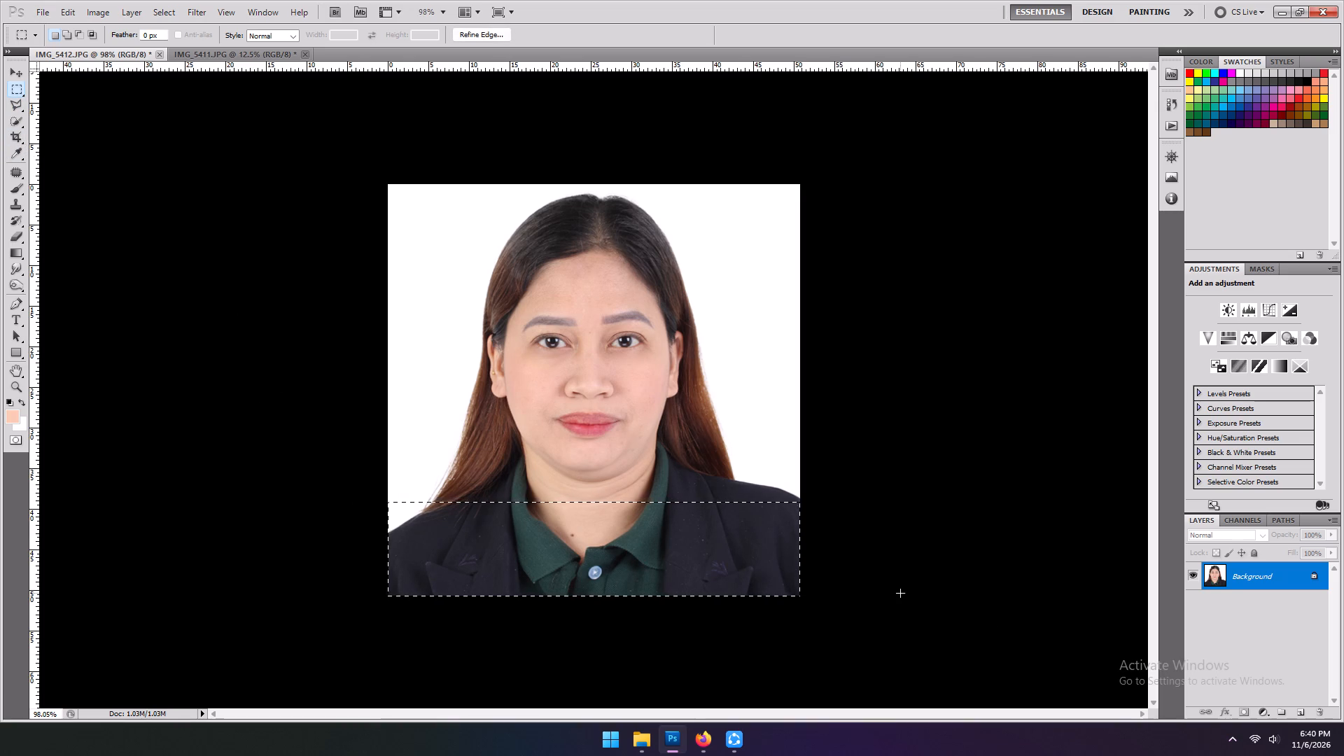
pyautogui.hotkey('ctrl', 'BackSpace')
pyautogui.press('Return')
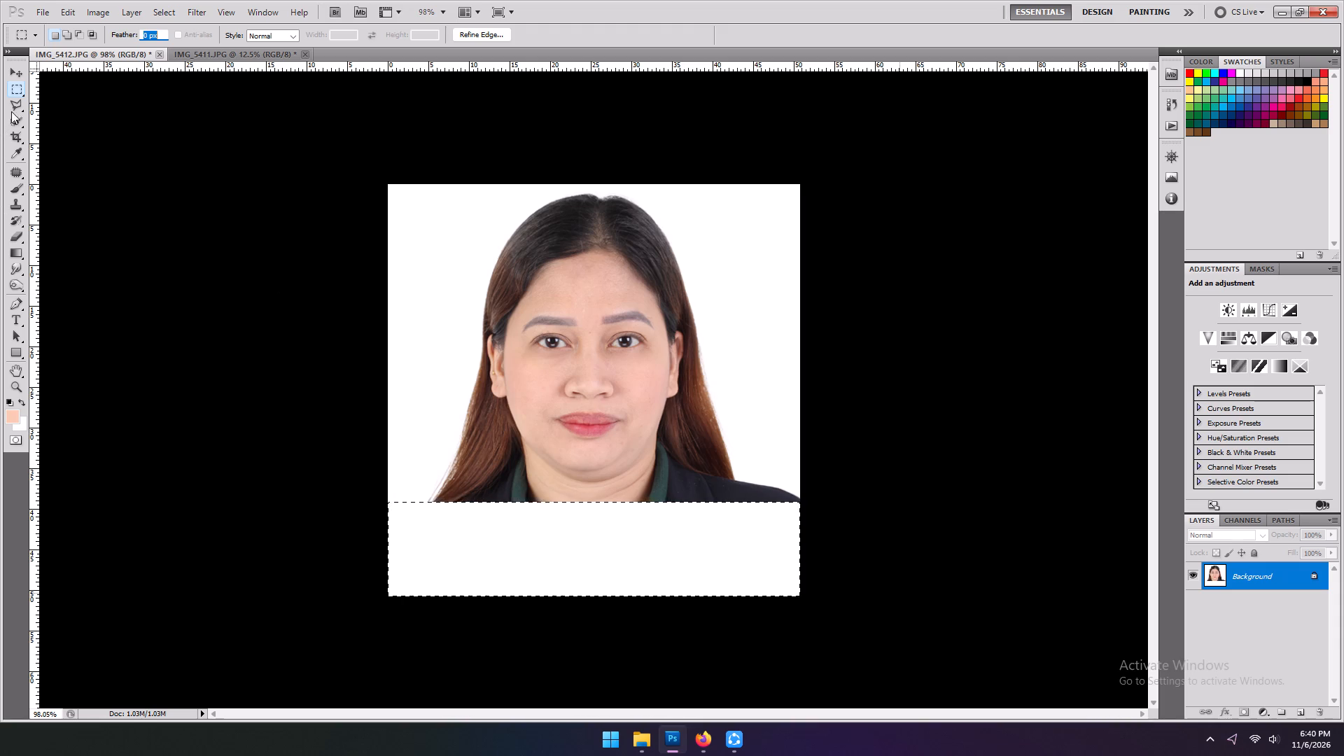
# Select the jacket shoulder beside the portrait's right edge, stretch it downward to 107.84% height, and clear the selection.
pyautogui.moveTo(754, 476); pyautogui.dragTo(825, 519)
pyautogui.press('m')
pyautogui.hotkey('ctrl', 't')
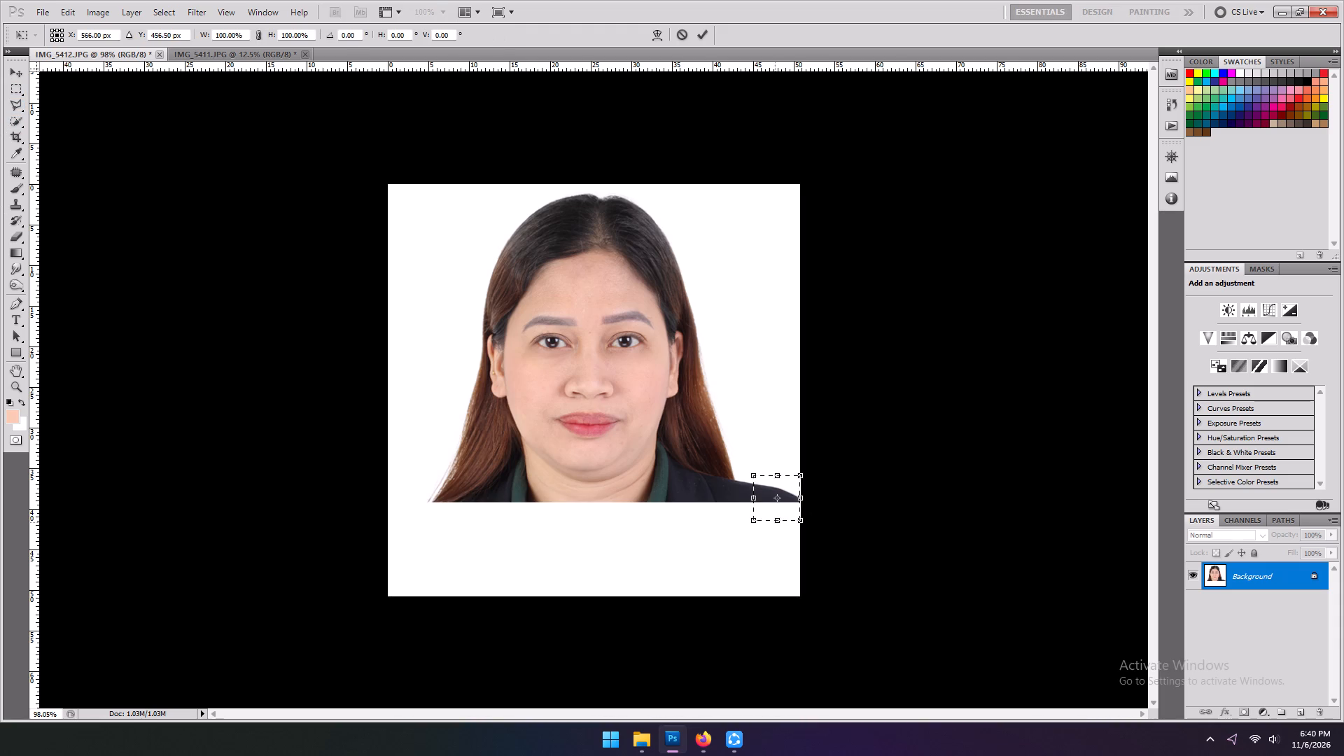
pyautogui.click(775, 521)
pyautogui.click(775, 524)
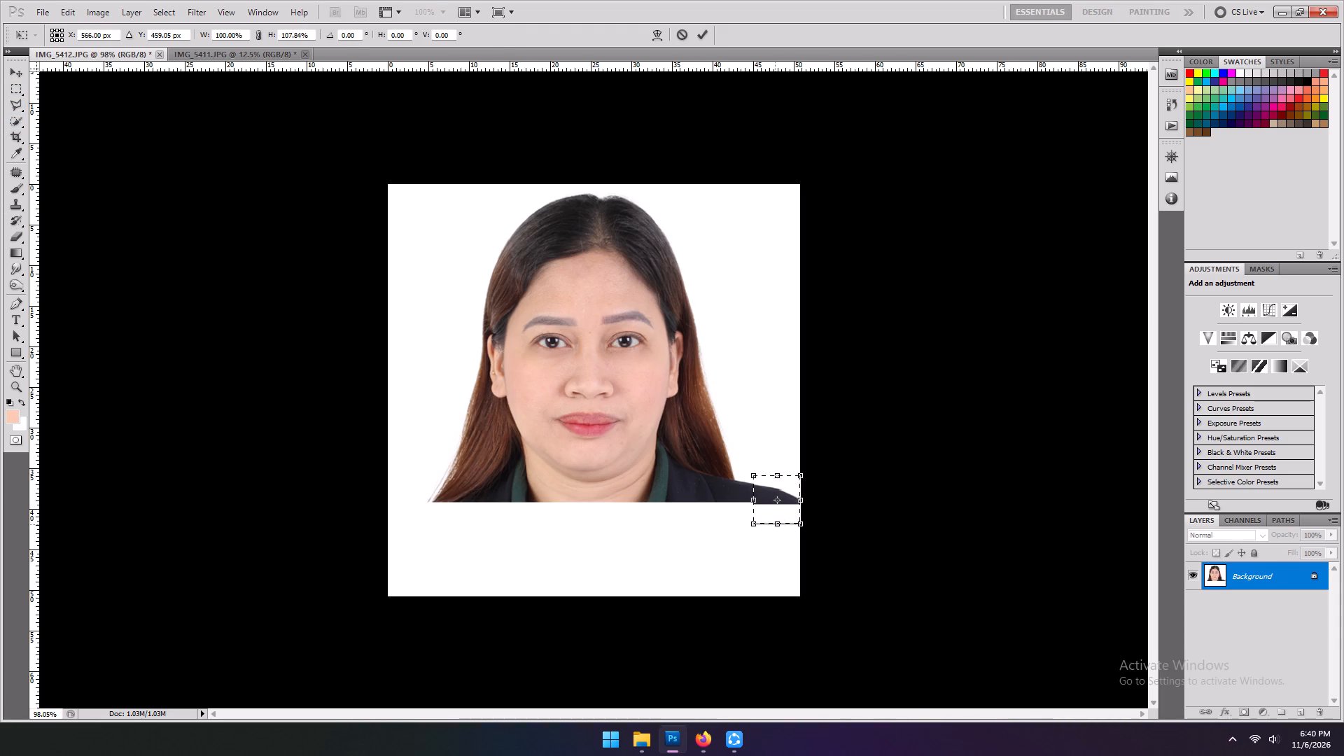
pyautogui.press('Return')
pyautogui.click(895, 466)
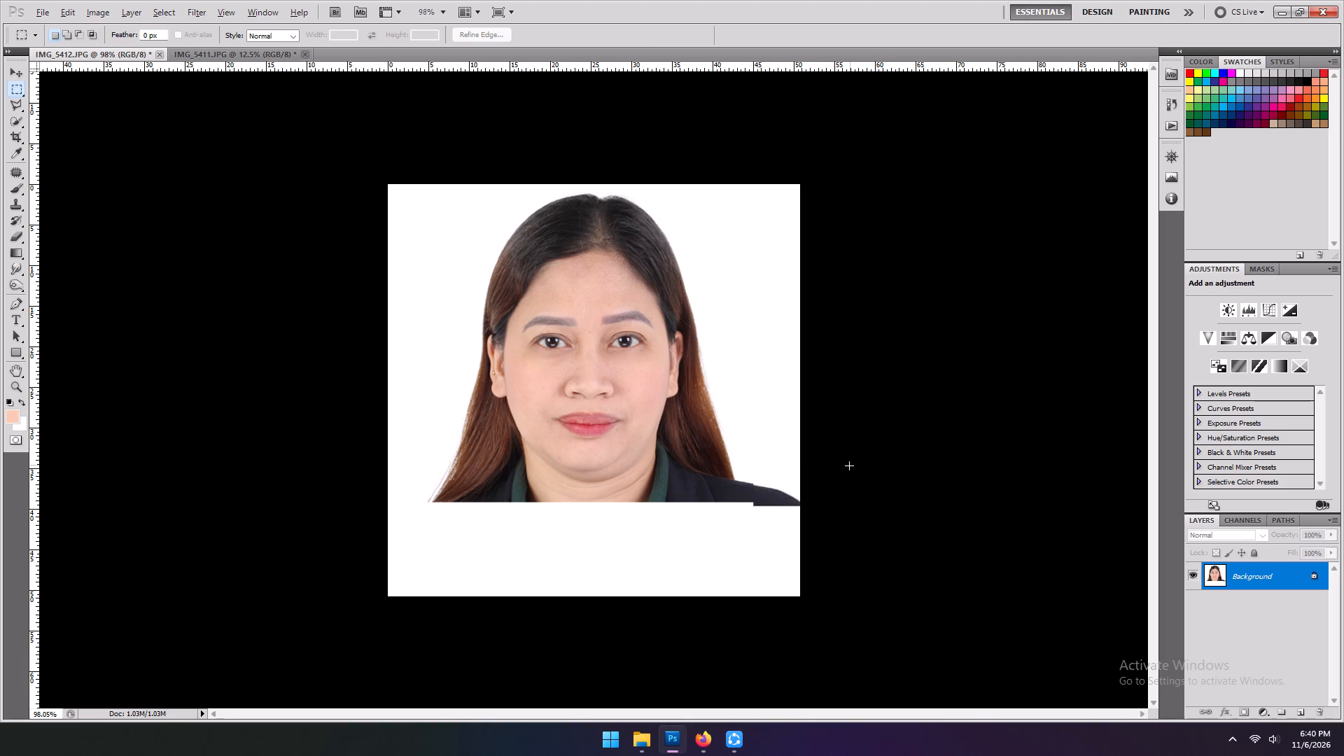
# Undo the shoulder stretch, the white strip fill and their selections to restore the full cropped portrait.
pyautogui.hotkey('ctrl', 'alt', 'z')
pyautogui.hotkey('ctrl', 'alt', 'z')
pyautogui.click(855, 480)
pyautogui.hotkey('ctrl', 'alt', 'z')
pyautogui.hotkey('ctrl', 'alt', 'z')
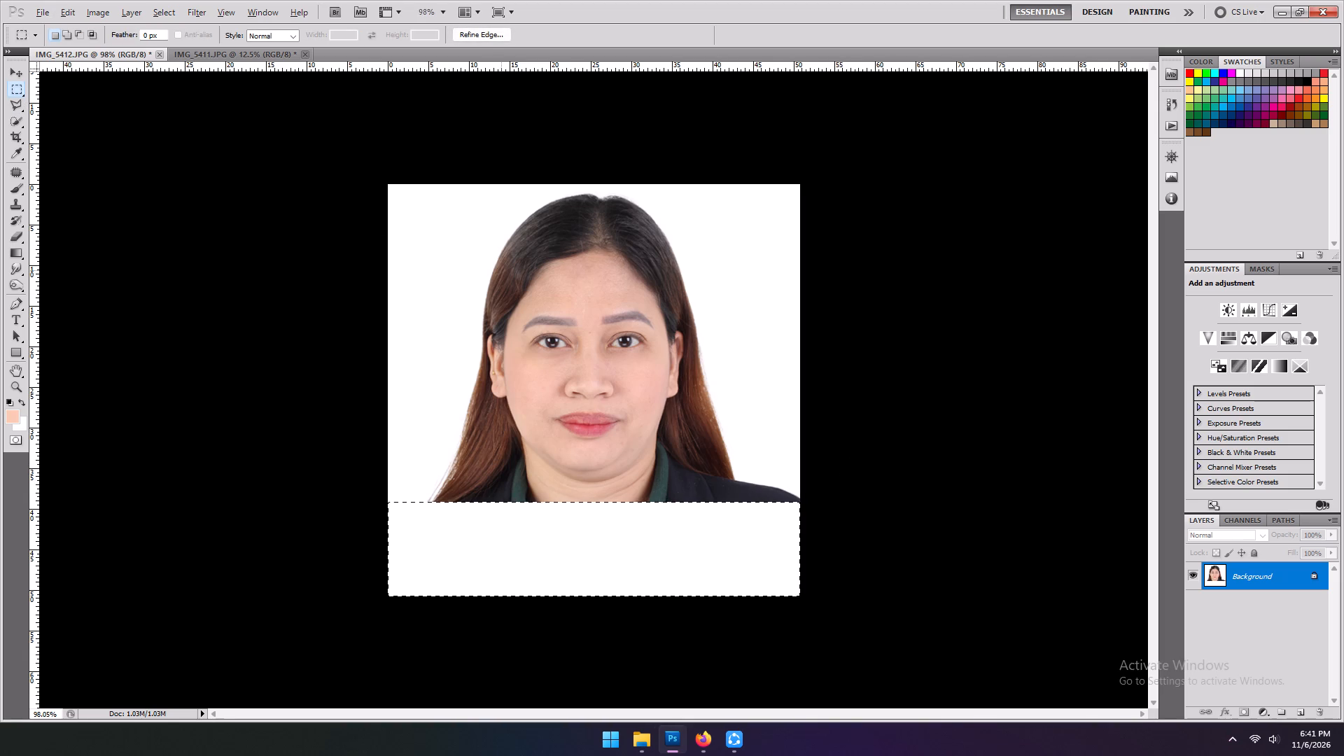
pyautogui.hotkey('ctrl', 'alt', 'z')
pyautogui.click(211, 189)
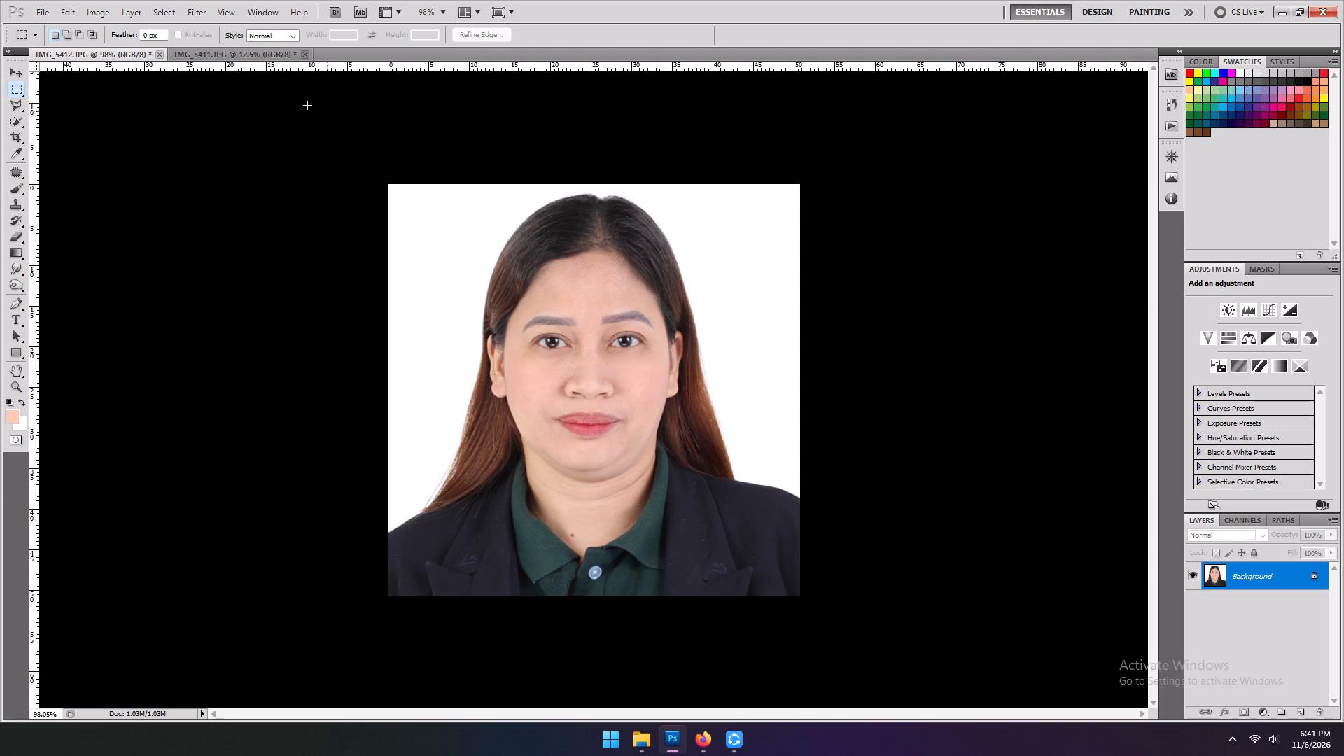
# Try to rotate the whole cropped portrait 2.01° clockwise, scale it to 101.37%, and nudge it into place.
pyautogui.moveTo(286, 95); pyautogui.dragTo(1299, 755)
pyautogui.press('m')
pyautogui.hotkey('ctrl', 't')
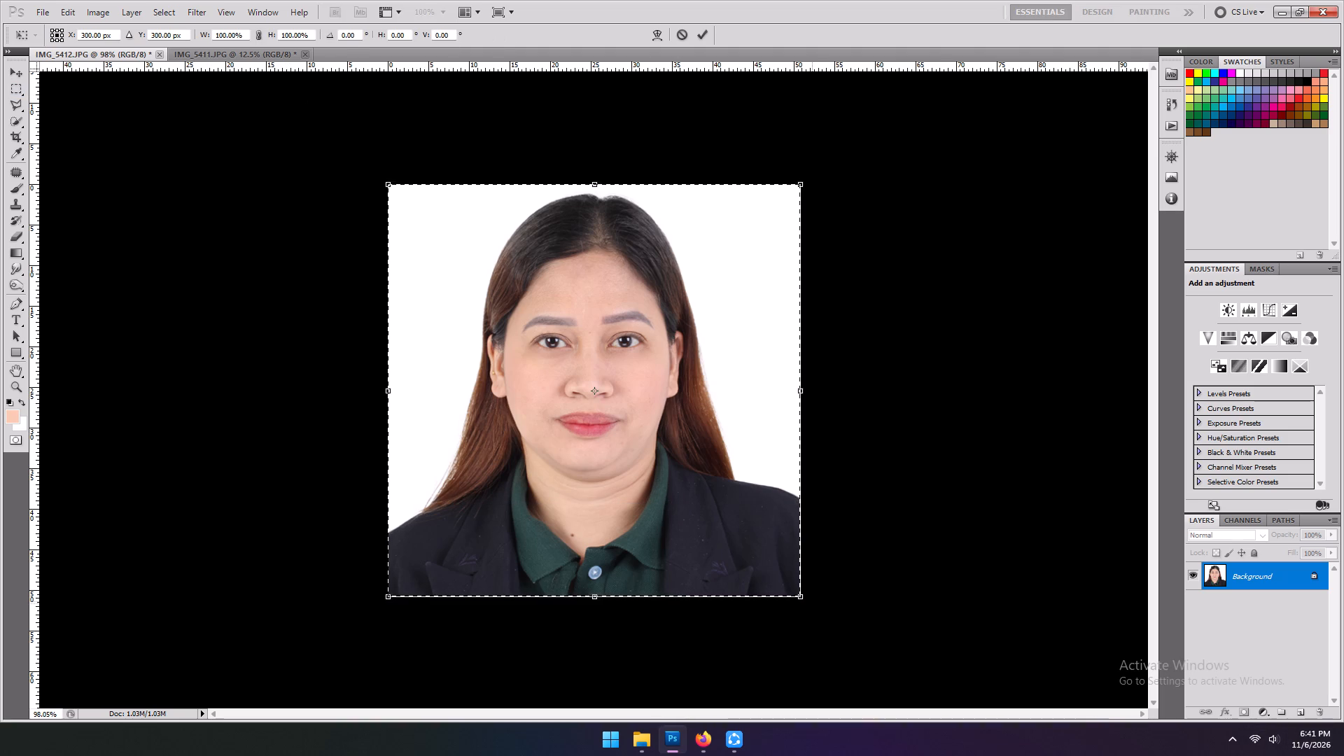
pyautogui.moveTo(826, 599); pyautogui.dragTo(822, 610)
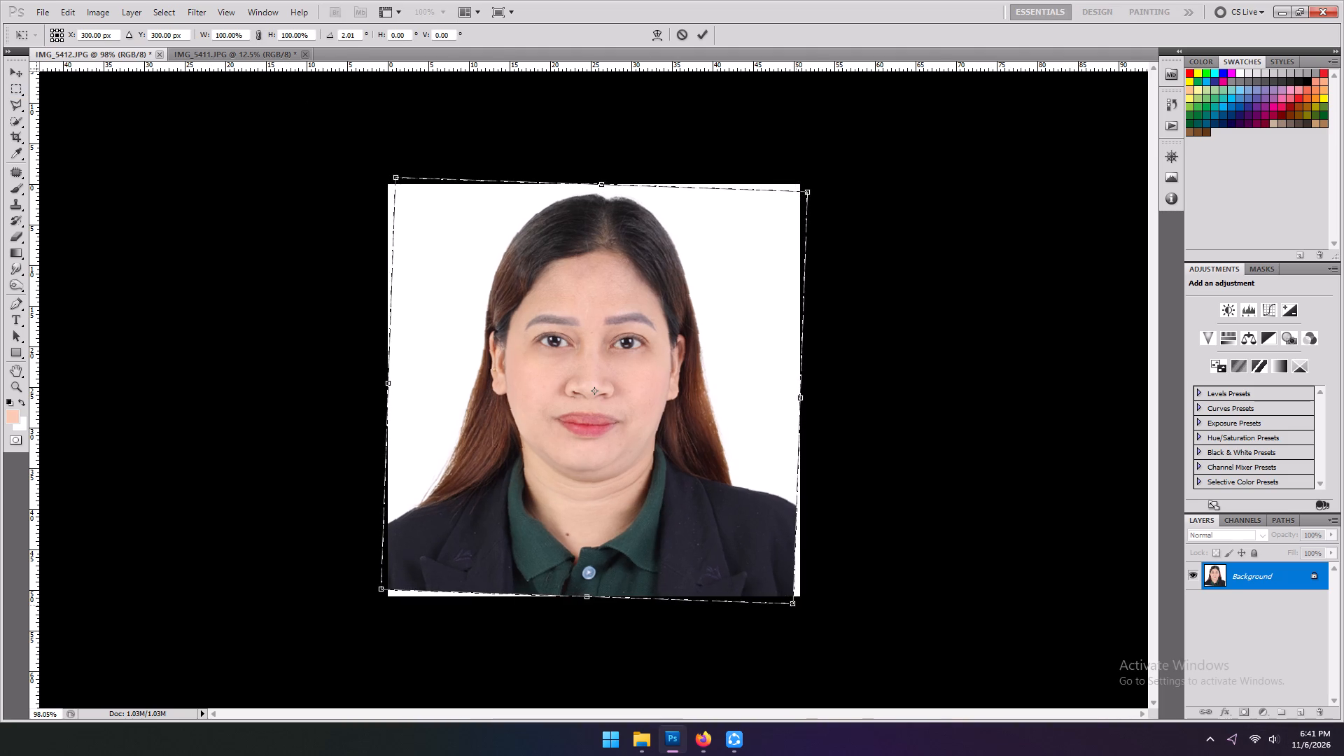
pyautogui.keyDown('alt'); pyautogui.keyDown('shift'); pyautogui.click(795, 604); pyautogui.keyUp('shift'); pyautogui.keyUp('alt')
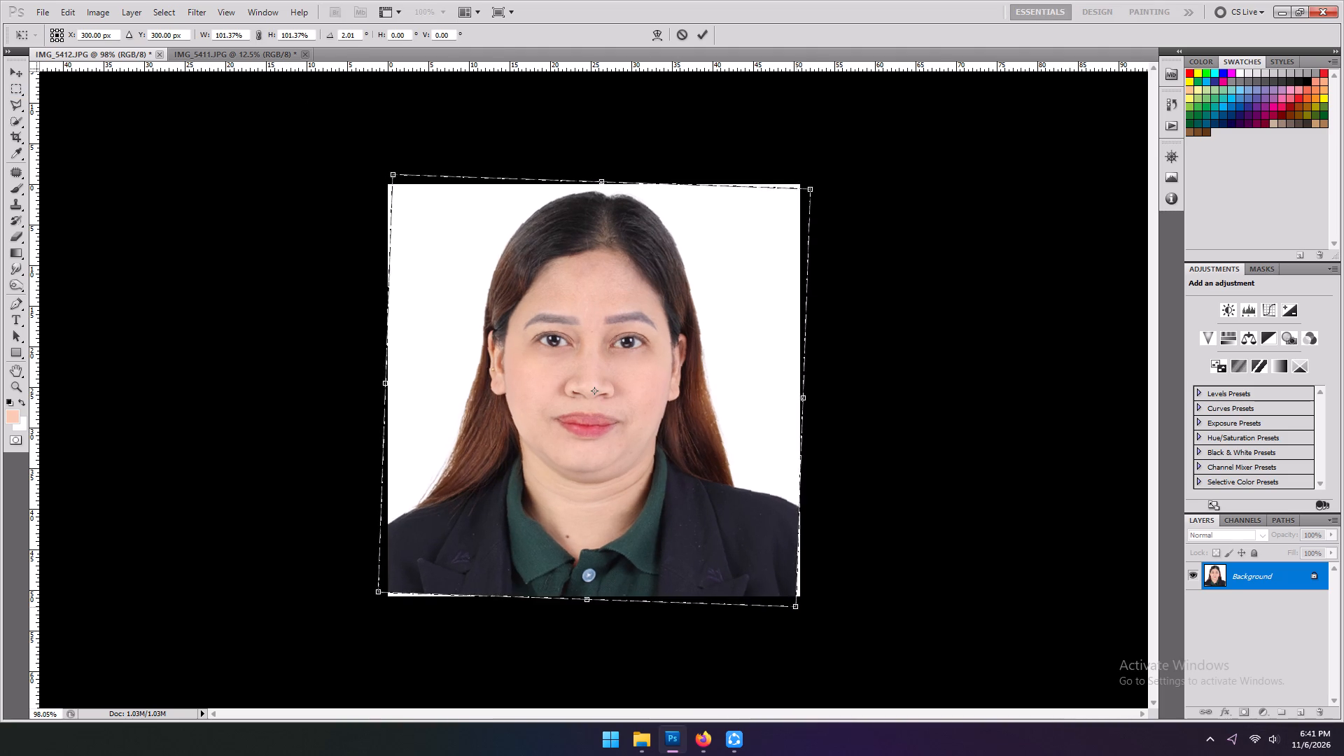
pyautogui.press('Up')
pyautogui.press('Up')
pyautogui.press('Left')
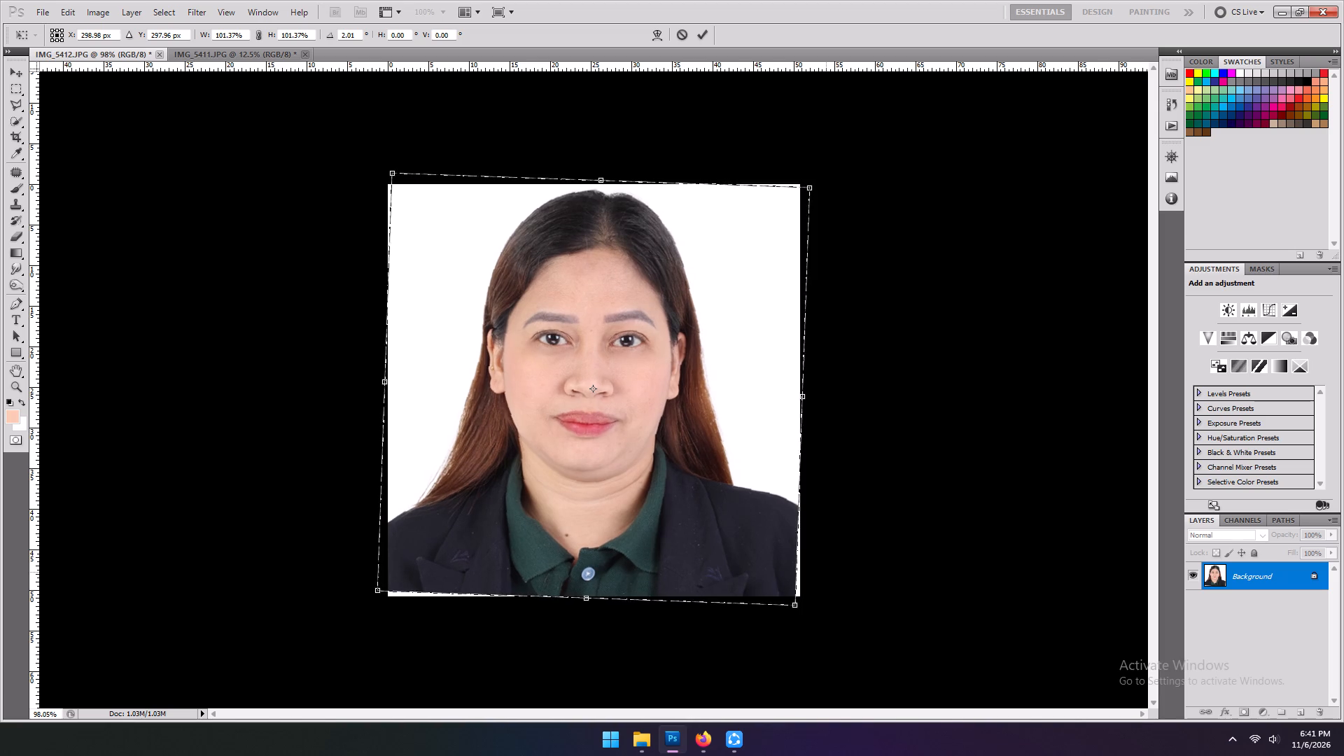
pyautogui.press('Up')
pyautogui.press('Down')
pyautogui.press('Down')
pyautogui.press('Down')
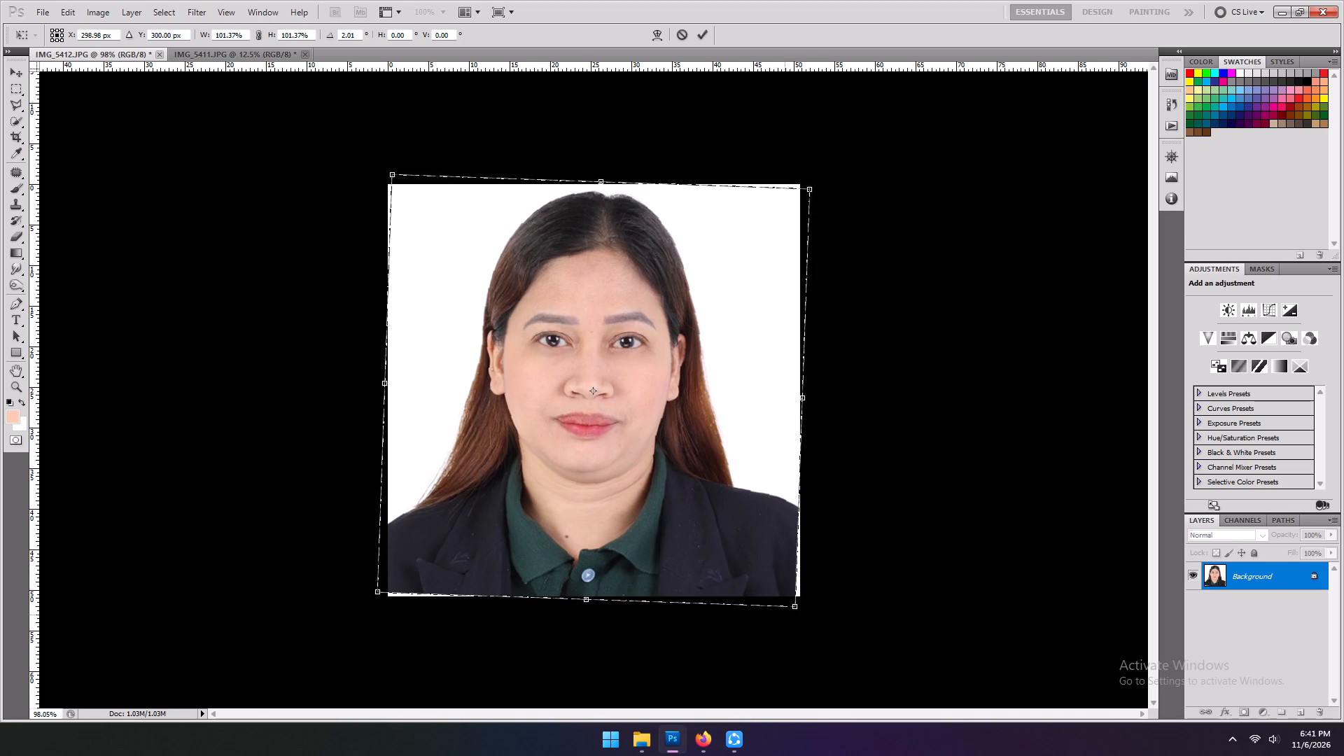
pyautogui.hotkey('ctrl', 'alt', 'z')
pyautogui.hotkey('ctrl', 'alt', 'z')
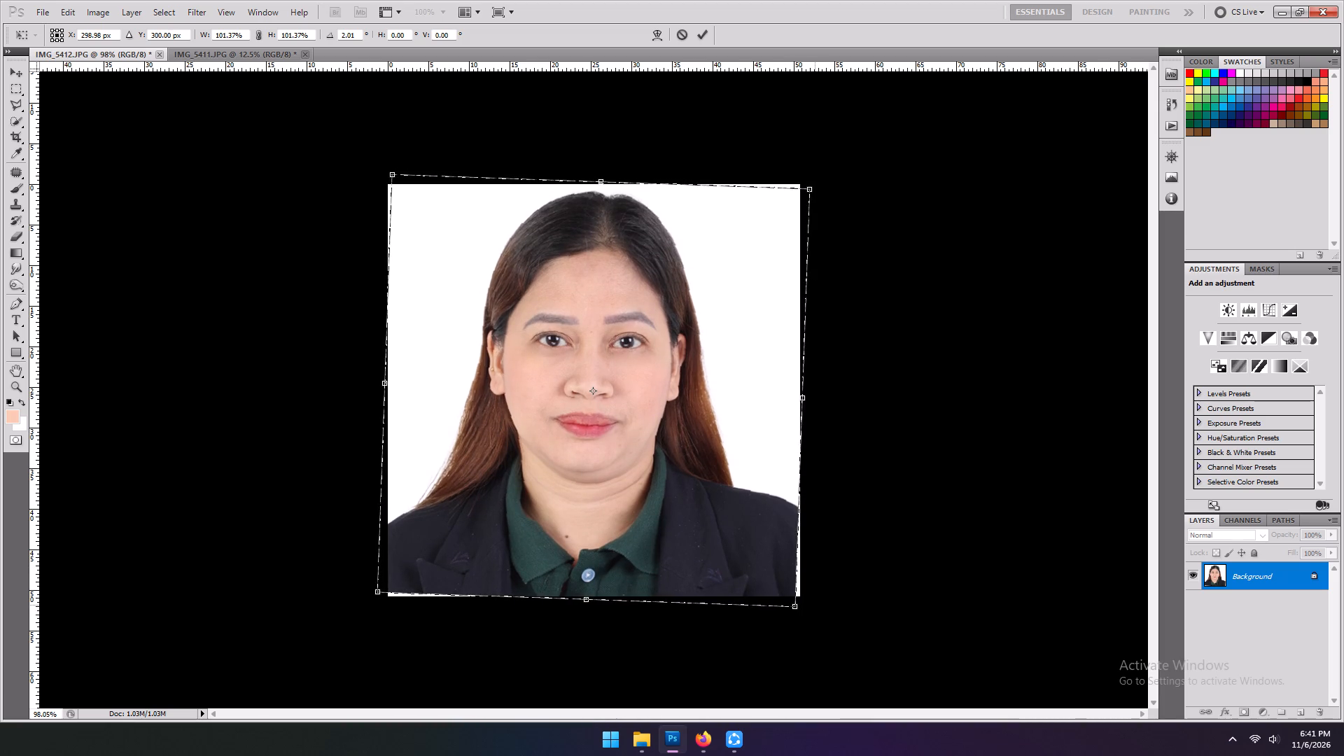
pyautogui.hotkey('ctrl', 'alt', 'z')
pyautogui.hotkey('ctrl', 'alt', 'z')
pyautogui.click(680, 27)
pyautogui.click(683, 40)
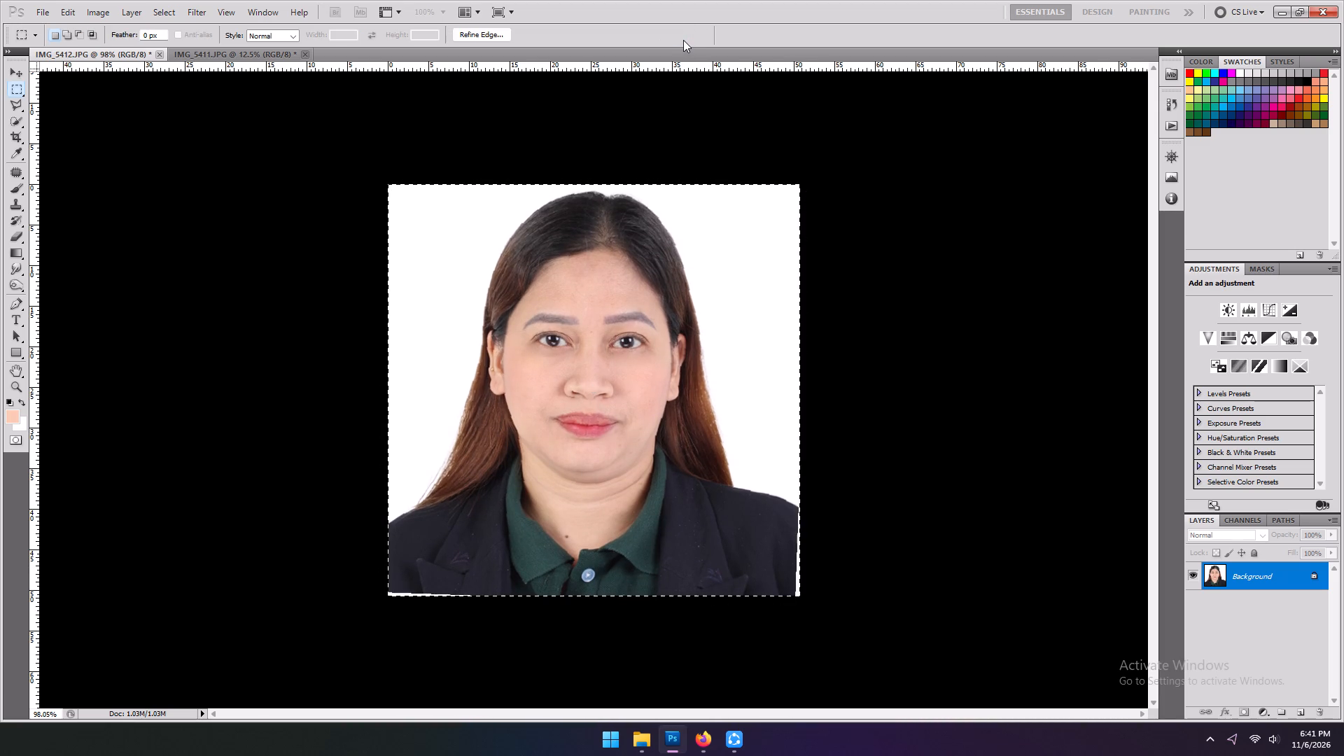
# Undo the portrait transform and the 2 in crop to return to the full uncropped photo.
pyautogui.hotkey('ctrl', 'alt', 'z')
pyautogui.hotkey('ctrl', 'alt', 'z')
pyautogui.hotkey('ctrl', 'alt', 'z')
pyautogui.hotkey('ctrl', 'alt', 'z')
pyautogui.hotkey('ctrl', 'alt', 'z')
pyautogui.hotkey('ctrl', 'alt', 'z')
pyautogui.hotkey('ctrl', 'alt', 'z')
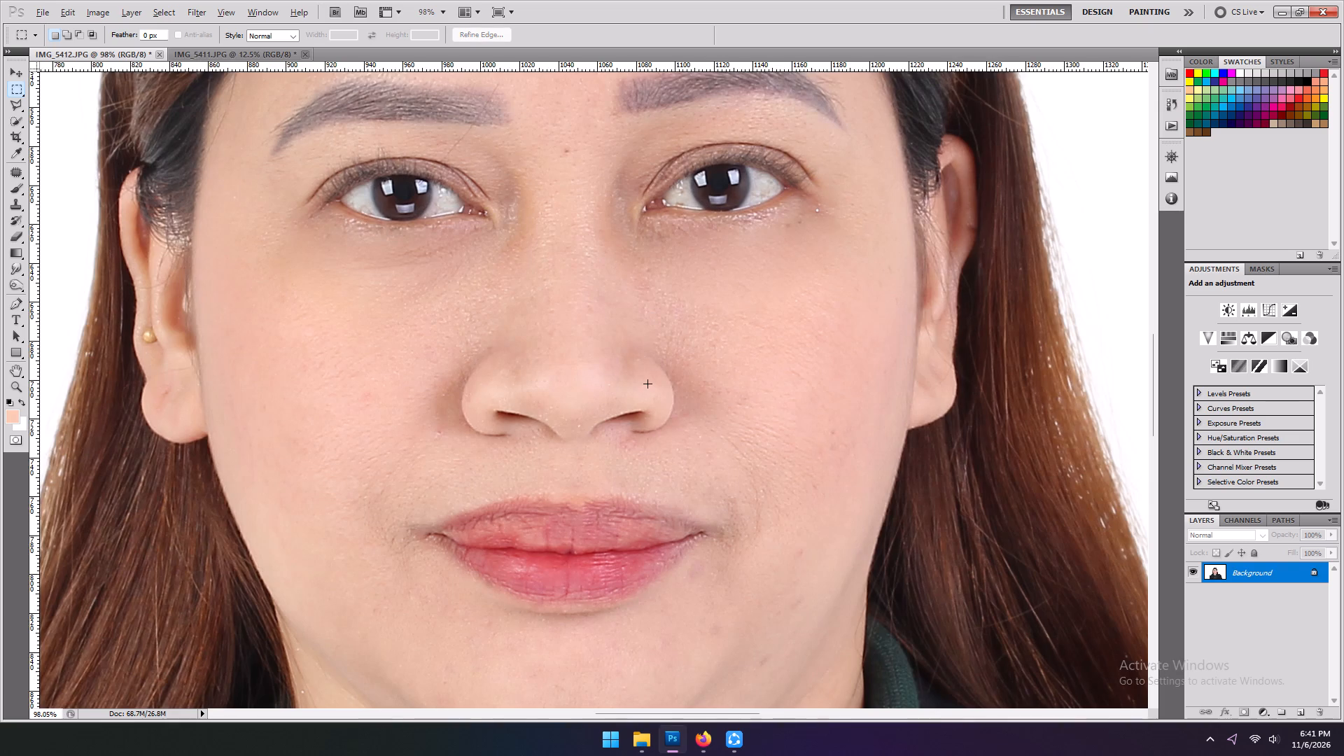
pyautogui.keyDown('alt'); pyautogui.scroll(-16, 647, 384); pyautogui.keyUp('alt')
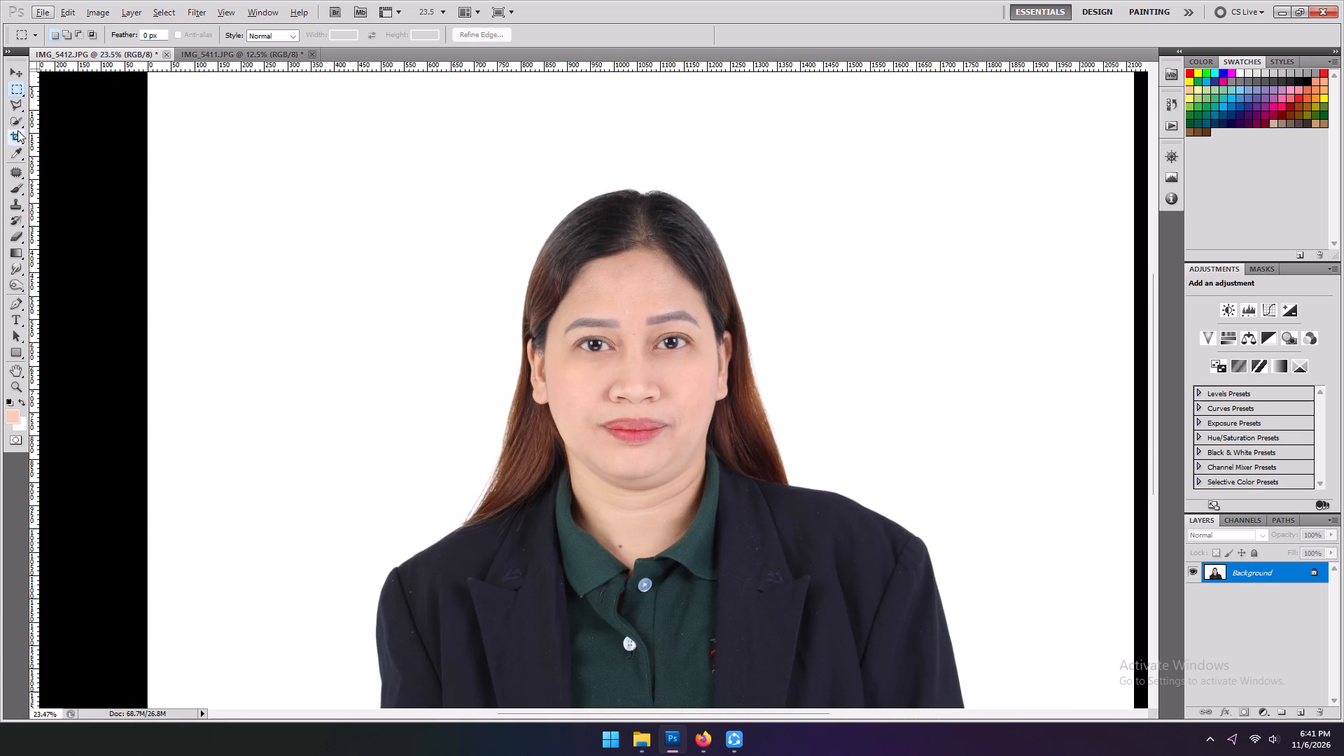
# Crop the full photo to 2 × 2 in at 300 pixels/inch, centring the frame on the face and upper shoulders.
pyautogui.click(17, 132)
pyautogui.moveTo(428, 129); pyautogui.dragTo(871, 624)
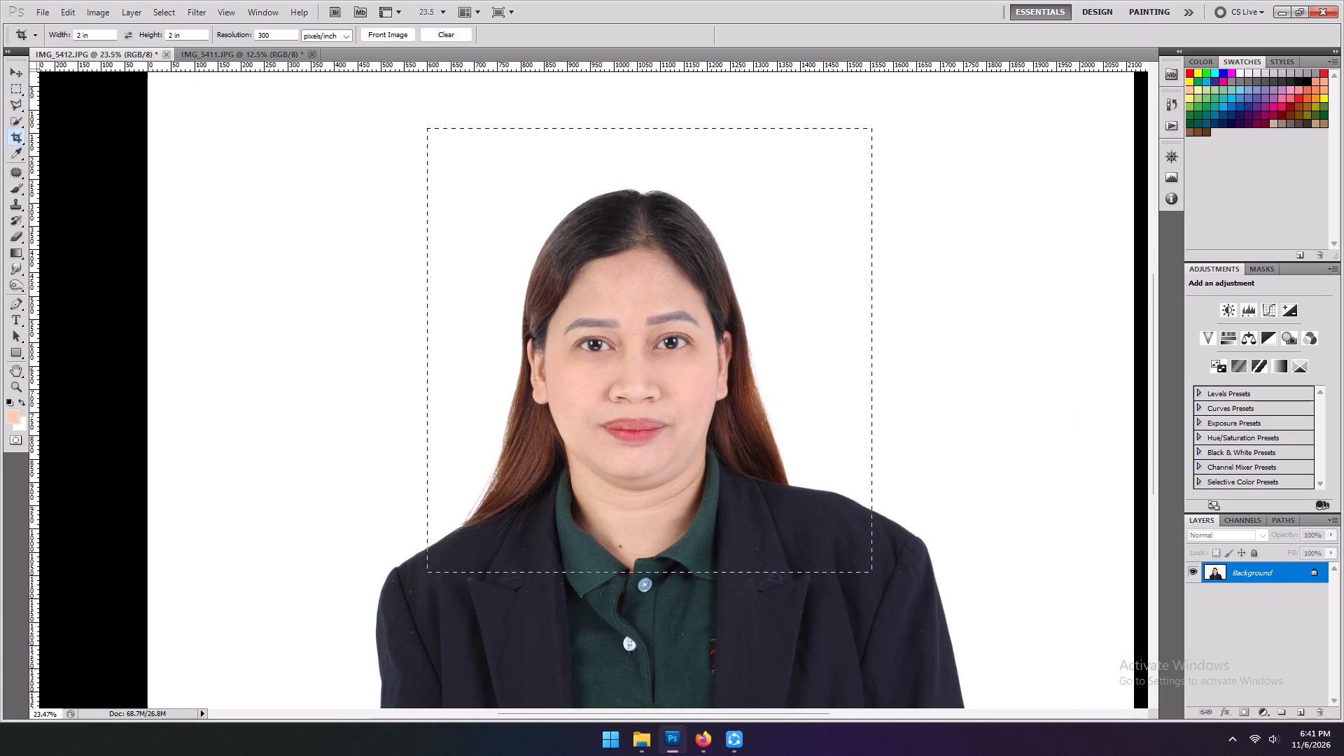
pyautogui.moveTo(871, 624); pyautogui.dragTo(904, 689)
pyautogui.keyDown('alt'); pyautogui.scroll(-2, 838, 535); pyautogui.keyUp('alt')
pyautogui.moveTo(756, 445); pyautogui.dragTo(736, 449)
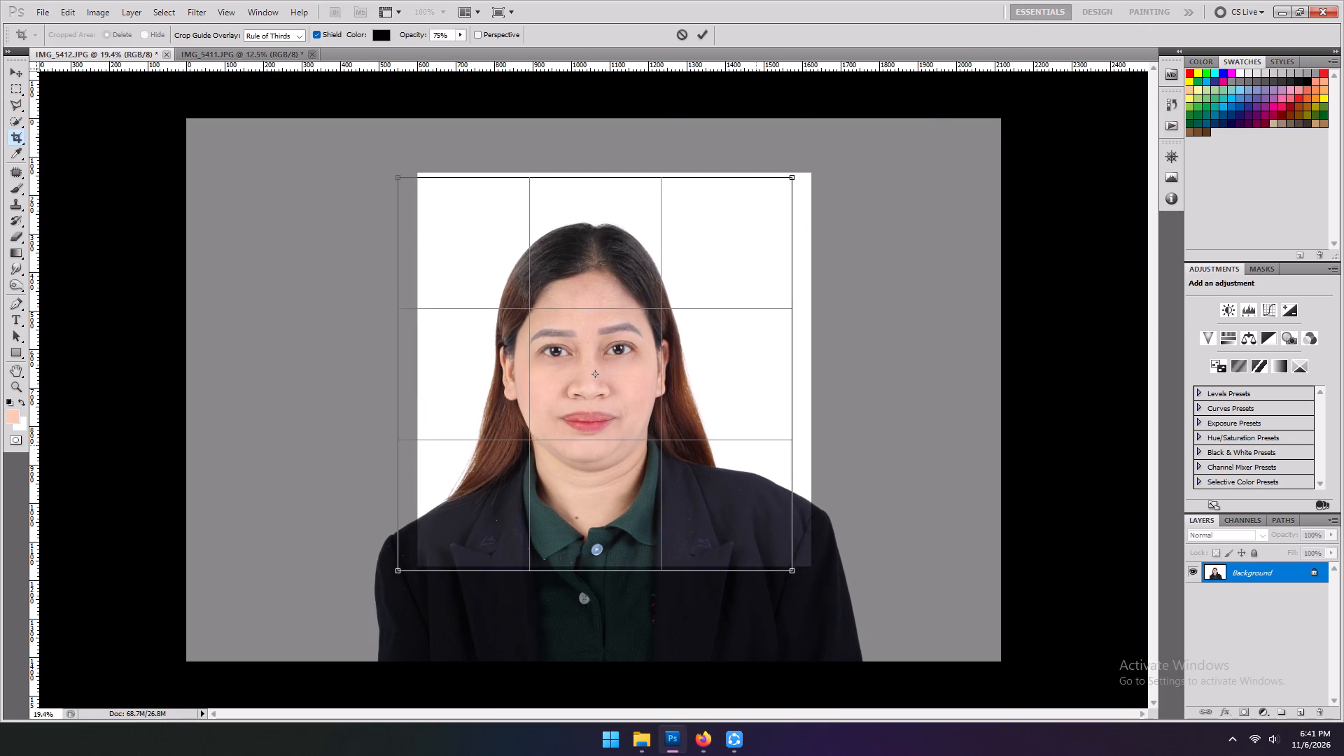
pyautogui.moveTo(736, 449); pyautogui.dragTo(735, 456)
pyautogui.moveTo(800, 598); pyautogui.dragTo(797, 576)
pyautogui.press('Return')
# Select the whole cropped portrait, scale it proportionally to 109.33%, nudge it slightly left and up, and clear the selection.
pyautogui.scroll(13, 713, 540)
pyautogui.scroll(1, 141, 236)
pyautogui.click(17, 92)
pyautogui.moveTo(369, 193); pyautogui.dragTo(1134, 705)
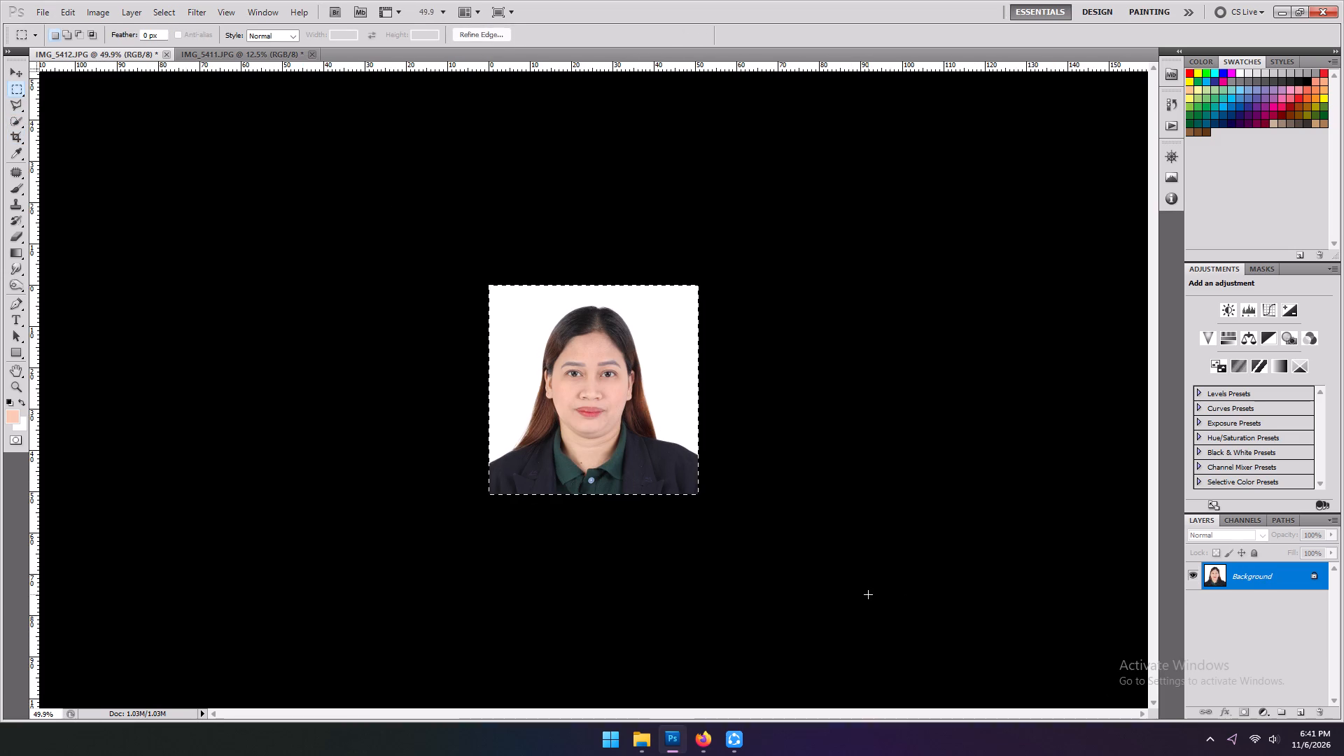
pyautogui.press('m')
pyautogui.hotkey('ctrl', 't')
pyautogui.keyDown('alt'); pyautogui.keyDown('shift'); pyautogui.click(702, 496); pyautogui.keyUp('shift'); pyautogui.keyUp('alt')
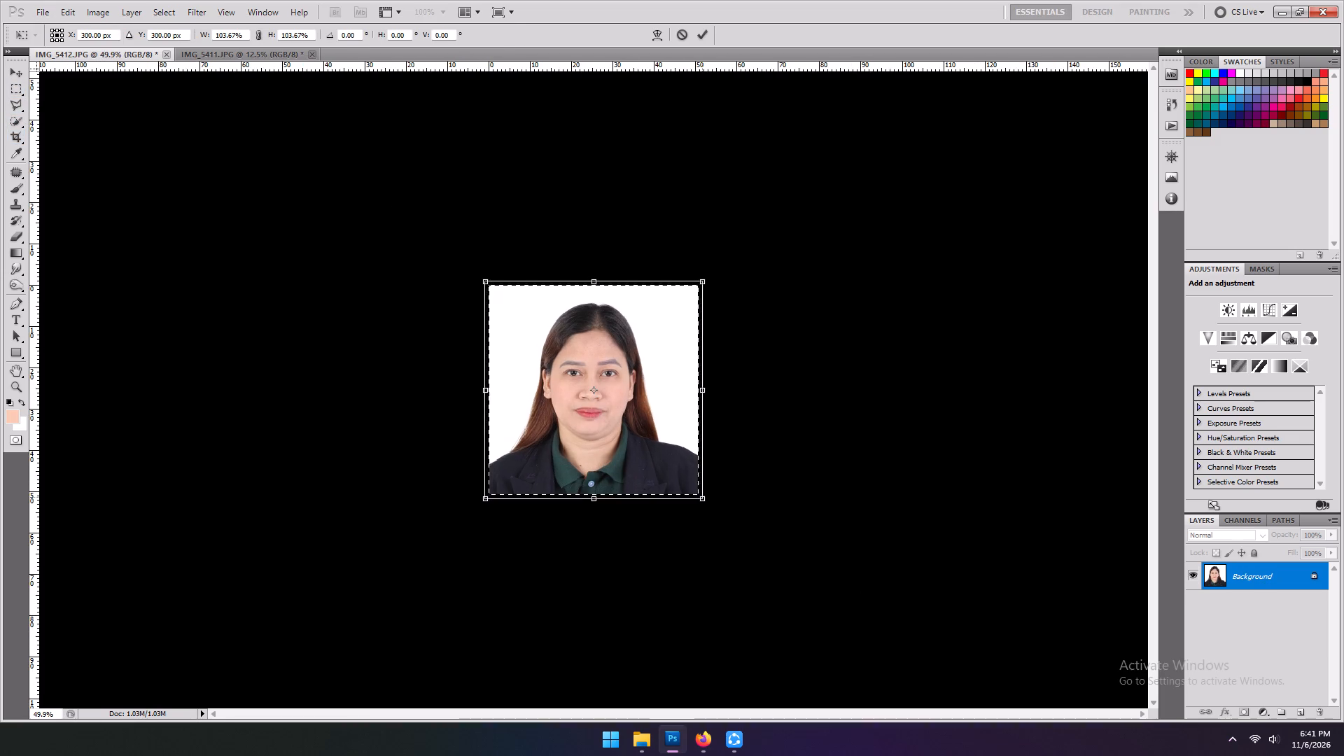
pyautogui.press('Left')
pyautogui.press('Left')
pyautogui.press('Right')
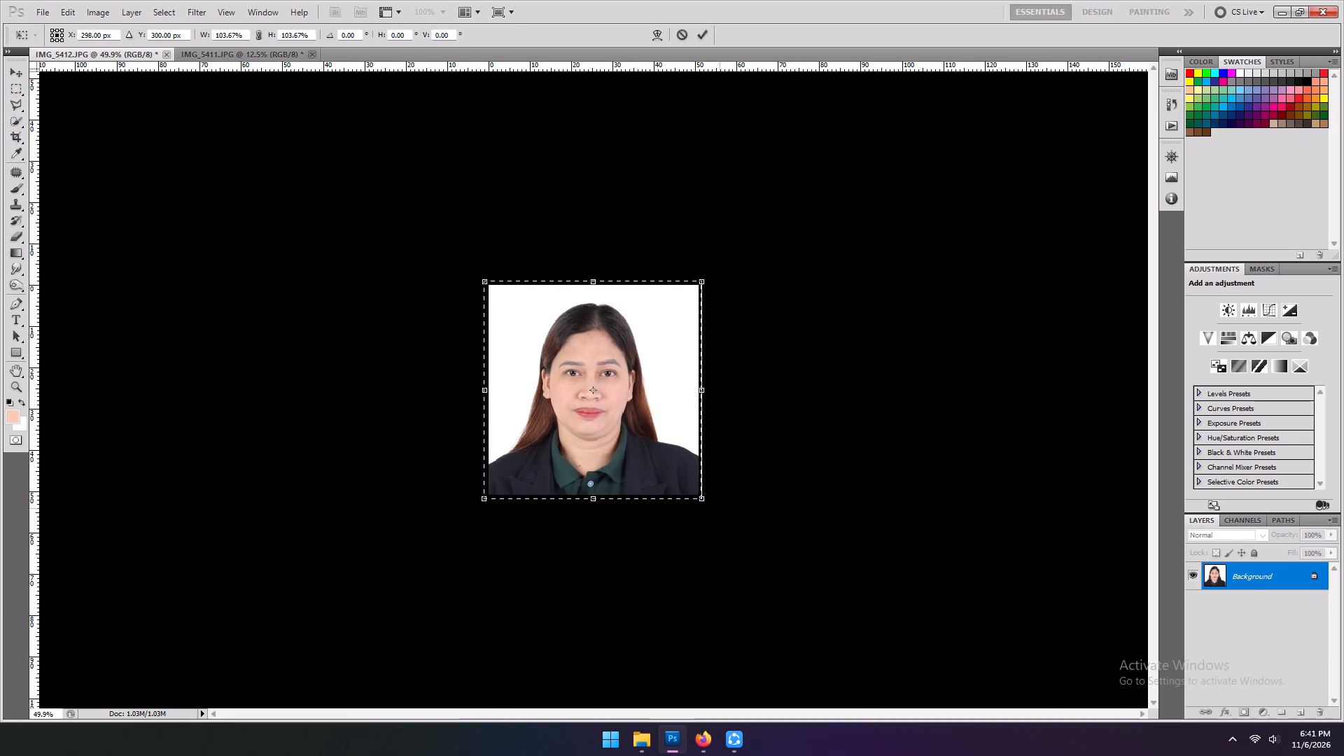
pyautogui.keyDown('alt'); pyautogui.keyDown('shift'); pyautogui.moveTo(706, 501); pyautogui.dragTo(708, 510); pyautogui.keyUp('shift'); pyautogui.keyUp('alt')
pyautogui.press('Up')
pyautogui.press('Up')
pyautogui.scroll(1, 812, 528)
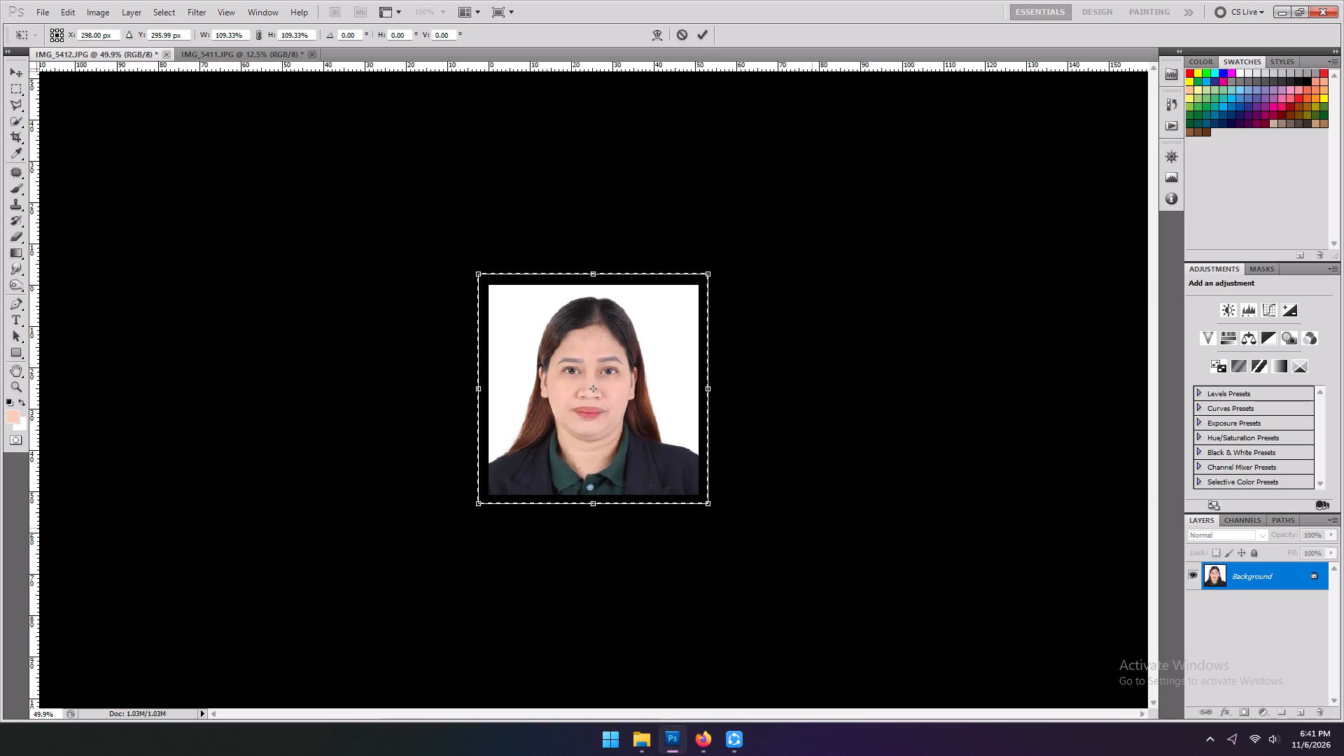
pyautogui.press('Up')
pyautogui.press('Down')
pyautogui.press('Return')
pyautogui.click(826, 447)
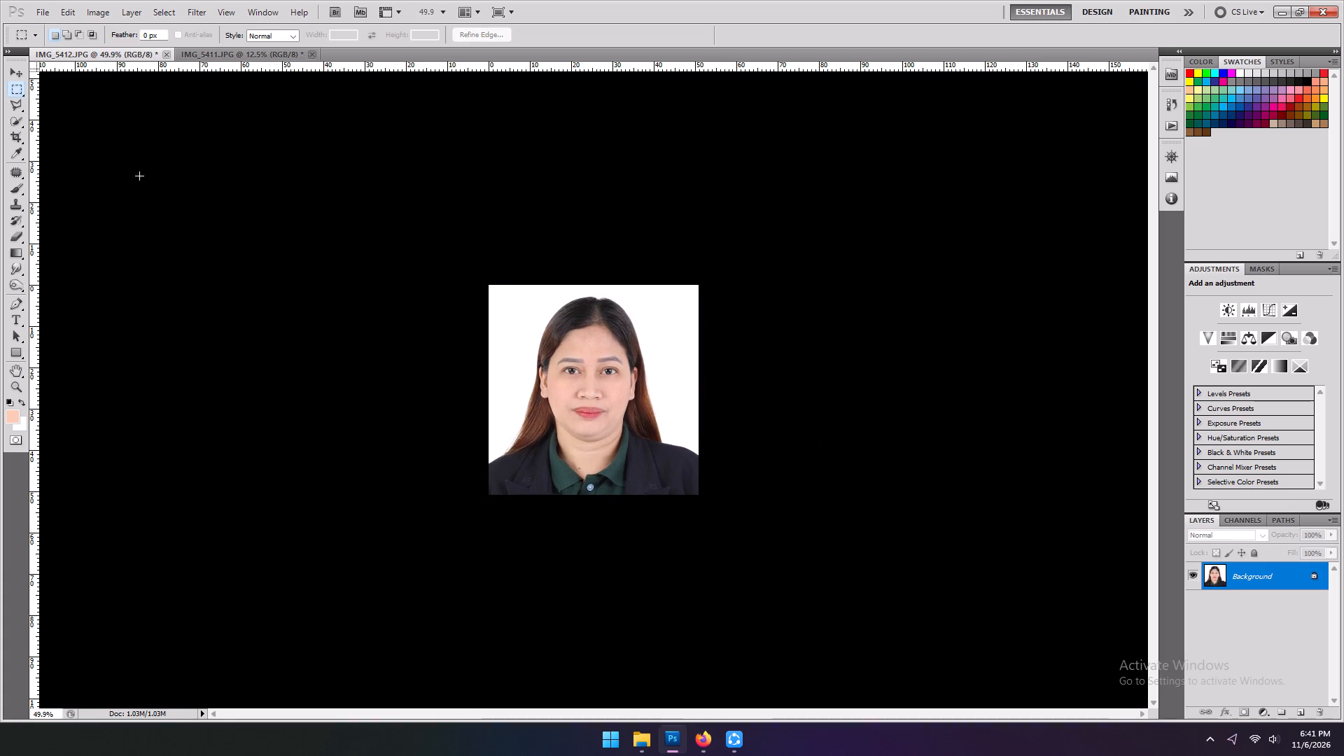
# Select a full-width strip about 10 mm tall along the portrait's bottom edge and fill it with the white background colour.
pyautogui.moveTo(488, 434); pyautogui.dragTo(831, 604)
pyautogui.click(759, 470)
pyautogui.moveTo(468, 453); pyautogui.dragTo(911, 596)
pyautogui.hotkey('ctrl', 'BackSpace')
pyautogui.press('Return')
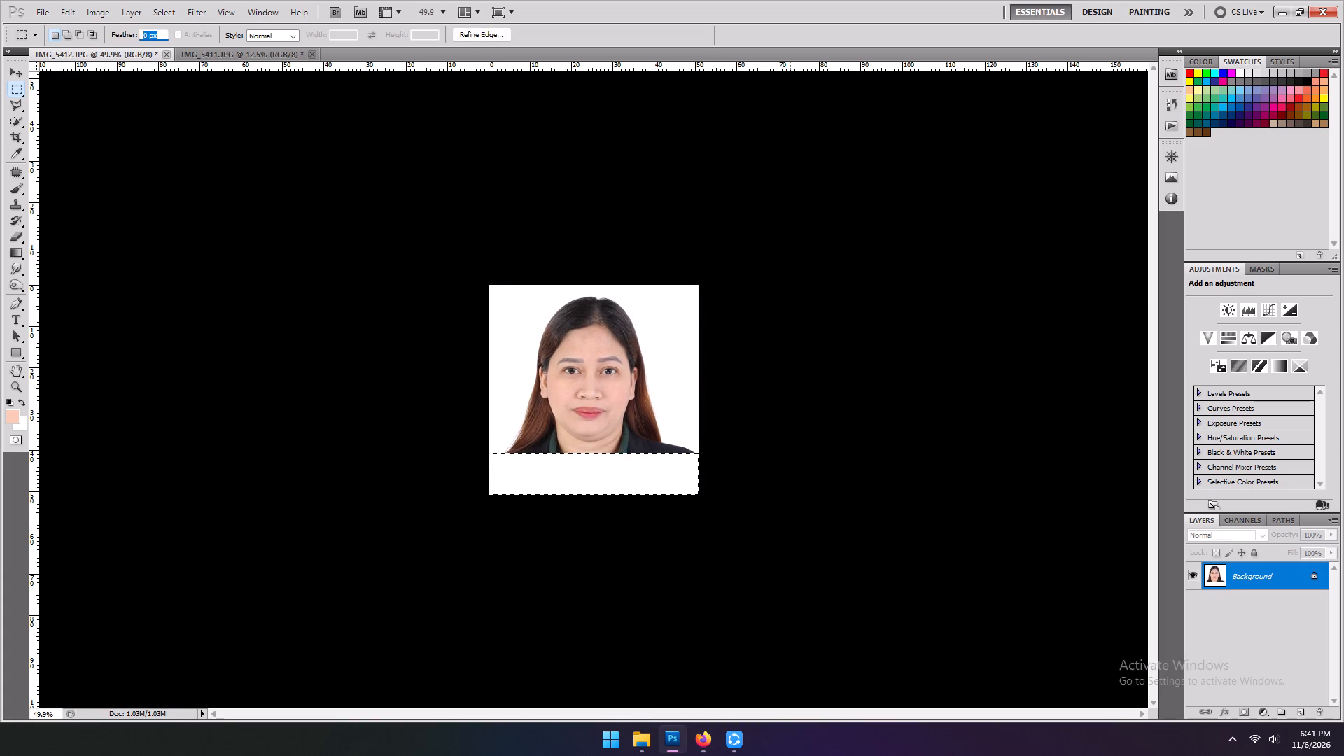
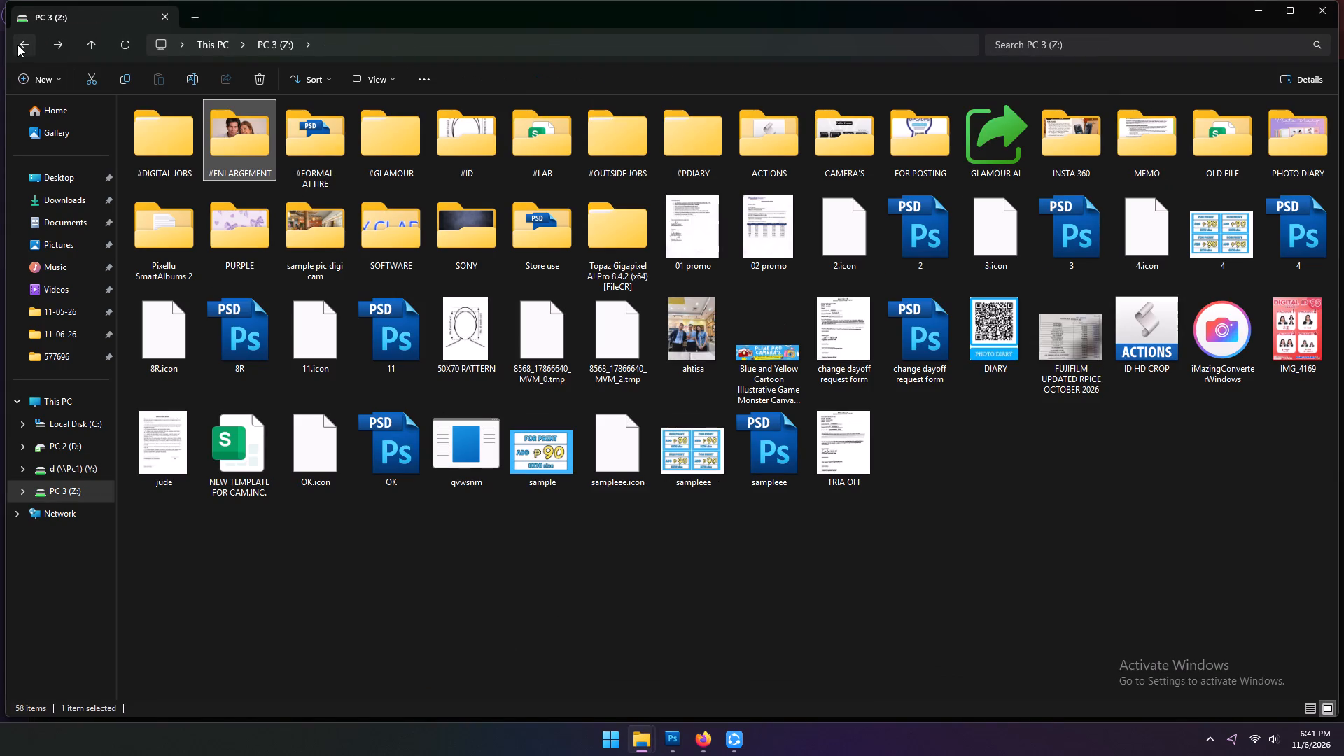
# Open the handwritten name and signature photo IMG_5411 from the 11-06-26 folder inside #ID in Photoshop.
pyautogui.doubleClick(454, 136)
pyautogui.doubleClick(214, 188)
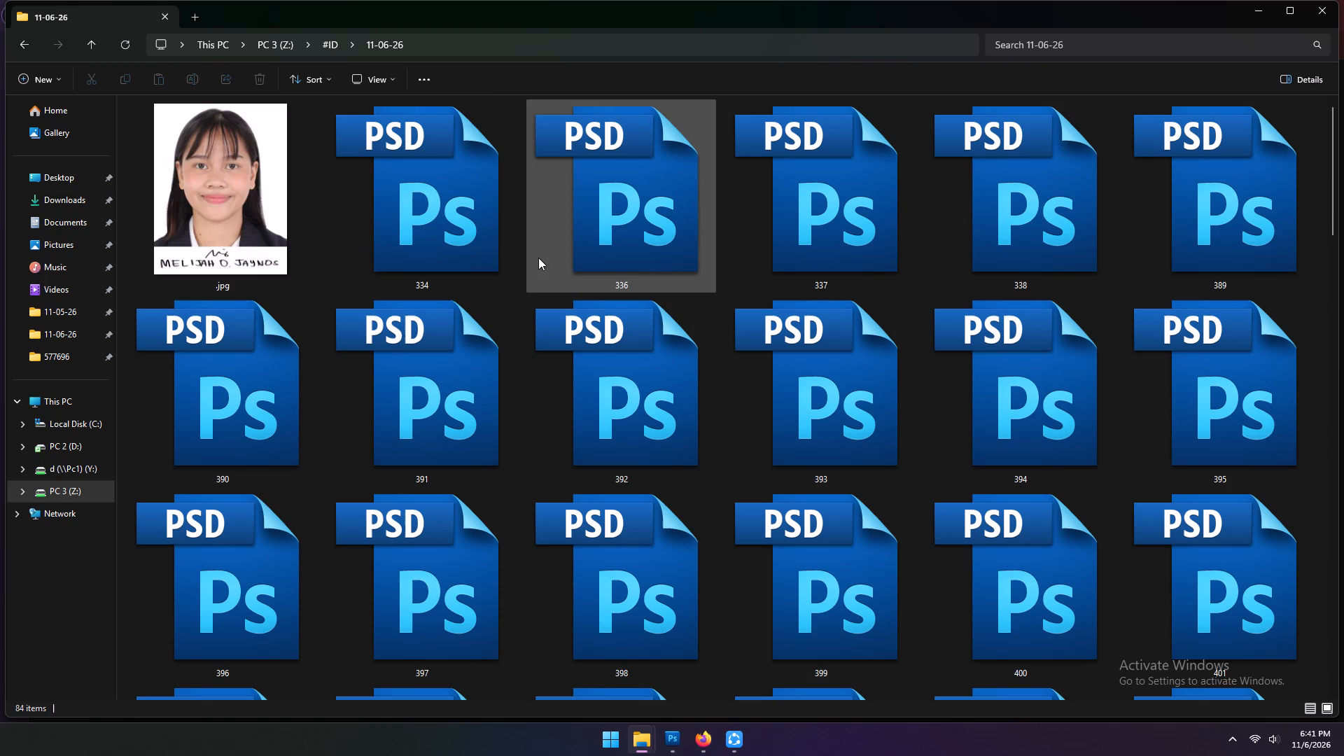
pyautogui.click(268, 201)
pyautogui.scroll(-18, 419, 301)
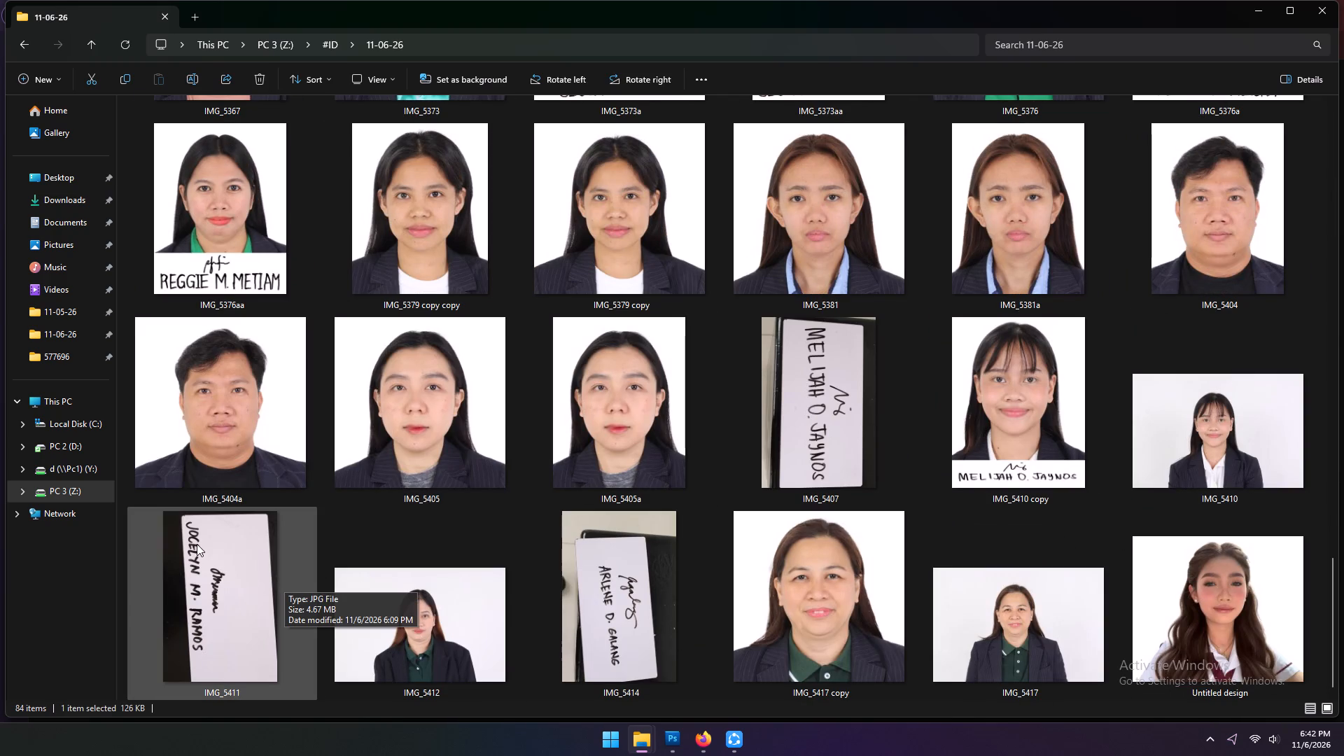
pyautogui.moveTo(211, 559); pyautogui.dragTo(668, 743)
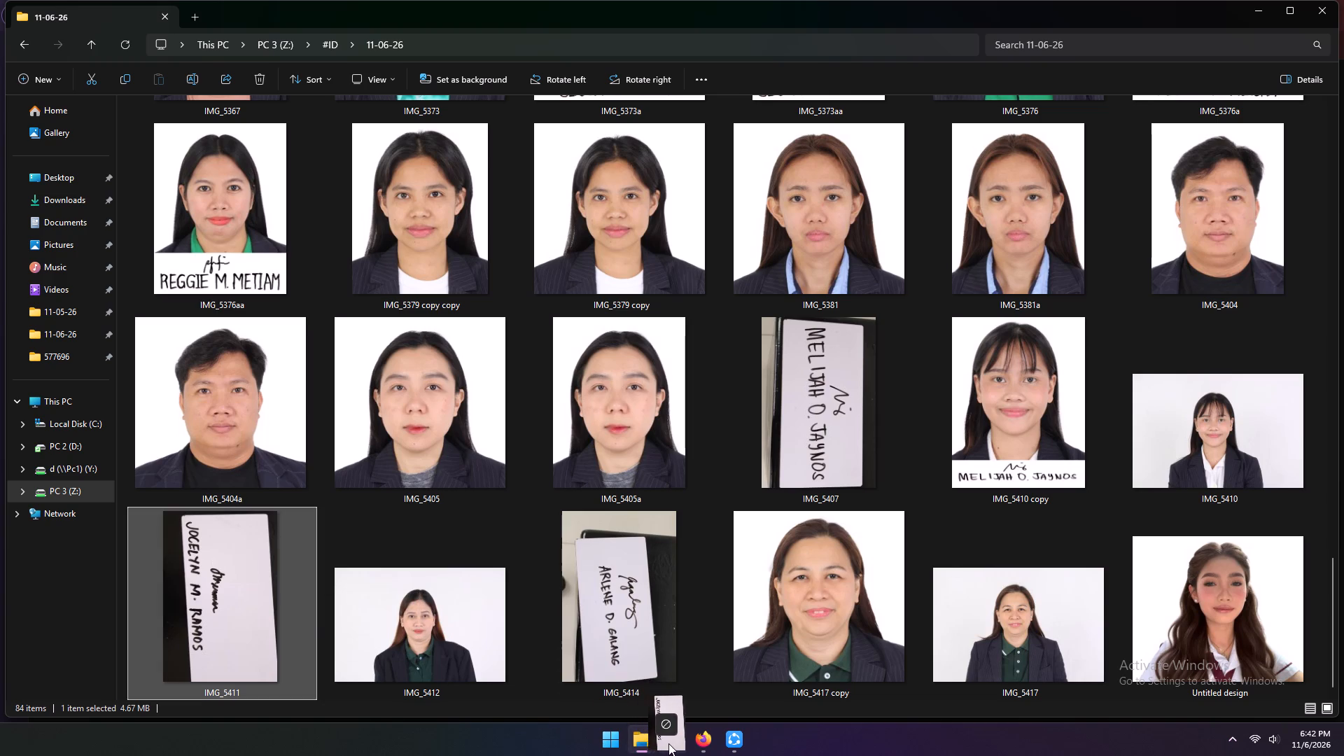
pyautogui.moveTo(668, 743); pyautogui.dragTo(490, 57)
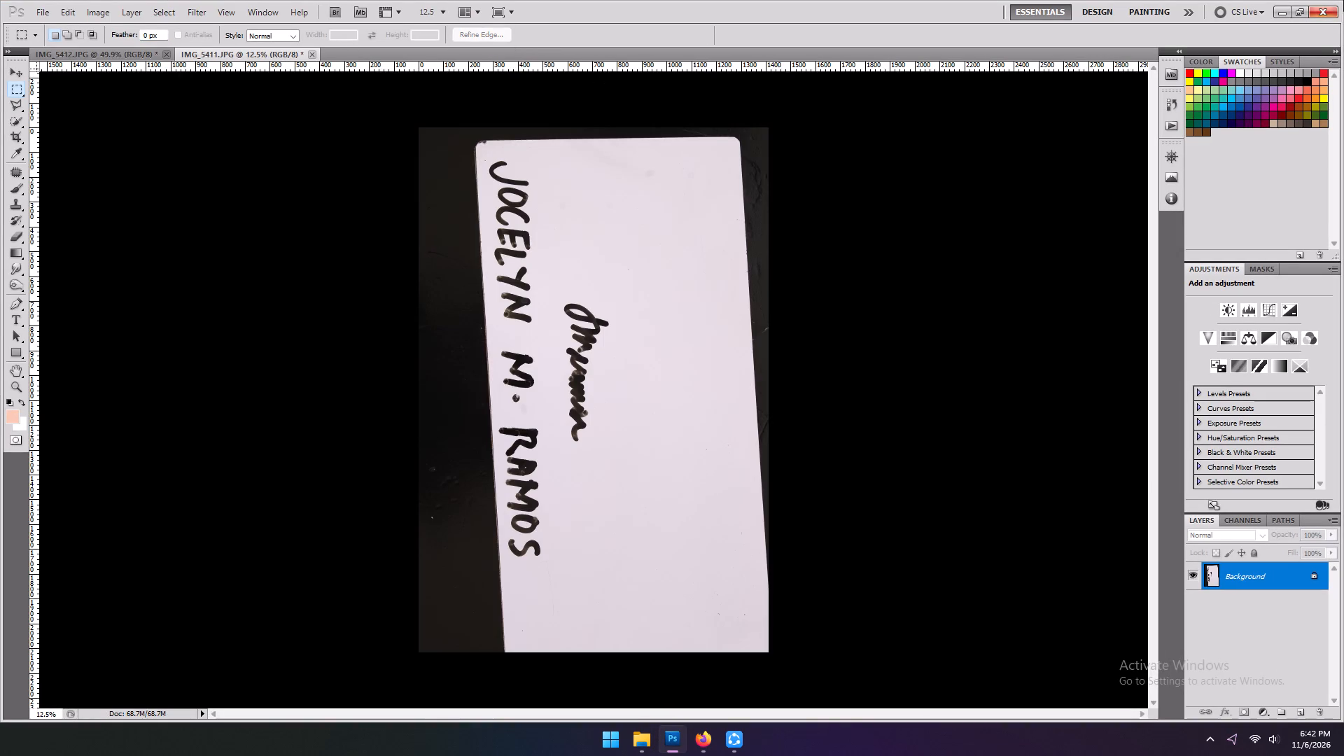
# Find the finished print sheet 418 in the 11-06-26 folder, open it in Photoshop to examine its layout, and close it.
pyautogui.click(1279, 10)
pyautogui.scroll(-9, 946, 304)
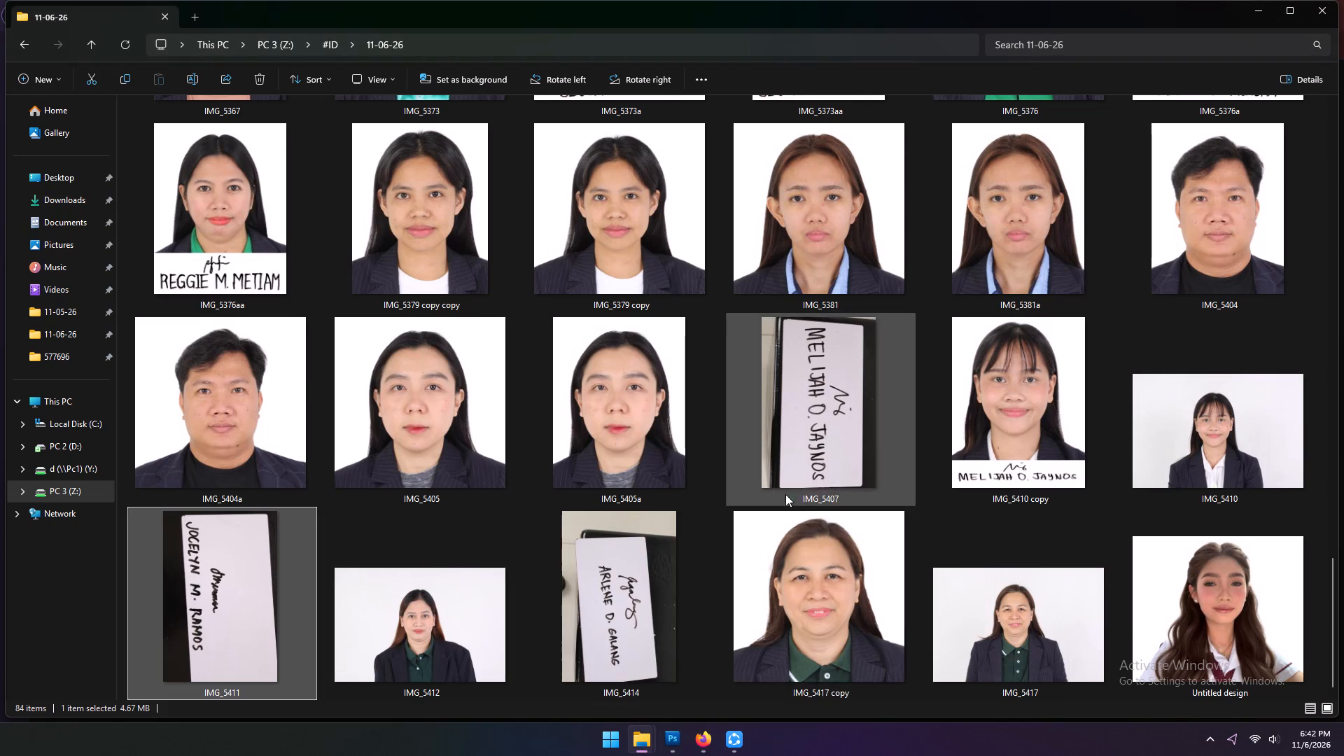
pyautogui.scroll(13, 799, 461)
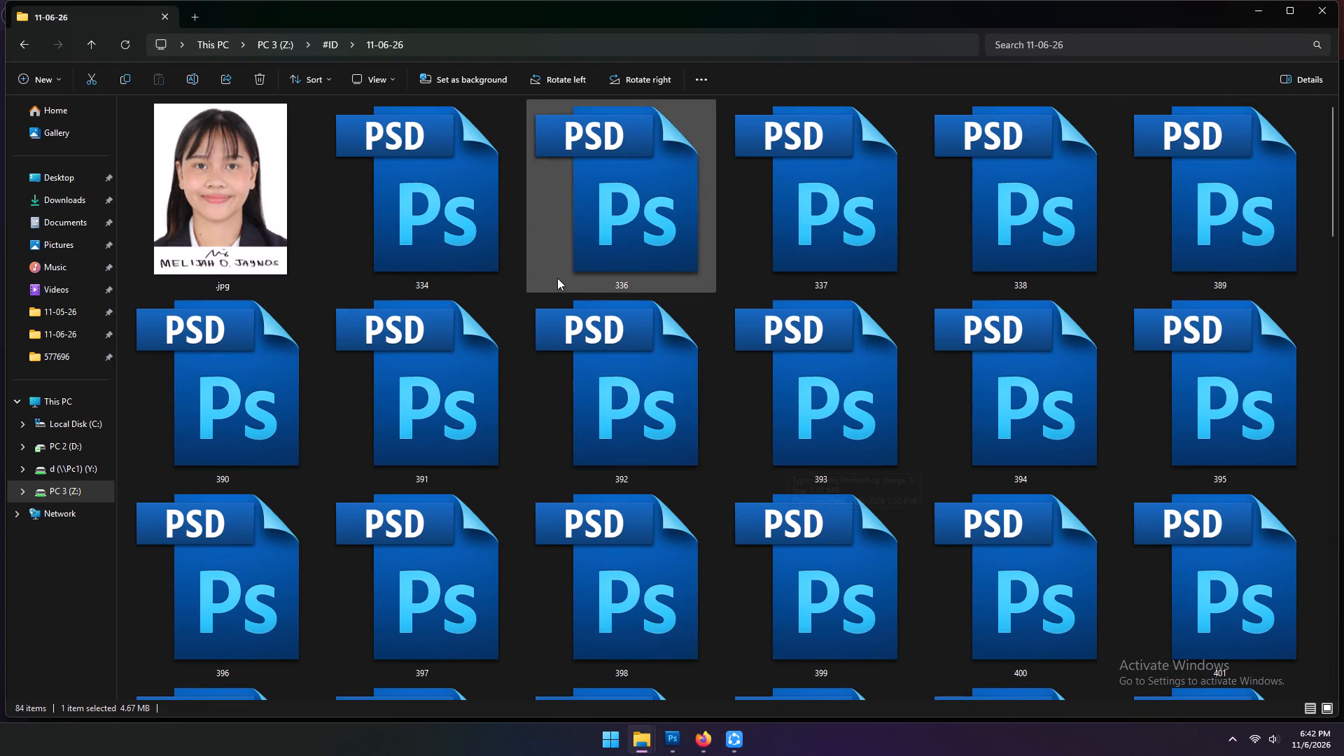
pyautogui.scroll(-4, 668, 451)
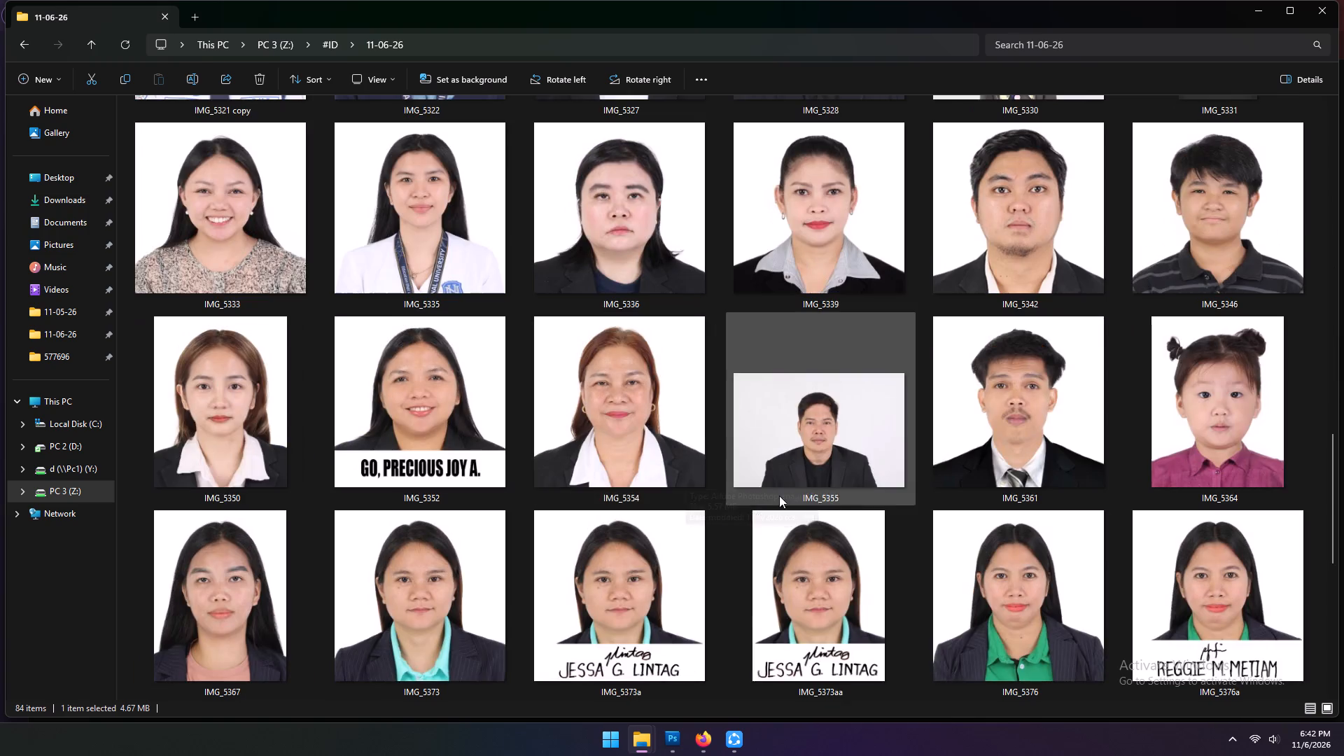
pyautogui.scroll(3, 837, 462)
pyautogui.scroll(-4, 1049, 481)
pyautogui.scroll(3, 1039, 479)
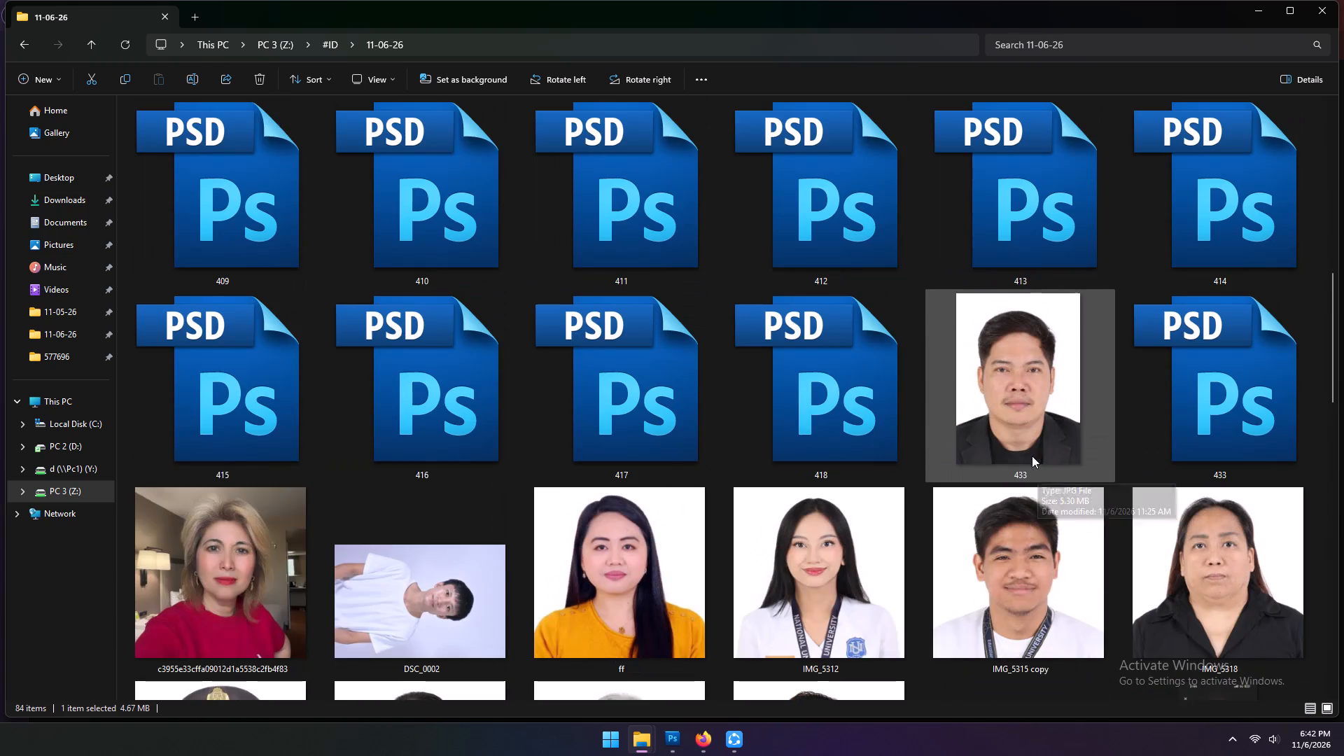
pyautogui.moveTo(860, 402); pyautogui.dragTo(678, 735)
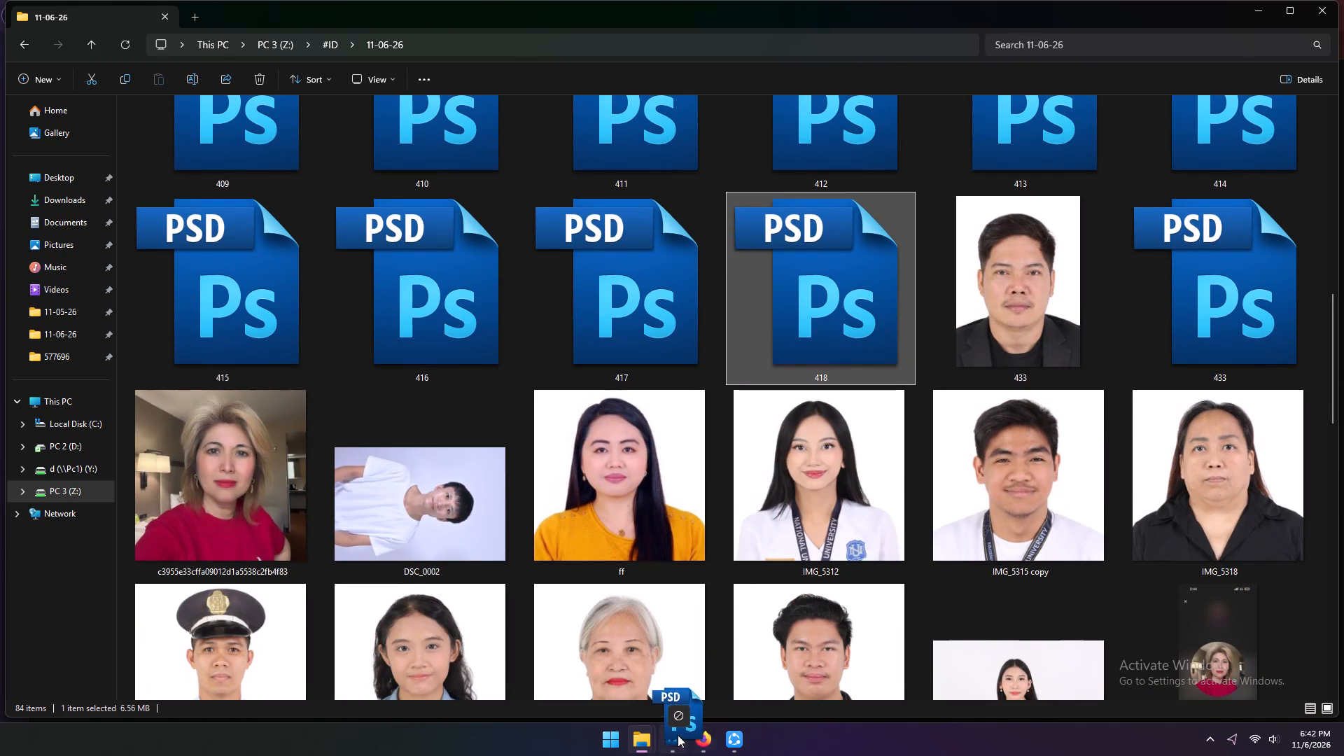
pyautogui.moveTo(678, 735); pyautogui.dragTo(825, 59)
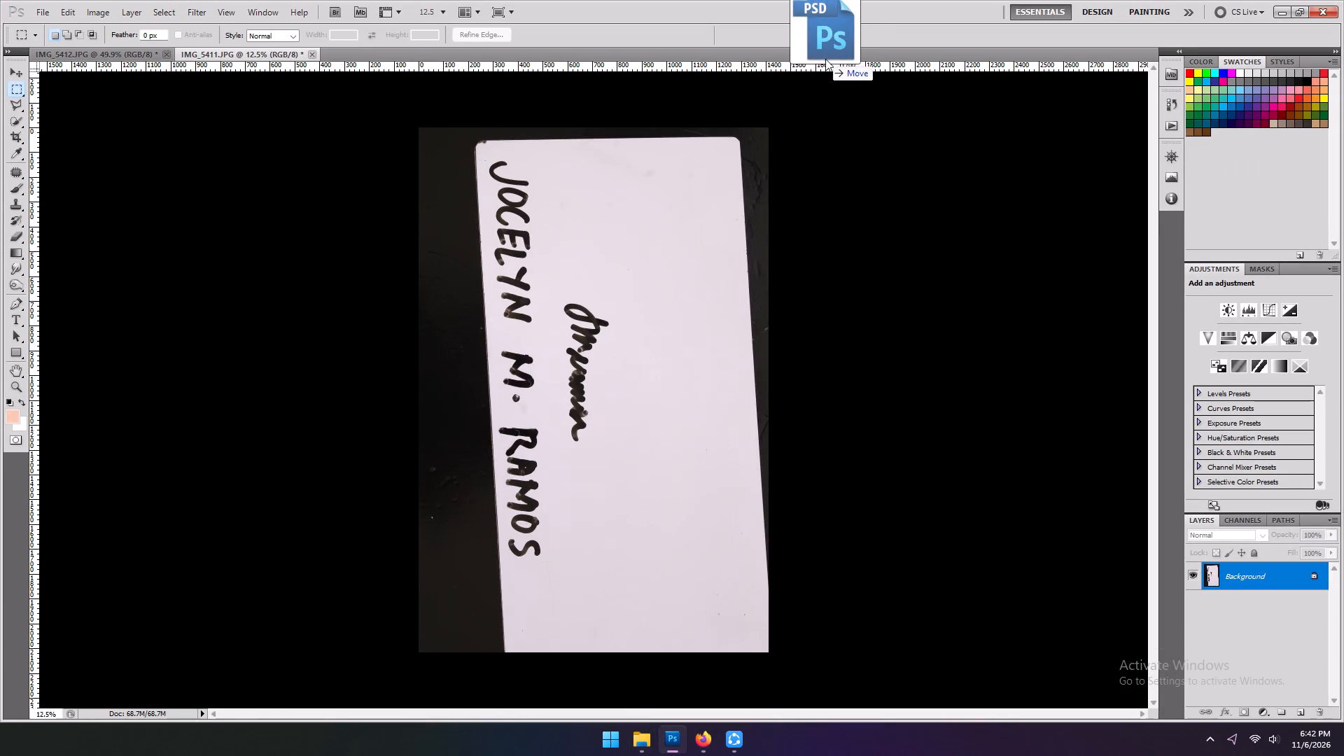
pyautogui.moveTo(825, 59); pyautogui.dragTo(825, 58)
pyautogui.scroll(-1, 790, 66)
pyautogui.click(453, 7)
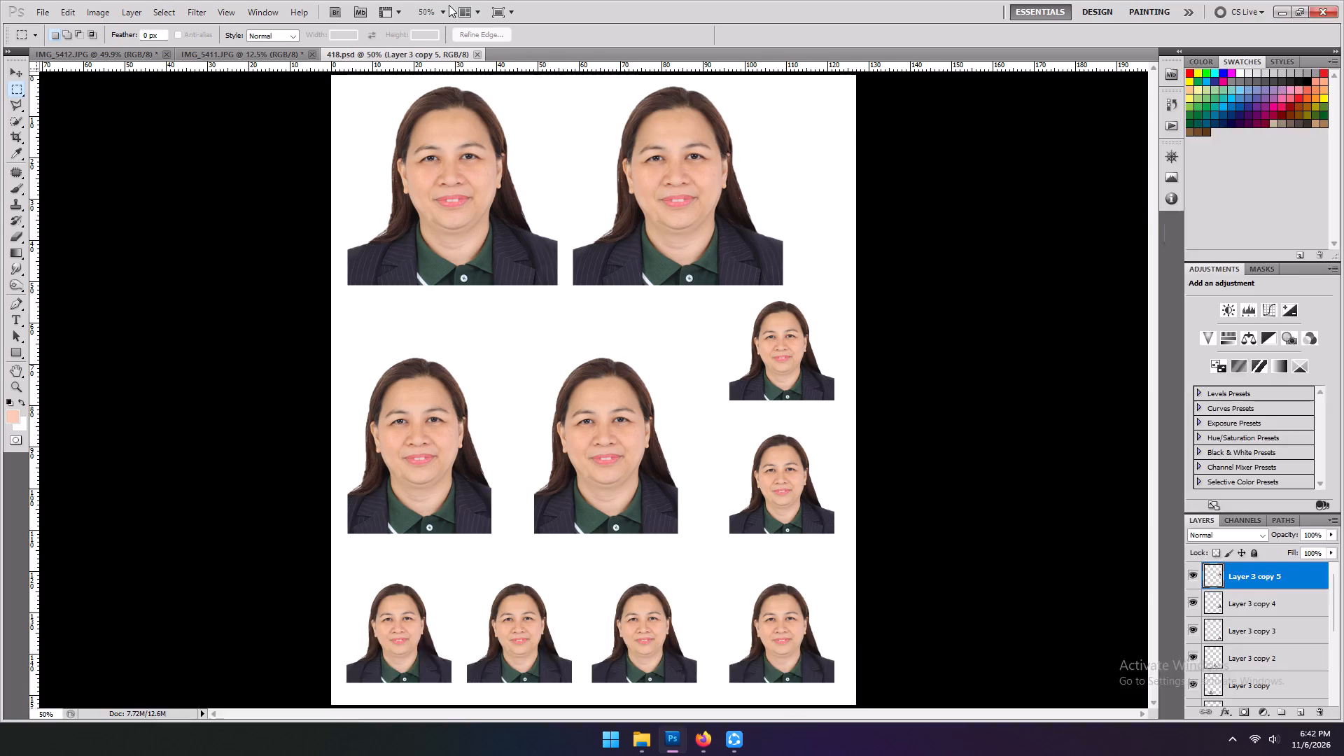
pyautogui.click(481, 55)
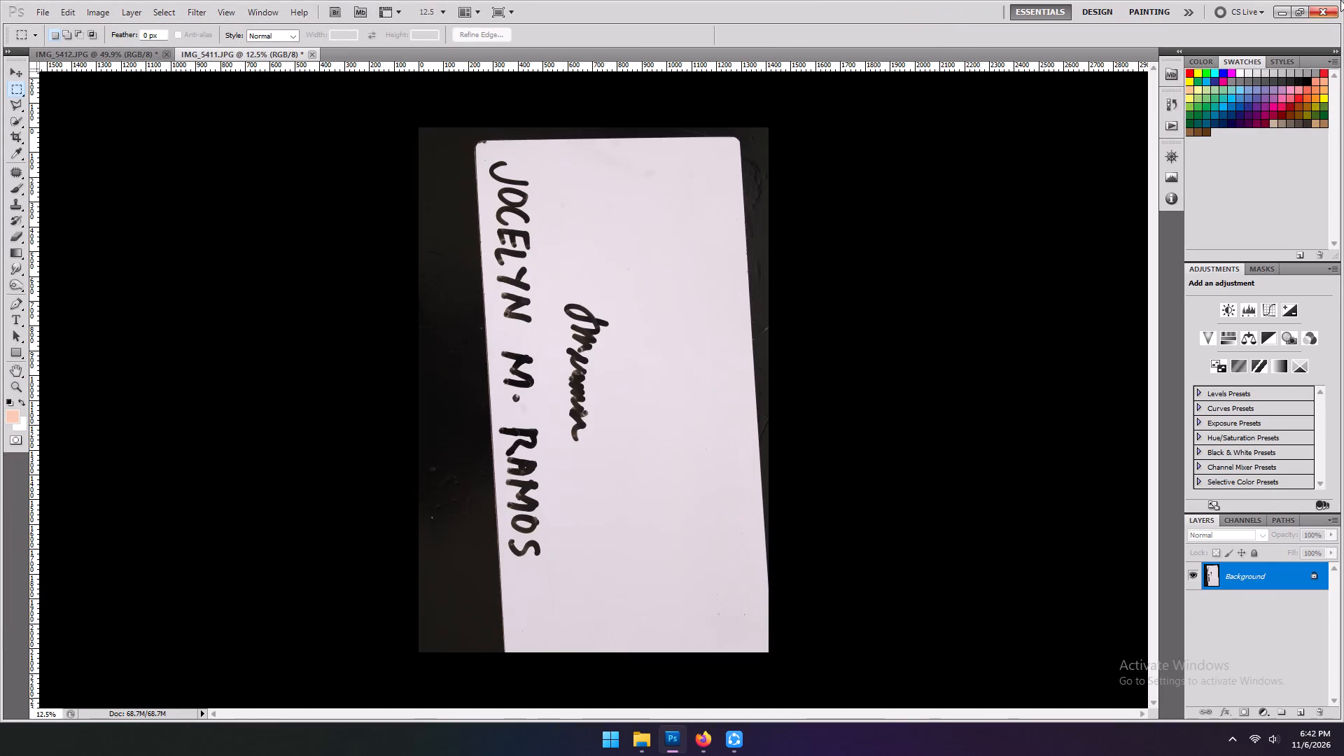
# Open print sheet 417 from the 11-06-26 folder in Photoshop, examine how its portraits, signatures and names are arranged, and close it.
pyautogui.click(1284, 6)
pyautogui.moveTo(651, 283); pyautogui.dragTo(650, 282)
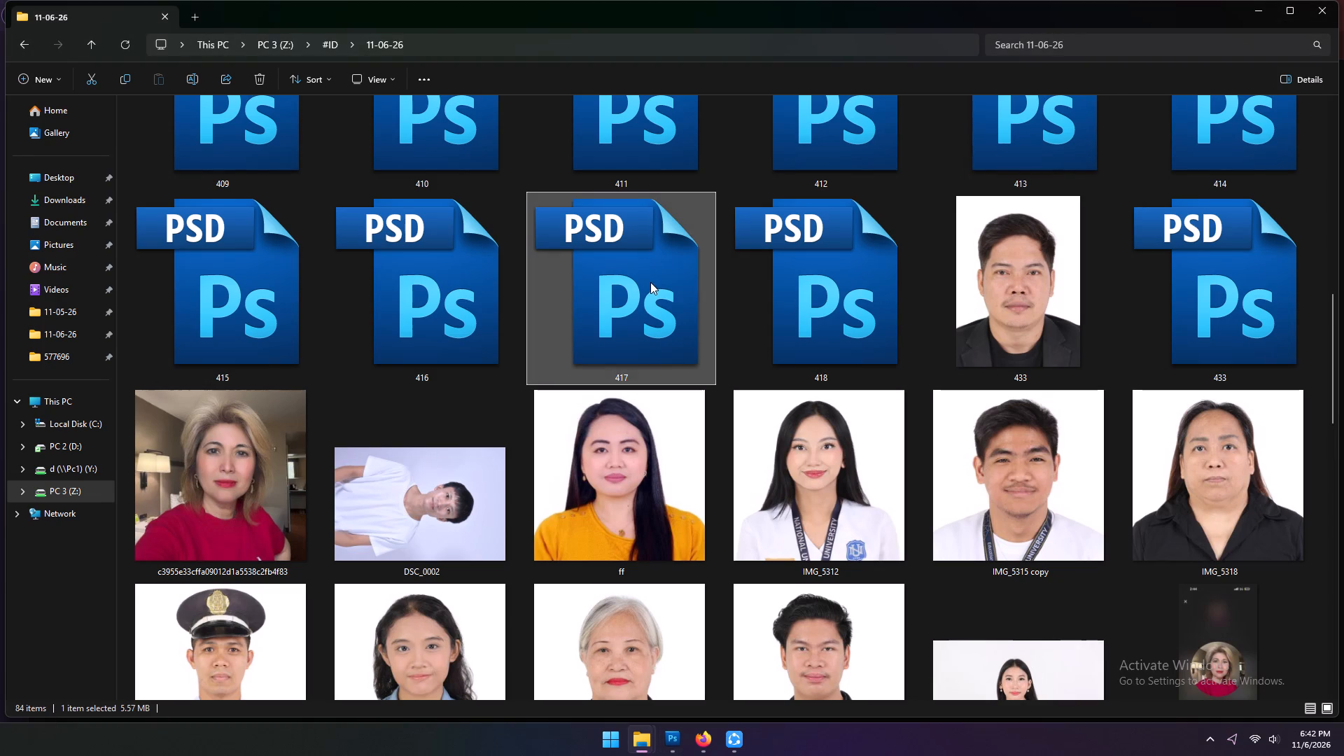
pyautogui.moveTo(650, 282); pyautogui.dragTo(729, 0)
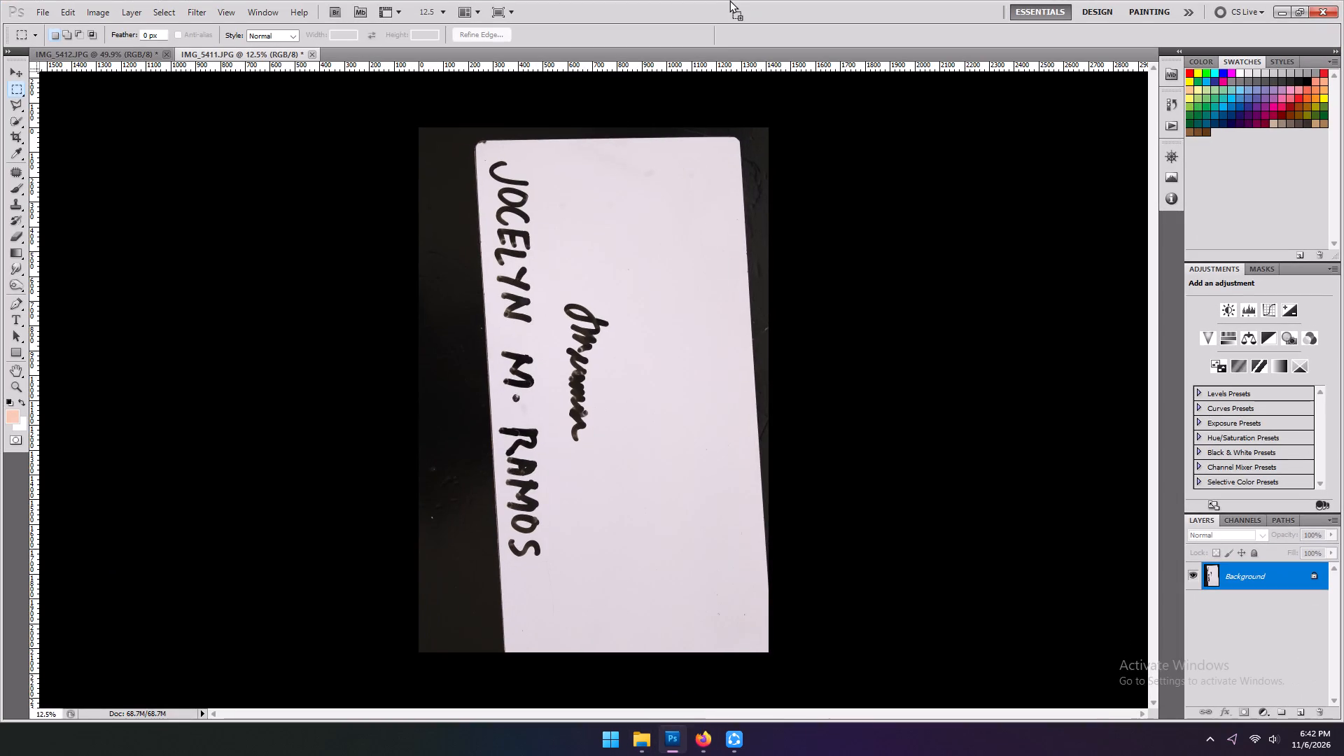
pyautogui.moveTo(729, 0); pyautogui.dragTo(726, 55)
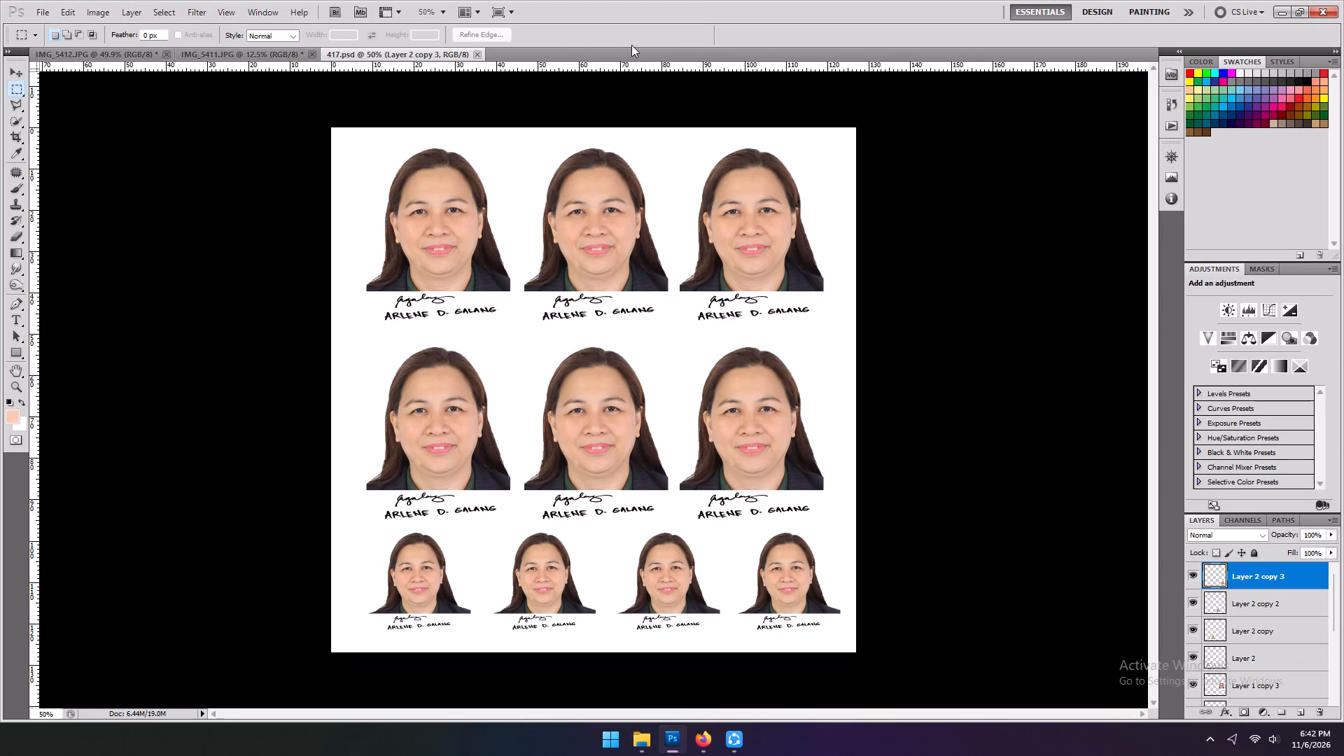
pyautogui.click(477, 58)
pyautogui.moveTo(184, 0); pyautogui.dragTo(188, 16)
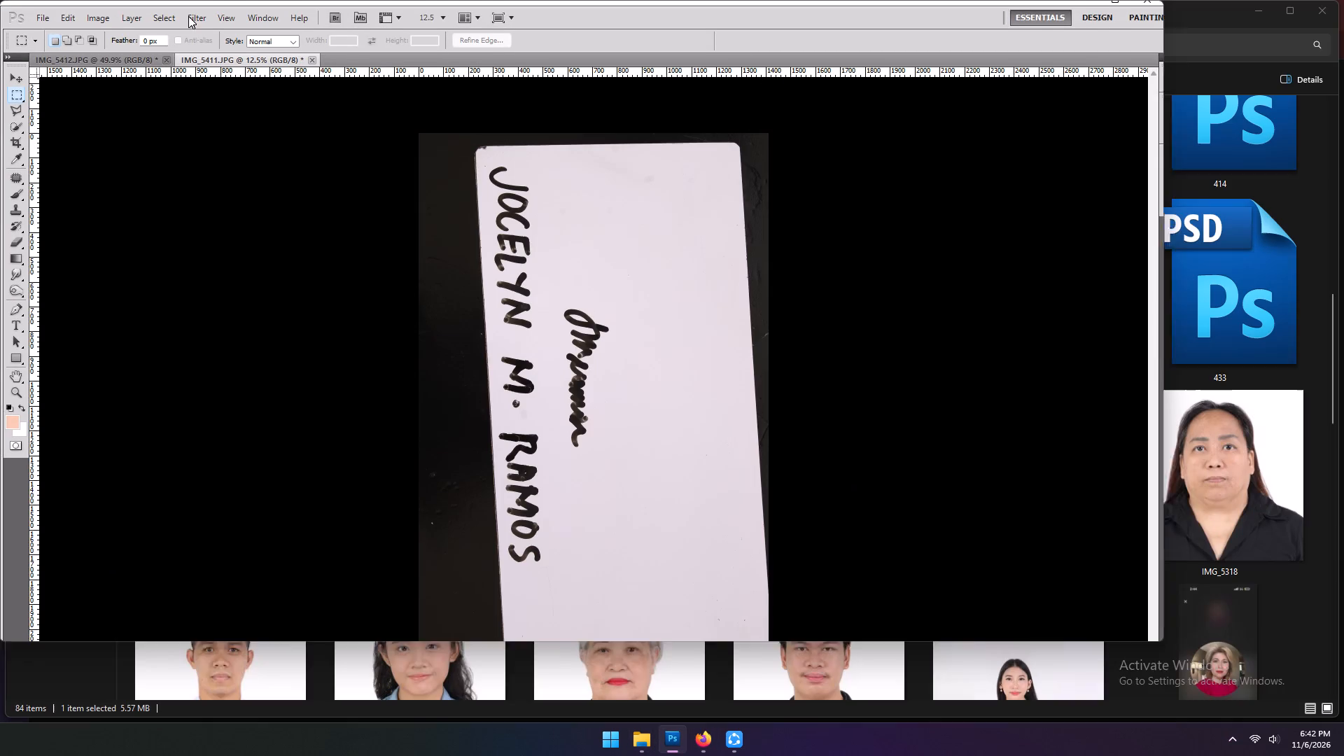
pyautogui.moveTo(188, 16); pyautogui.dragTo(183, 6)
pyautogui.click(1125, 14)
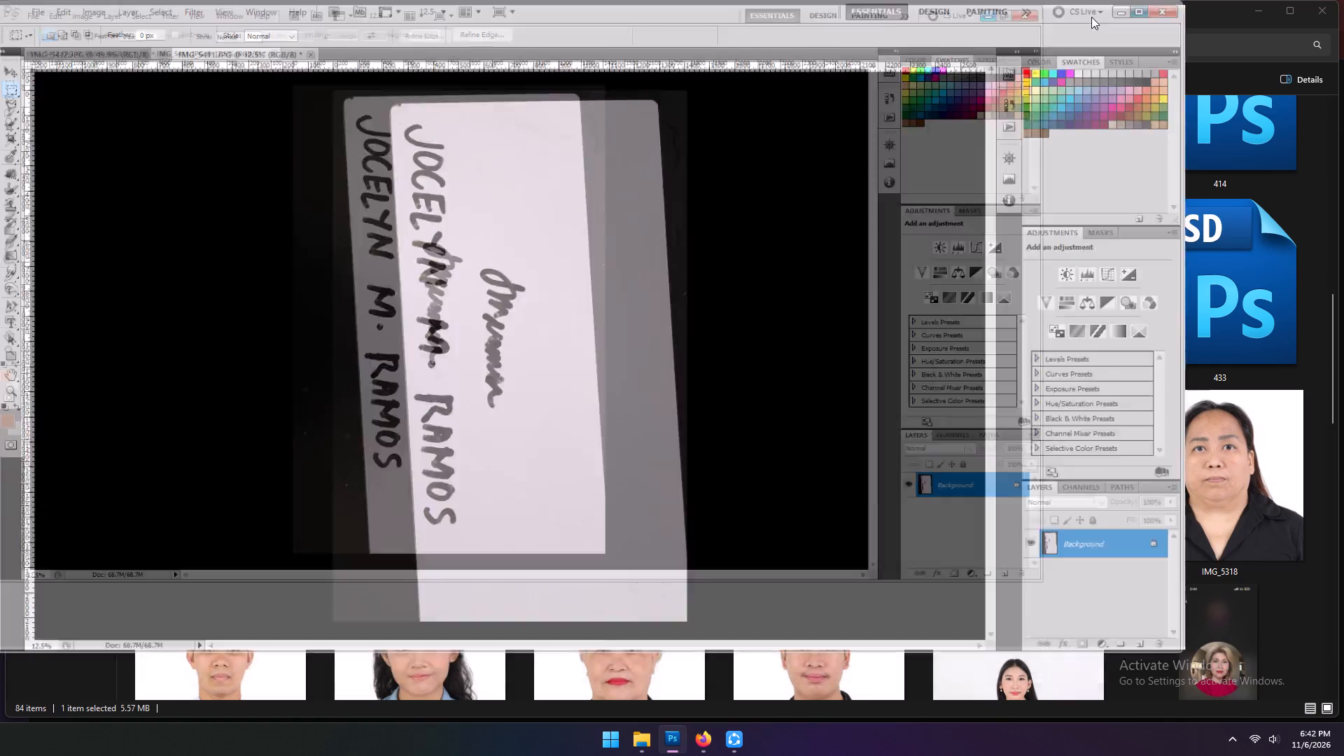
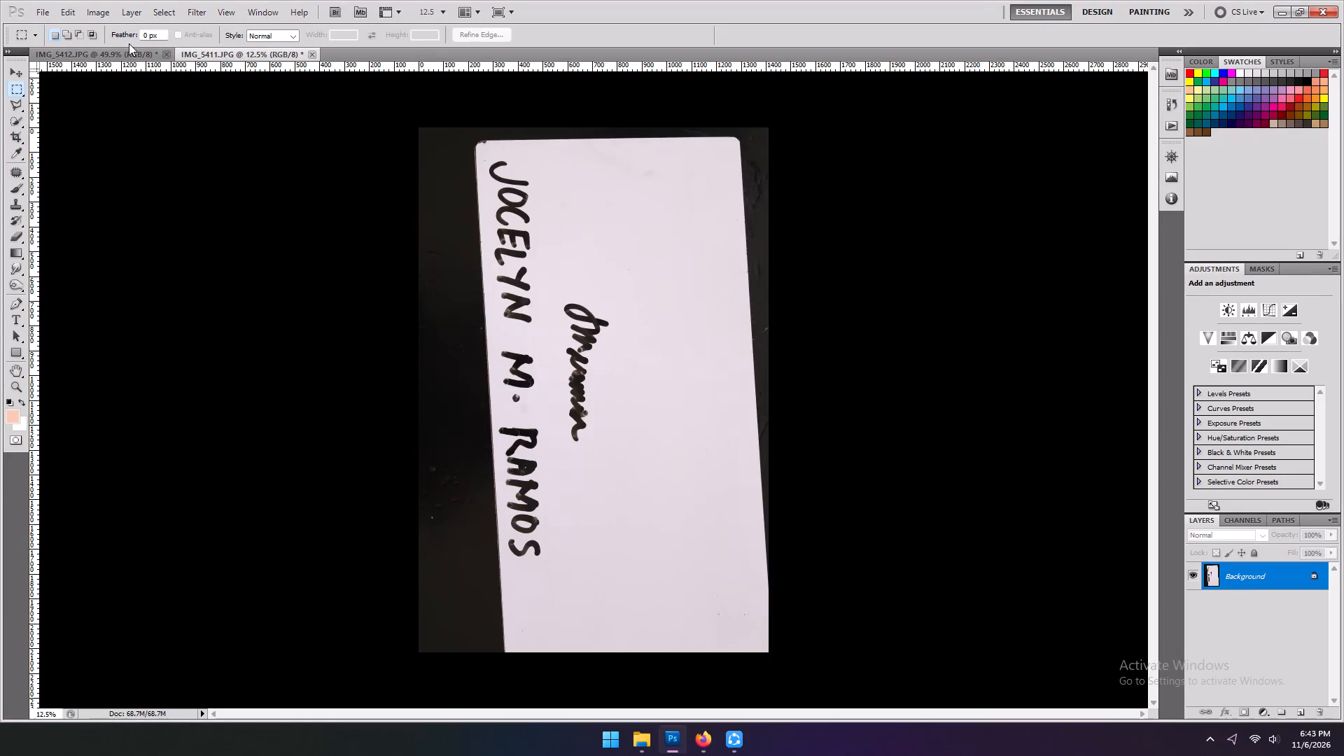
# Copy the rectangular area with the handwritten name and signature from IMG_5411 onto the IMG_5412 portrait, and close IMG_5411 without saving.
pyautogui.click(126, 49)
pyautogui.moveTo(244, 49); pyautogui.dragTo(0, 33)
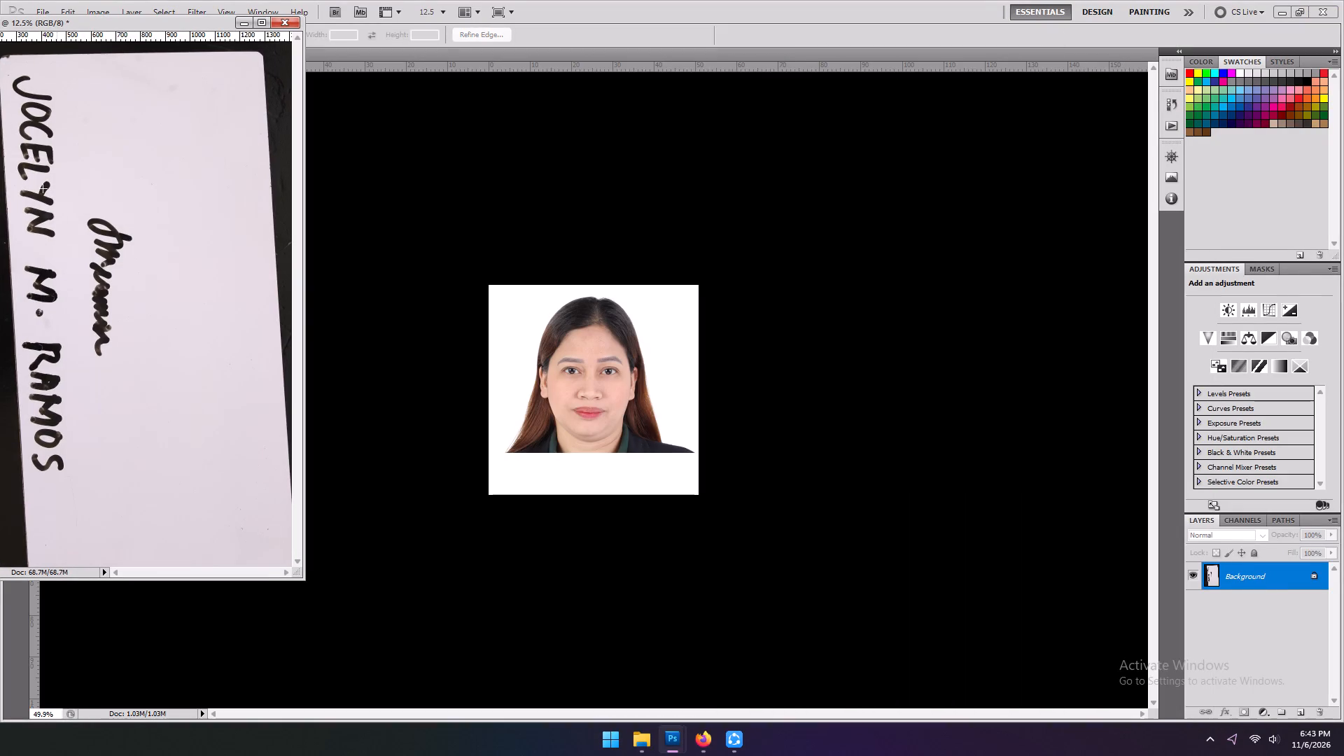
pyautogui.moveTo(7, 75); pyautogui.dragTo(188, 432)
pyautogui.moveTo(188, 432); pyautogui.dragTo(248, 480)
pyautogui.click(150, 419)
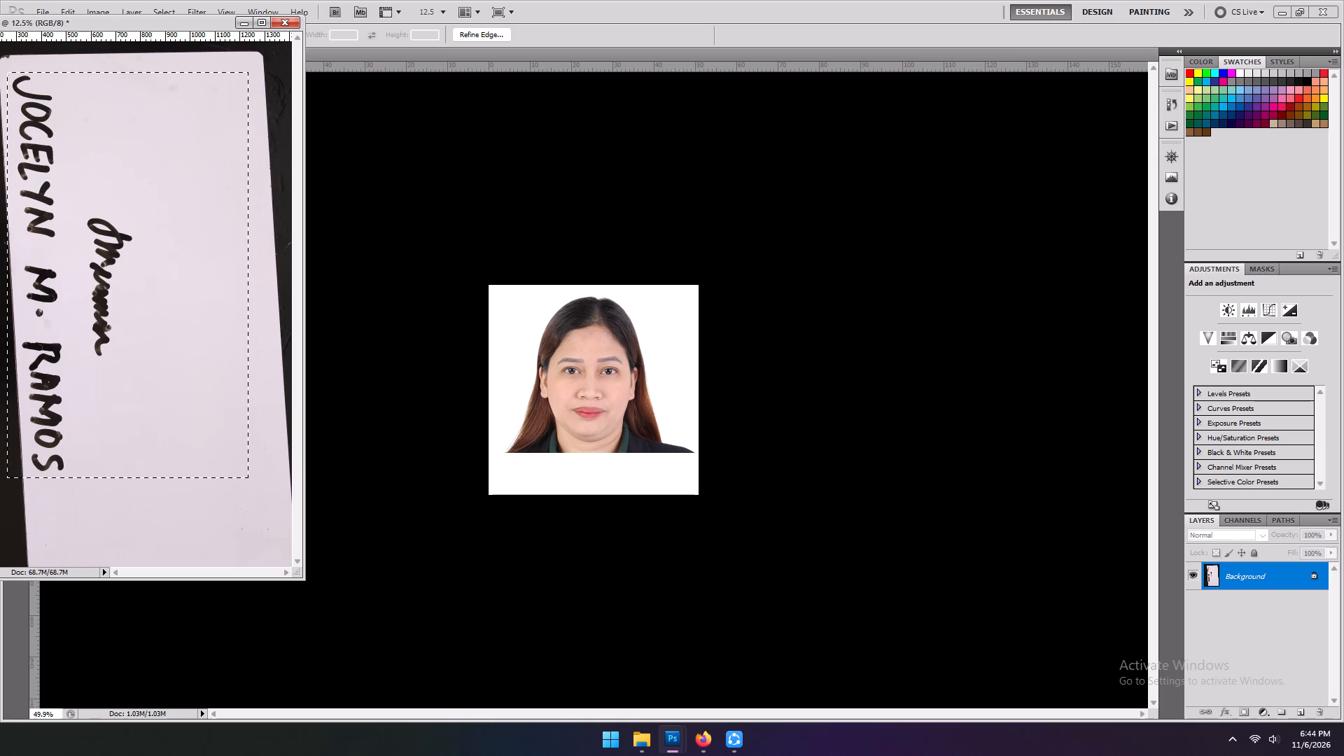
pyautogui.press('v')
pyautogui.moveTo(138, 383); pyautogui.dragTo(448, 441)
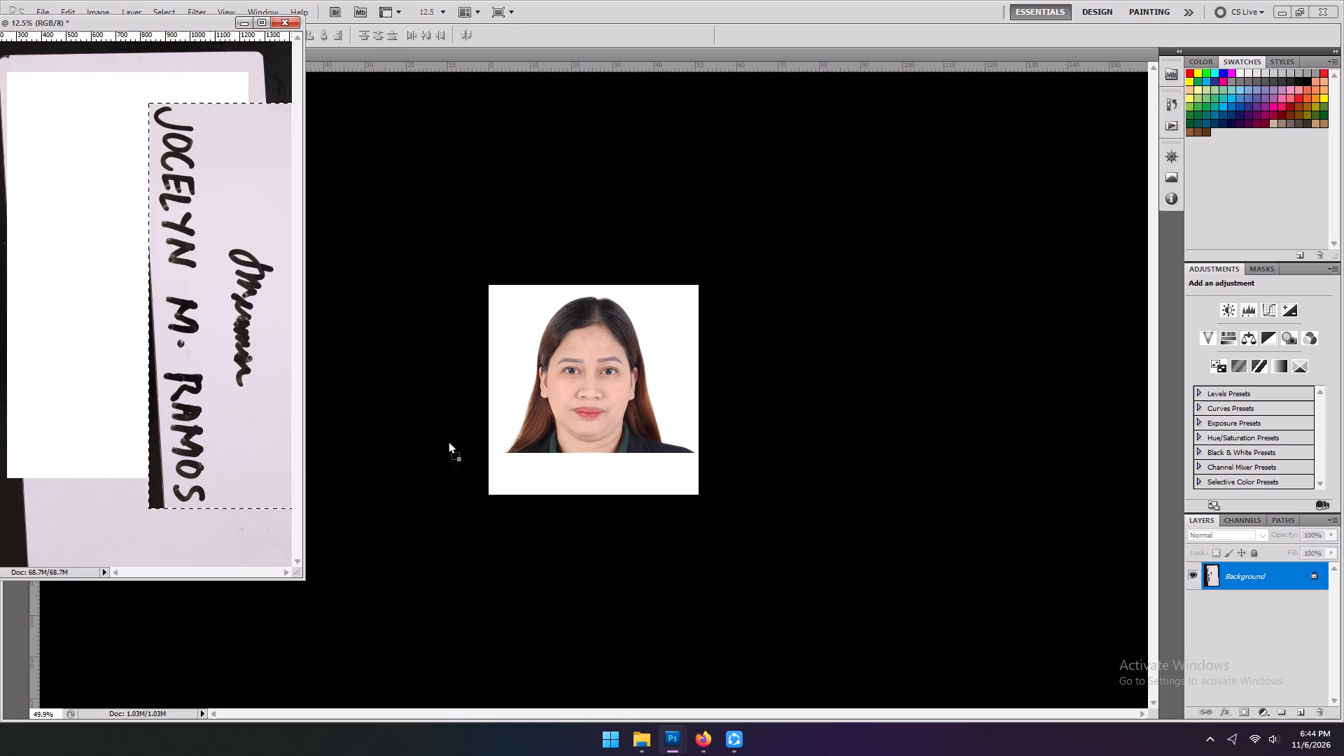
pyautogui.moveTo(448, 441); pyautogui.dragTo(573, 483)
pyautogui.click(284, 23)
pyautogui.keyDown('alt'); pyautogui.scroll(-6, 283, 55); pyautogui.keyUp('alt')
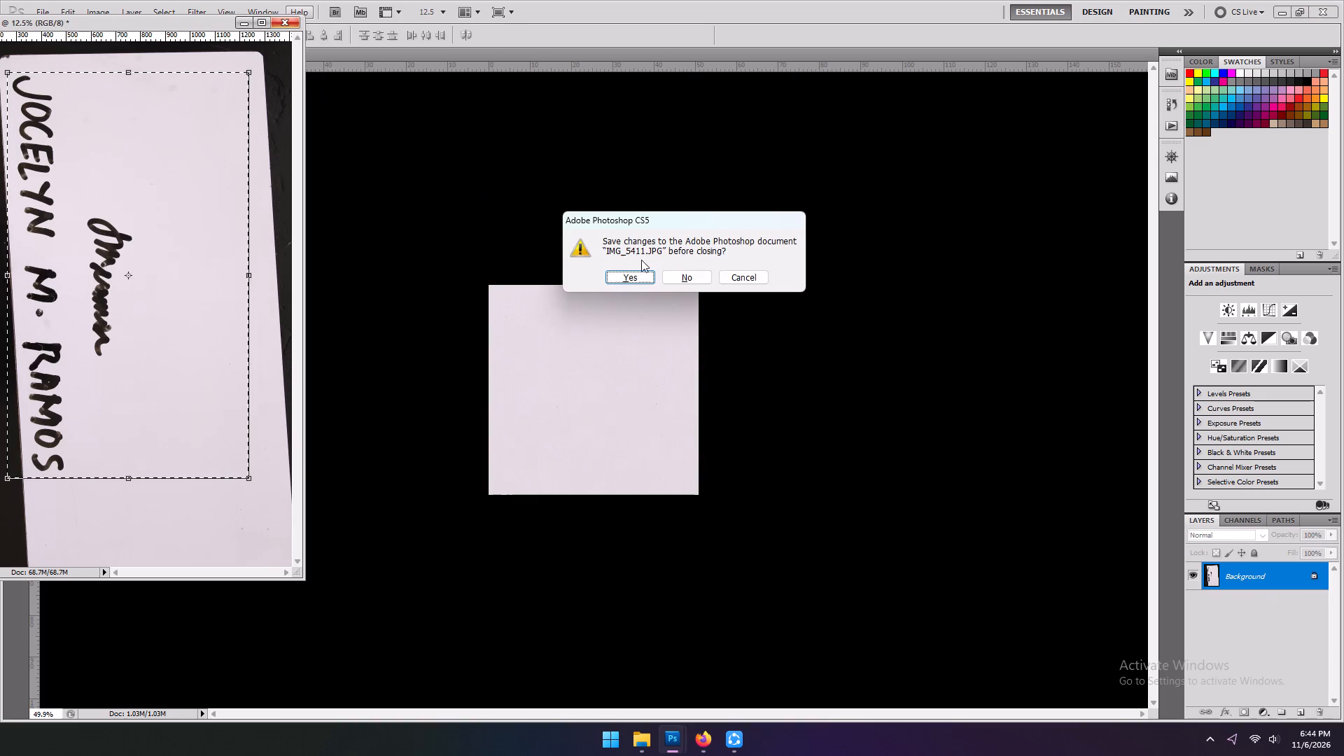
pyautogui.click(682, 280)
# Rotate the handwriting layer about 86° counterclockwise until the text reads horizontally, shrink it to about 30% × 29%, and place it over the portrait.
pyautogui.keyDown('alt'); pyautogui.scroll(-16, 673, 271); pyautogui.keyUp('alt')
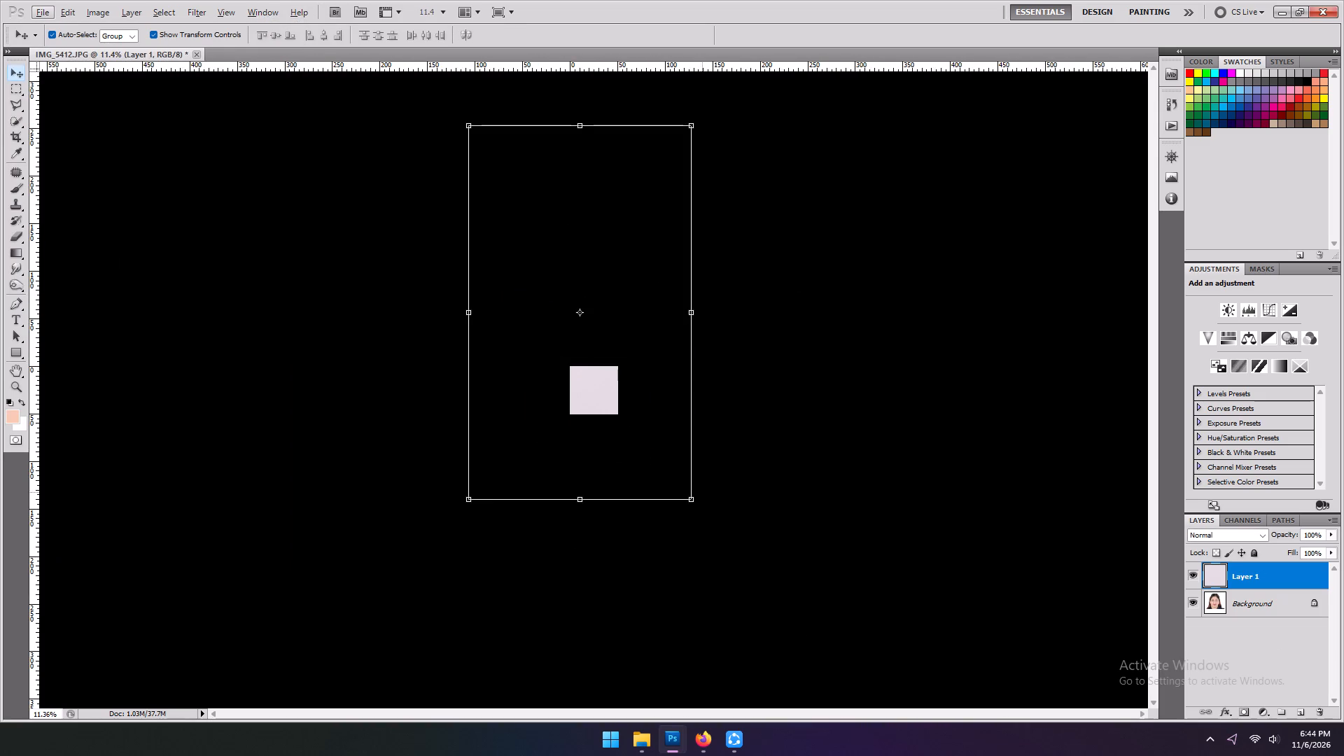
pyautogui.moveTo(698, 507); pyautogui.dragTo(708, 493)
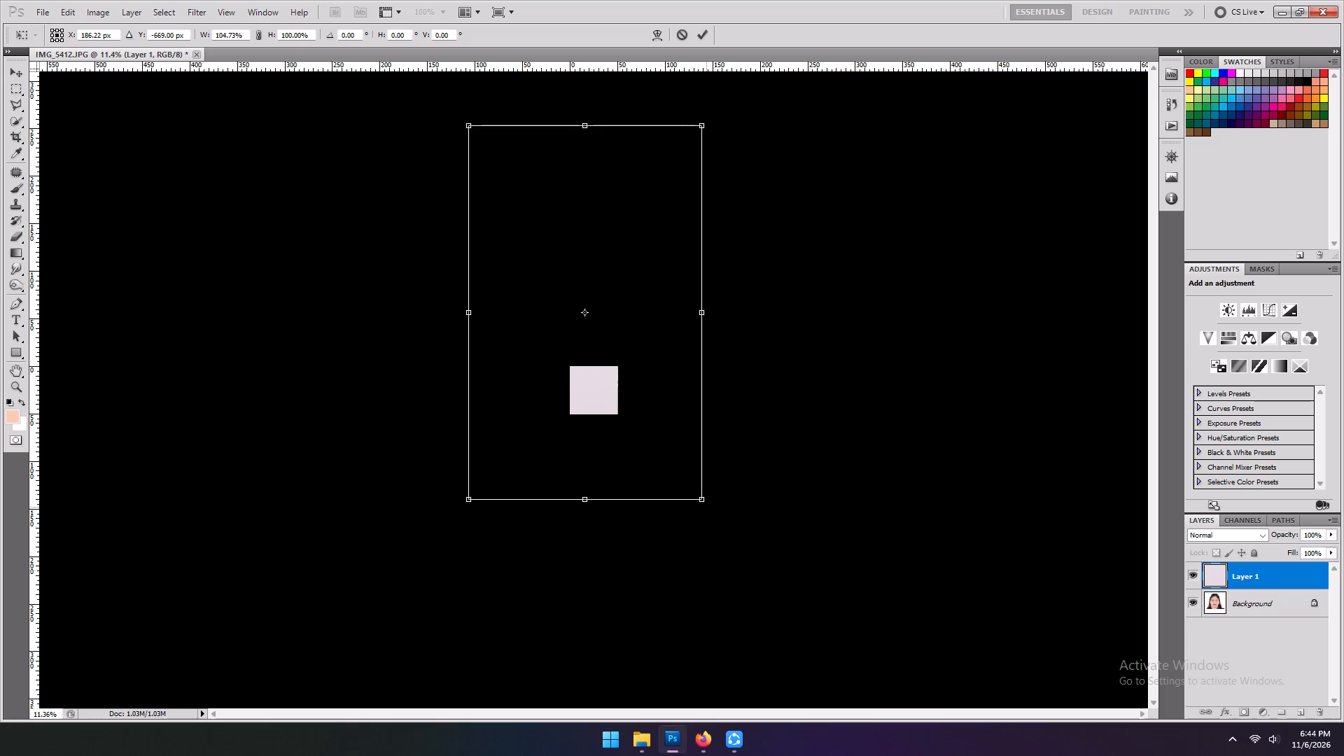
pyautogui.click(706, 509)
pyautogui.moveTo(709, 509); pyautogui.dragTo(714, 239)
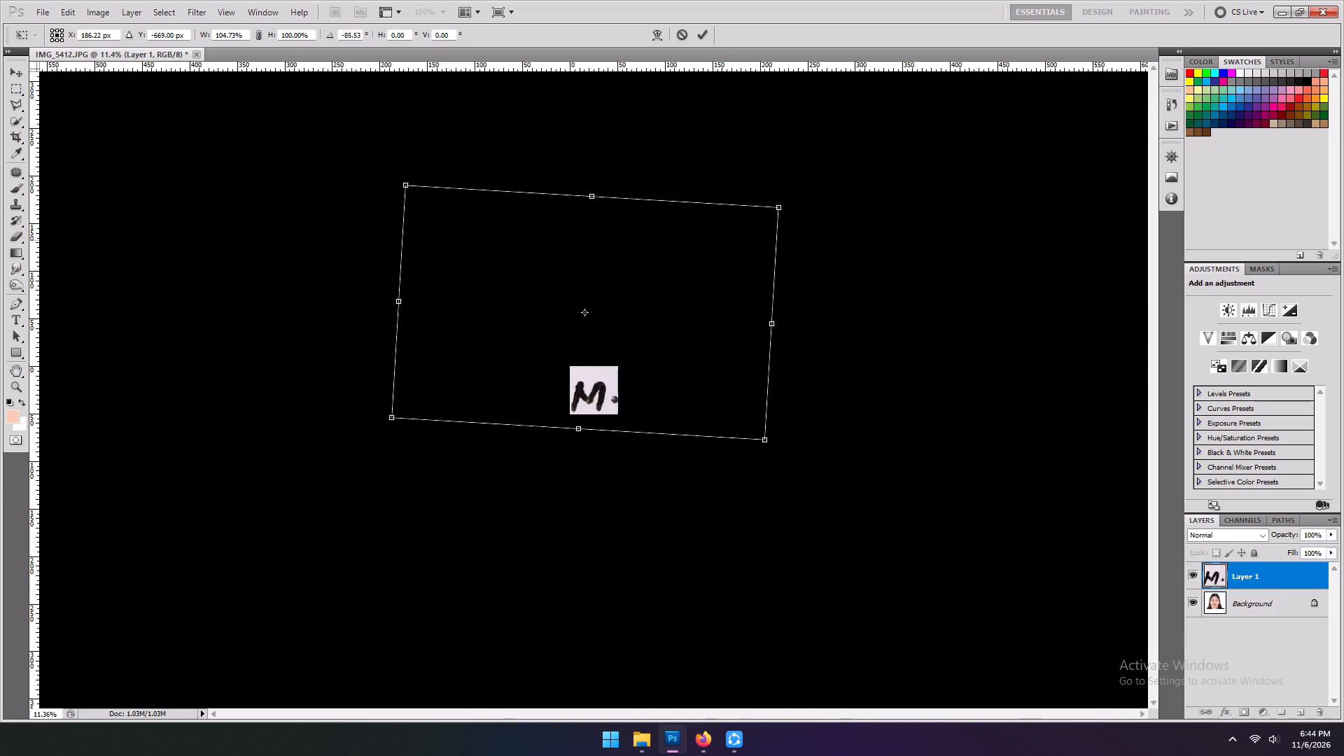
pyautogui.moveTo(714, 239); pyautogui.dragTo(703, 229)
pyautogui.keyDown('alt'); pyautogui.keyDown('shift'); pyautogui.moveTo(764, 184); pyautogui.dragTo(657, 270); pyautogui.keyUp('shift'); pyautogui.keyUp('alt')
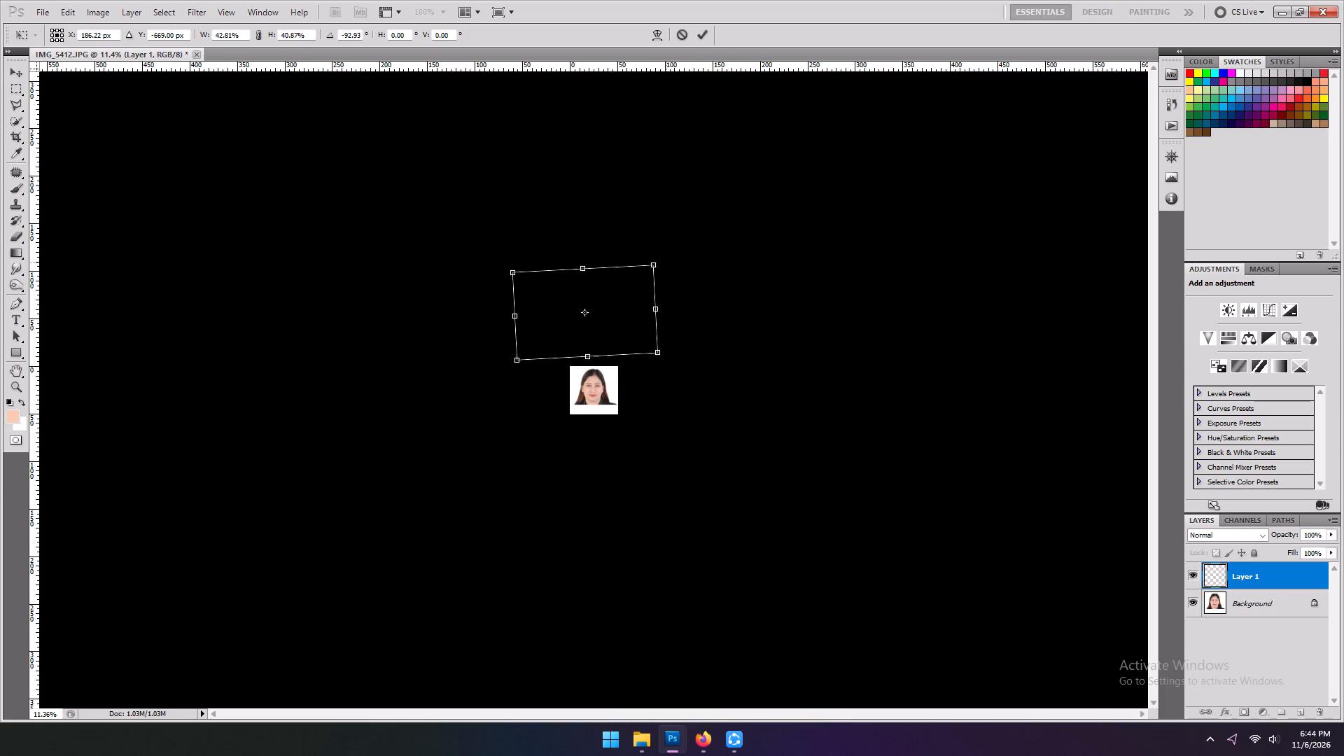
pyautogui.keyDown('alt'); pyautogui.keyDown('shift'); pyautogui.moveTo(657, 270); pyautogui.dragTo(638, 276); pyautogui.keyUp('shift'); pyautogui.keyUp('alt')
pyautogui.moveTo(689, 339); pyautogui.dragTo(687, 352)
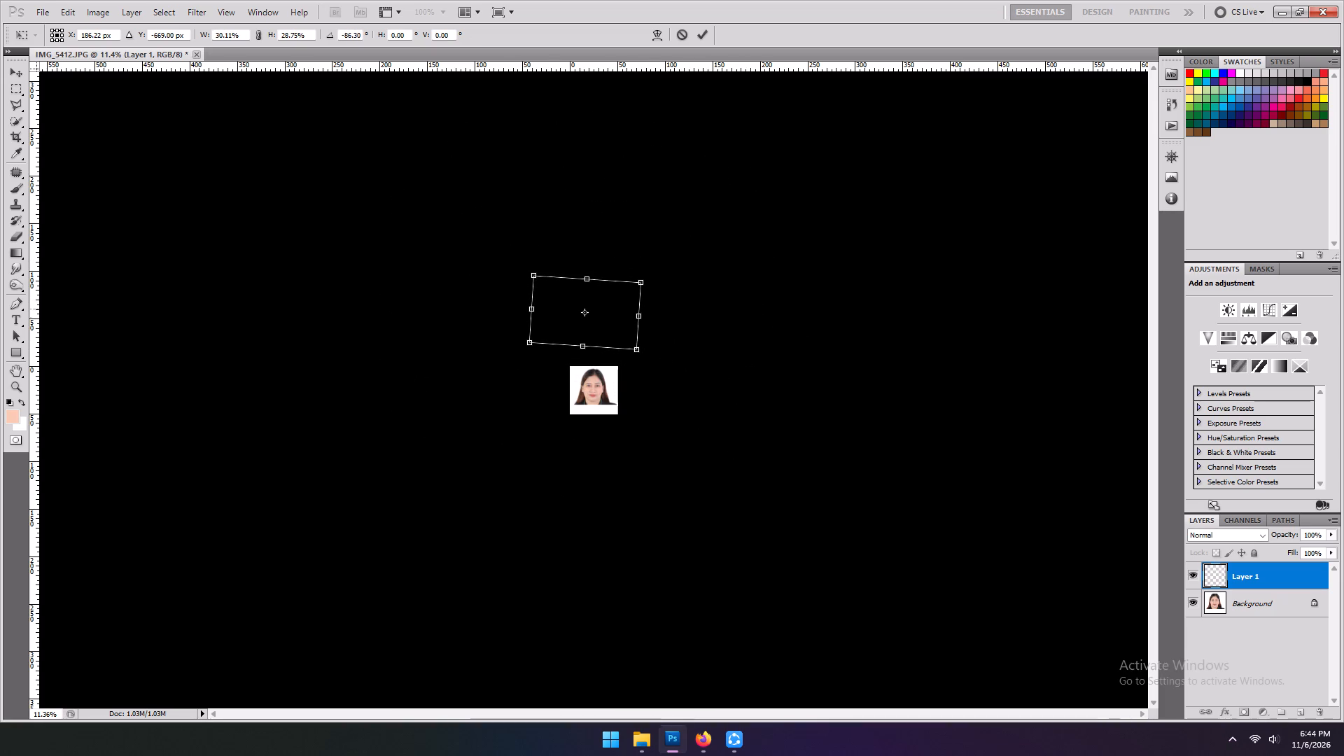
pyautogui.moveTo(611, 311); pyautogui.dragTo(616, 384)
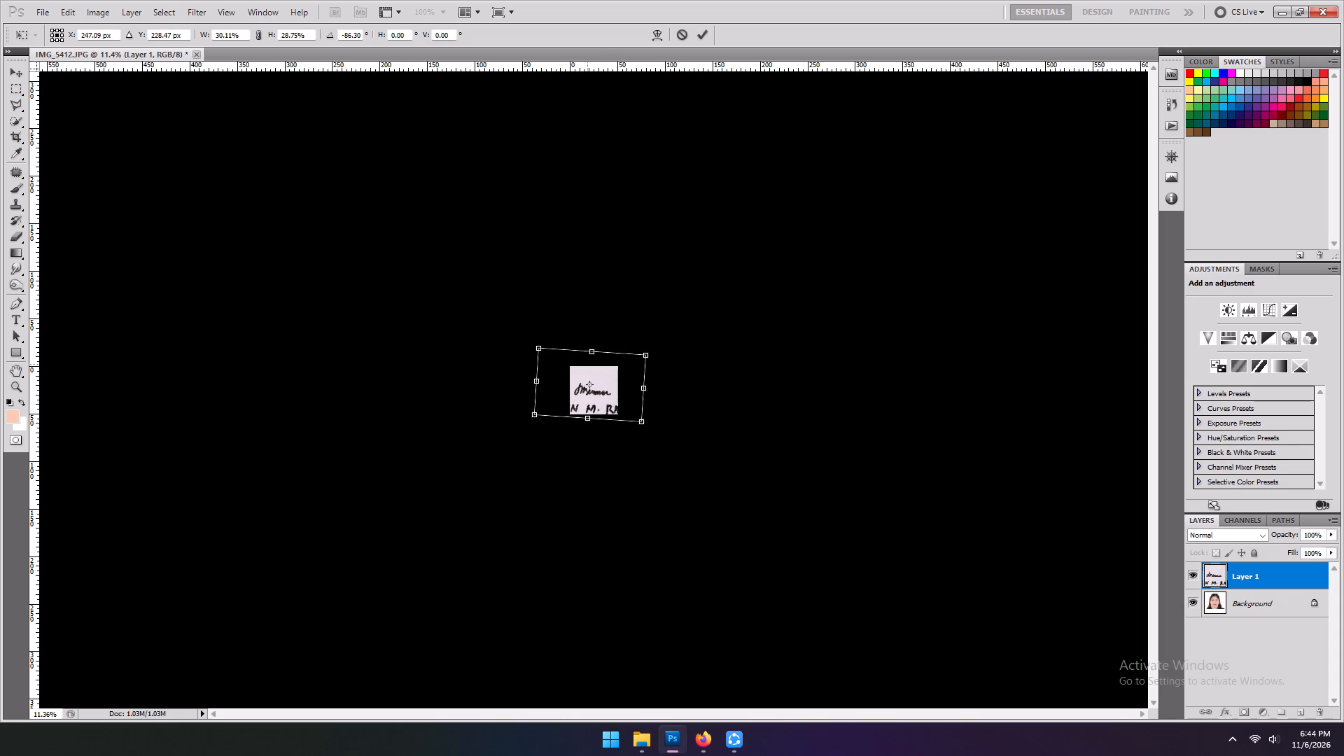
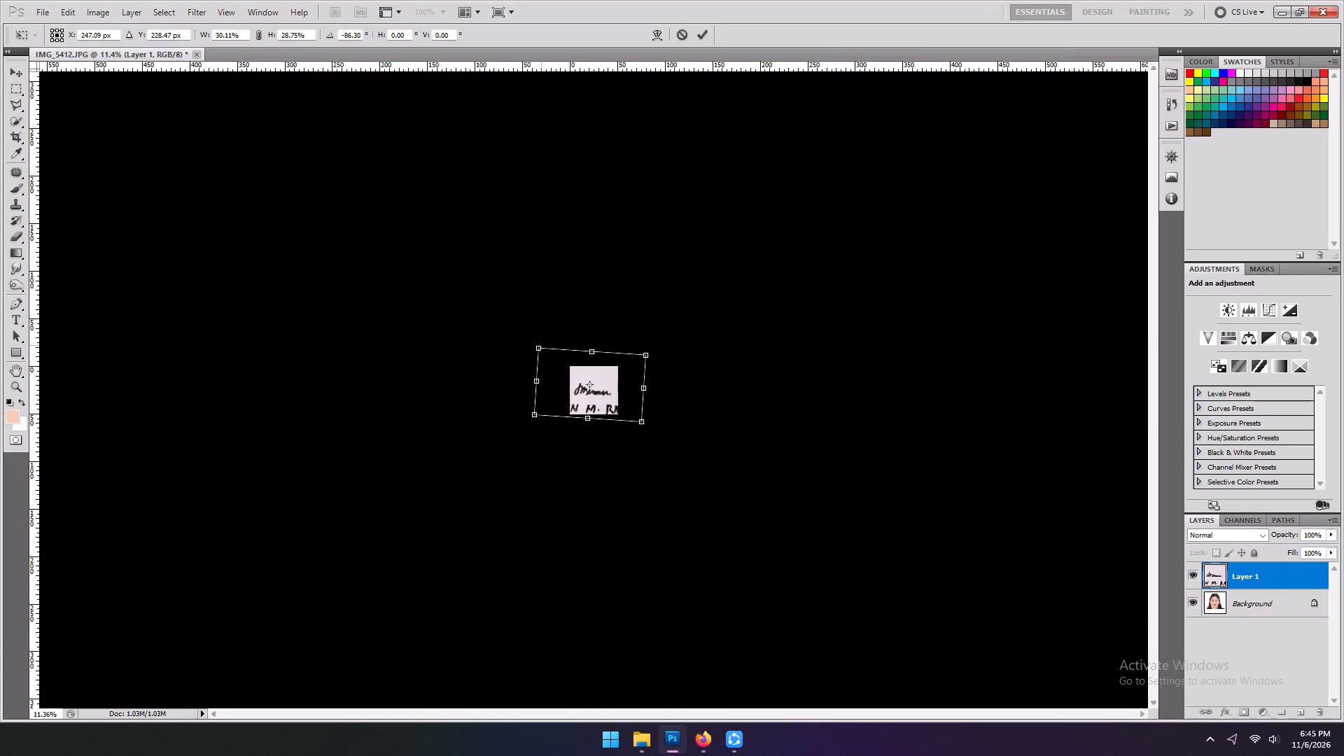
# Shrink the handwriting layer to about 11% × 12% so it fits the portrait's width, and tilt it to about -93.7°.
pyautogui.keyDown('alt'); pyautogui.keyDown('shift'); pyautogui.moveTo(541, 345); pyautogui.dragTo(555, 363); pyautogui.keyUp('shift'); pyautogui.keyUp('alt')
pyautogui.moveTo(598, 377); pyautogui.dragTo(603, 390)
pyautogui.keyDown('alt'); pyautogui.scroll(5, 632, 426); pyautogui.keyUp('alt')
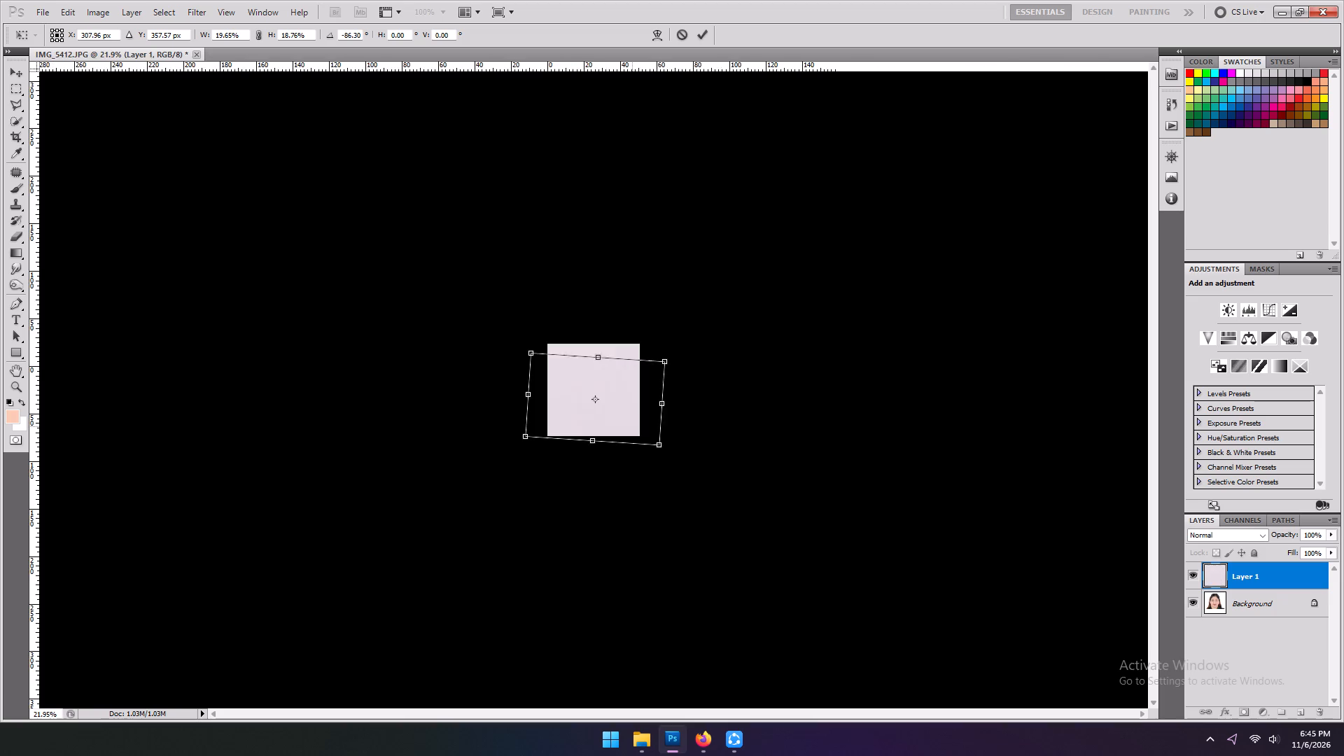
pyautogui.keyDown('alt'); pyautogui.scroll(12, 633, 426); pyautogui.keyUp('alt')
pyautogui.keyDown('alt'); pyautogui.keyDown('shift'); pyautogui.moveTo(761, 530); pyautogui.dragTo(723, 518); pyautogui.keyUp('shift'); pyautogui.keyUp('alt')
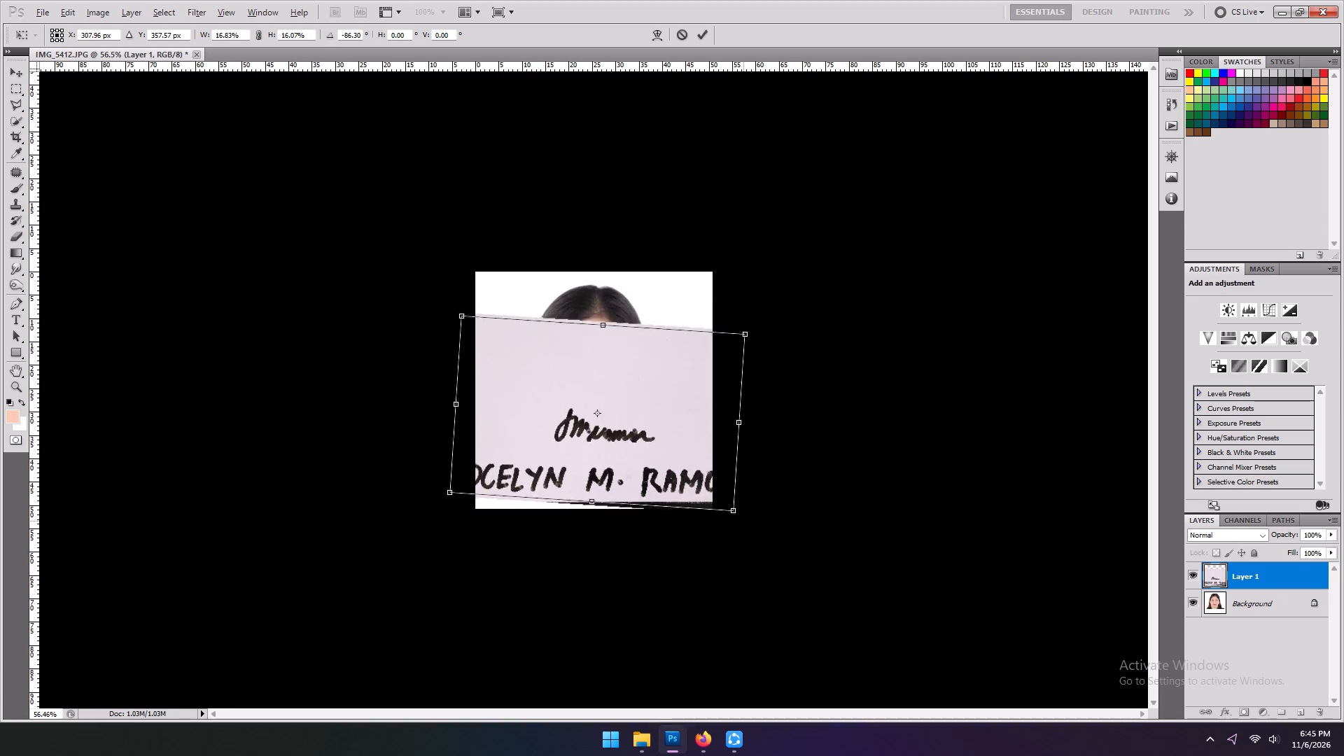
pyautogui.keyDown('alt'); pyautogui.keyDown('shift'); pyautogui.moveTo(723, 518); pyautogui.dragTo(687, 500); pyautogui.keyUp('shift'); pyautogui.keyUp('alt')
pyautogui.moveTo(498, 339); pyautogui.dragTo(490, 351)
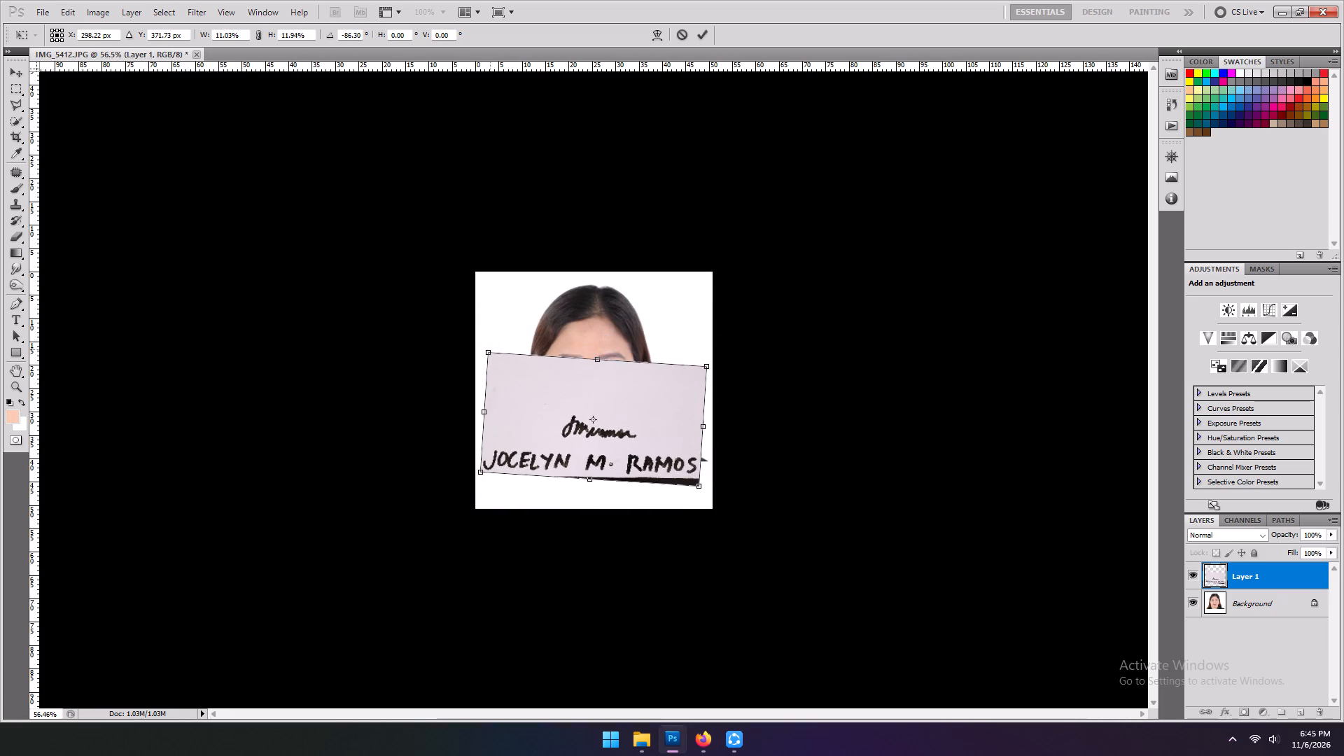
pyautogui.moveTo(490, 351); pyautogui.dragTo(491, 349)
pyautogui.moveTo(717, 496); pyautogui.dragTo(720, 477)
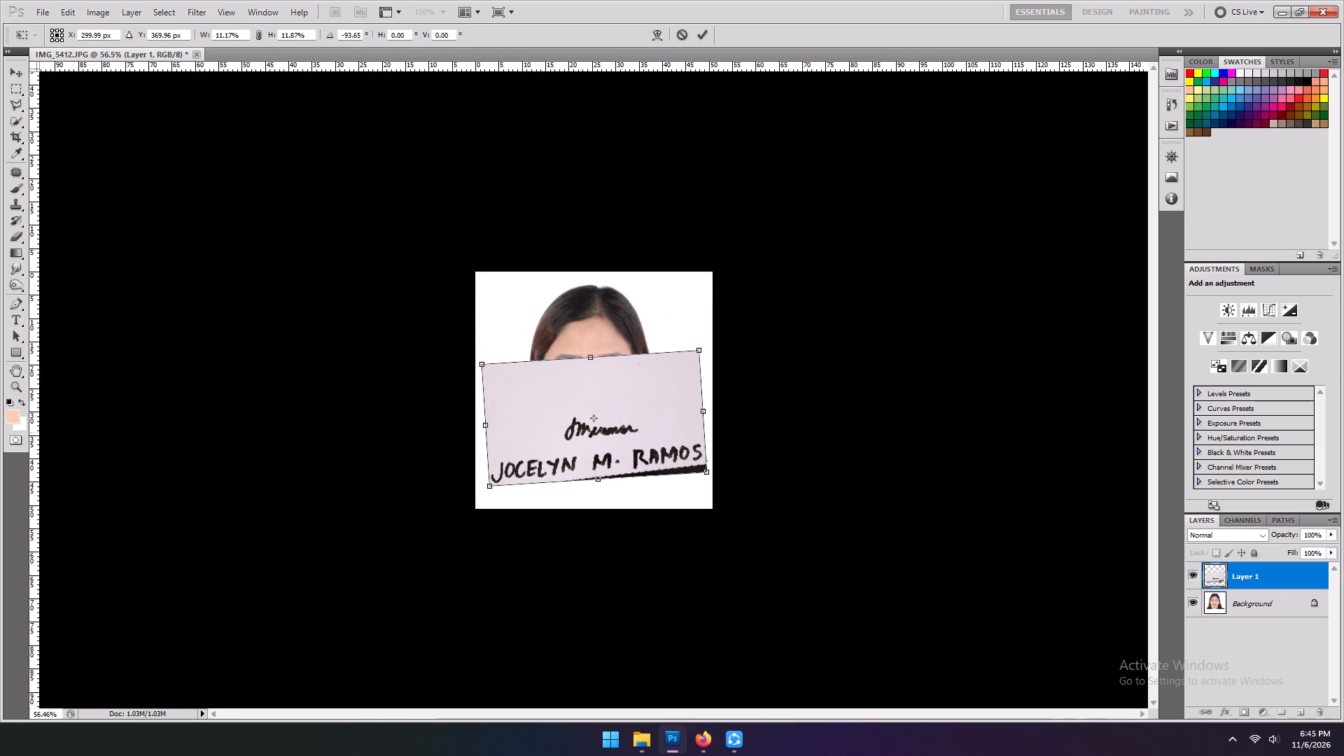
# Flatten the handwriting layer to about 6.5% × 11.9%, move it below the face and rotate it to about -88.2°.
pyautogui.keyDown('alt'); pyautogui.keyDown('shift'); pyautogui.moveTo(588, 357); pyautogui.dragTo(584, 383); pyautogui.keyUp('shift'); pyautogui.keyUp('alt')
pyautogui.moveTo(632, 397); pyautogui.dragTo(633, 426)
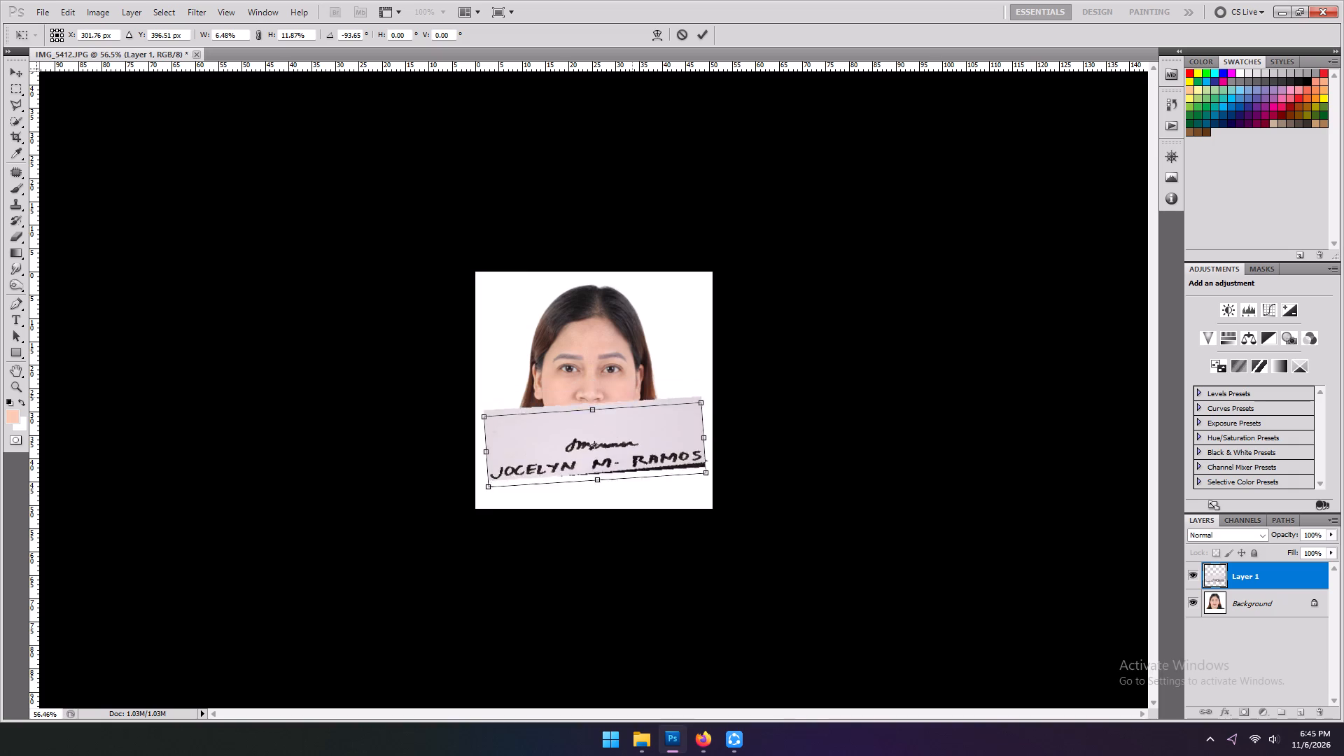
pyautogui.moveTo(633, 426); pyautogui.dragTo(630, 444)
pyautogui.moveTo(739, 499); pyautogui.dragTo(731, 511)
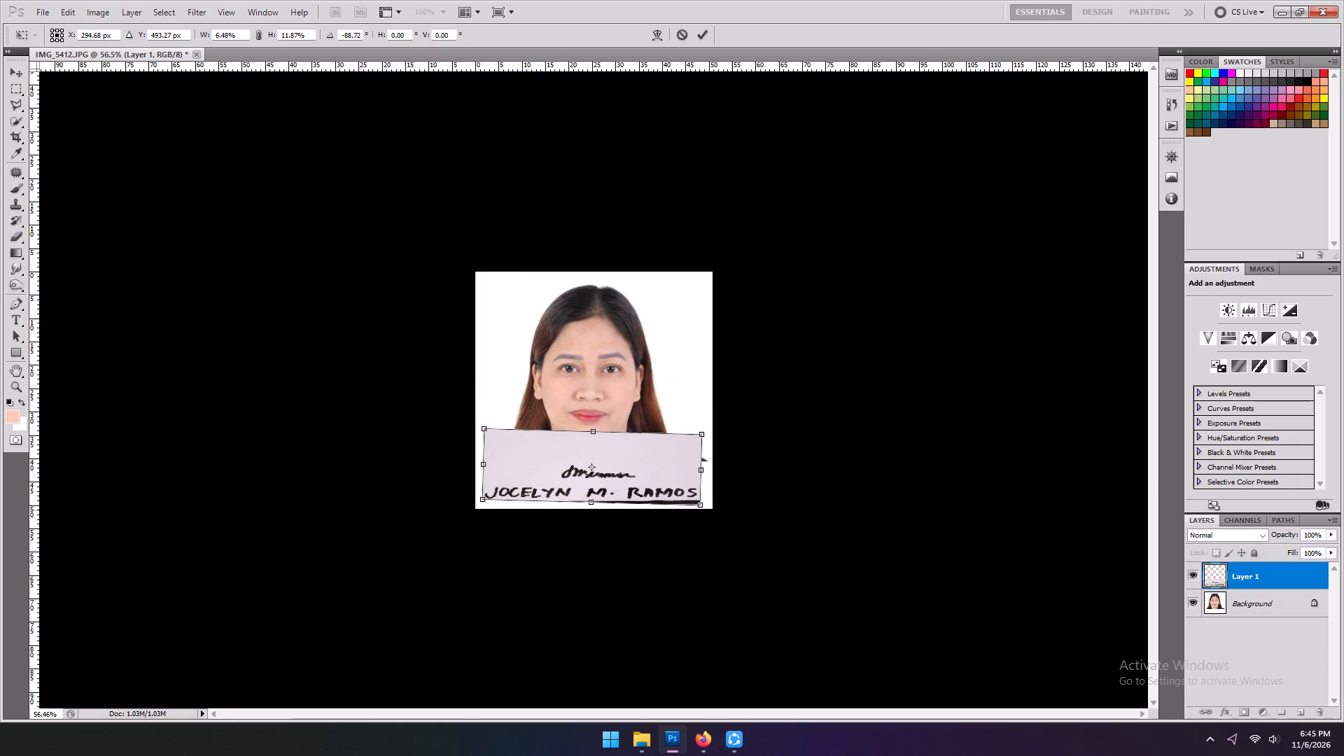
pyautogui.moveTo(731, 511); pyautogui.dragTo(731, 512)
pyautogui.keyDown('alt'); pyautogui.keyDown('shift'); pyautogui.click(660, 479); pyautogui.keyUp('shift'); pyautogui.keyUp('alt')
pyautogui.moveTo(661, 481); pyautogui.dragTo(635, 468)
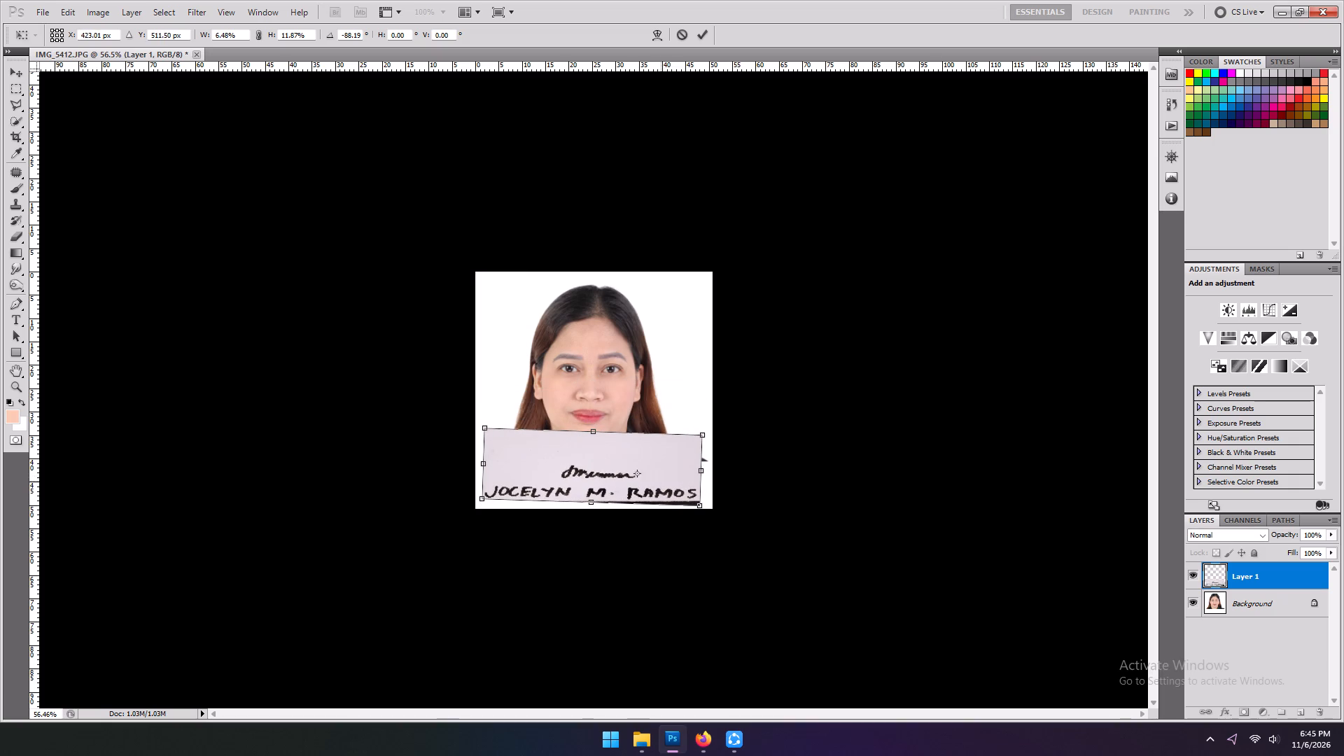
pyautogui.moveTo(635, 468); pyautogui.dragTo(603, 470)
# Reduce the handwriting layer to about 3.4% × 8.7% and place it in the white strip below the shoulders.
pyautogui.keyDown('alt'); pyautogui.keyDown('shift'); pyautogui.moveTo(481, 428); pyautogui.dragTo(484, 435); pyautogui.keyUp('shift'); pyautogui.keyUp('alt')
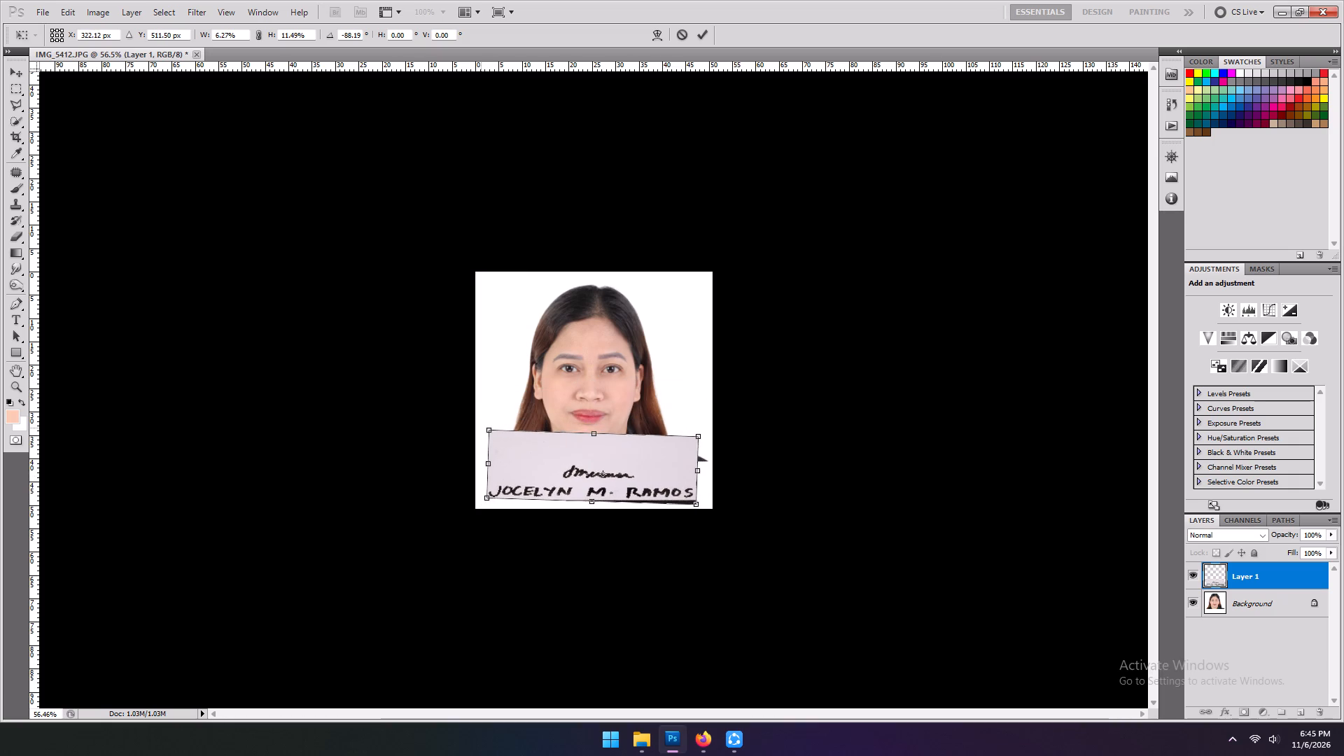
pyautogui.keyDown('alt'); pyautogui.keyDown('shift'); pyautogui.moveTo(484, 435); pyautogui.dragTo(494, 443); pyautogui.keyUp('shift'); pyautogui.keyUp('alt')
pyautogui.moveTo(594, 436); pyautogui.dragTo(592, 447)
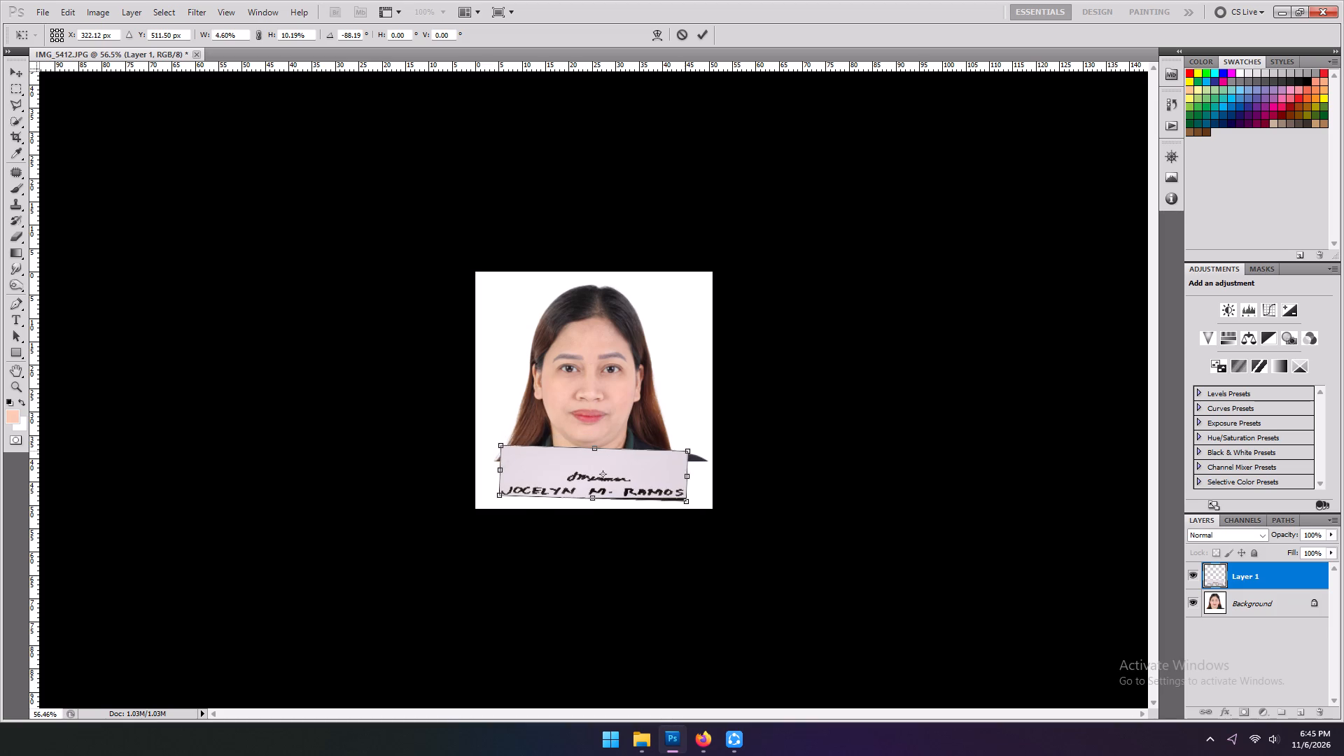
pyautogui.keyDown('alt'); pyautogui.keyDown('shift'); pyautogui.moveTo(685, 451); pyautogui.dragTo(665, 461); pyautogui.keyUp('shift'); pyautogui.keyUp('alt')
pyautogui.moveTo(624, 477); pyautogui.dragTo(624, 490)
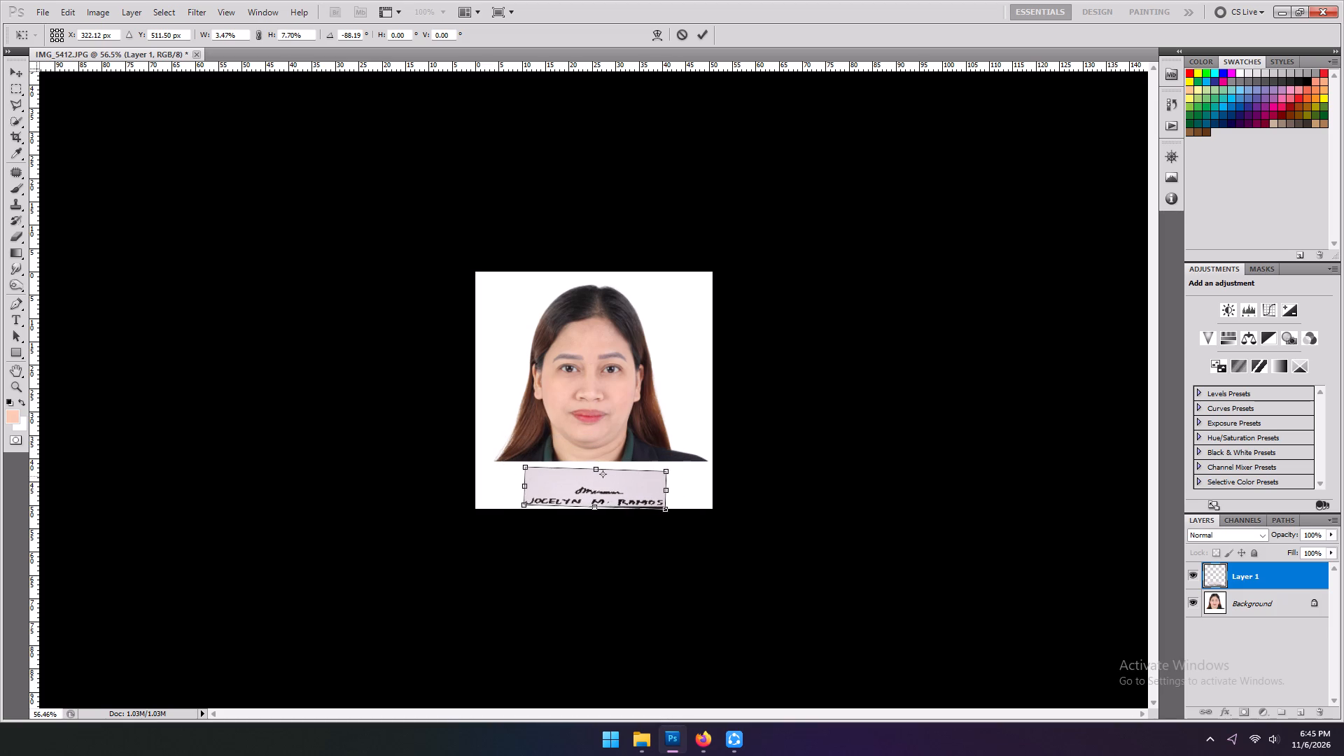
pyautogui.keyDown('alt'); pyautogui.keyDown('shift'); pyautogui.moveTo(666, 468); pyautogui.dragTo(674, 465); pyautogui.keyUp('shift'); pyautogui.keyUp('alt')
pyautogui.keyDown('alt'); pyautogui.keyDown('shift'); pyautogui.click(595, 465); pyautogui.keyUp('shift'); pyautogui.keyUp('alt')
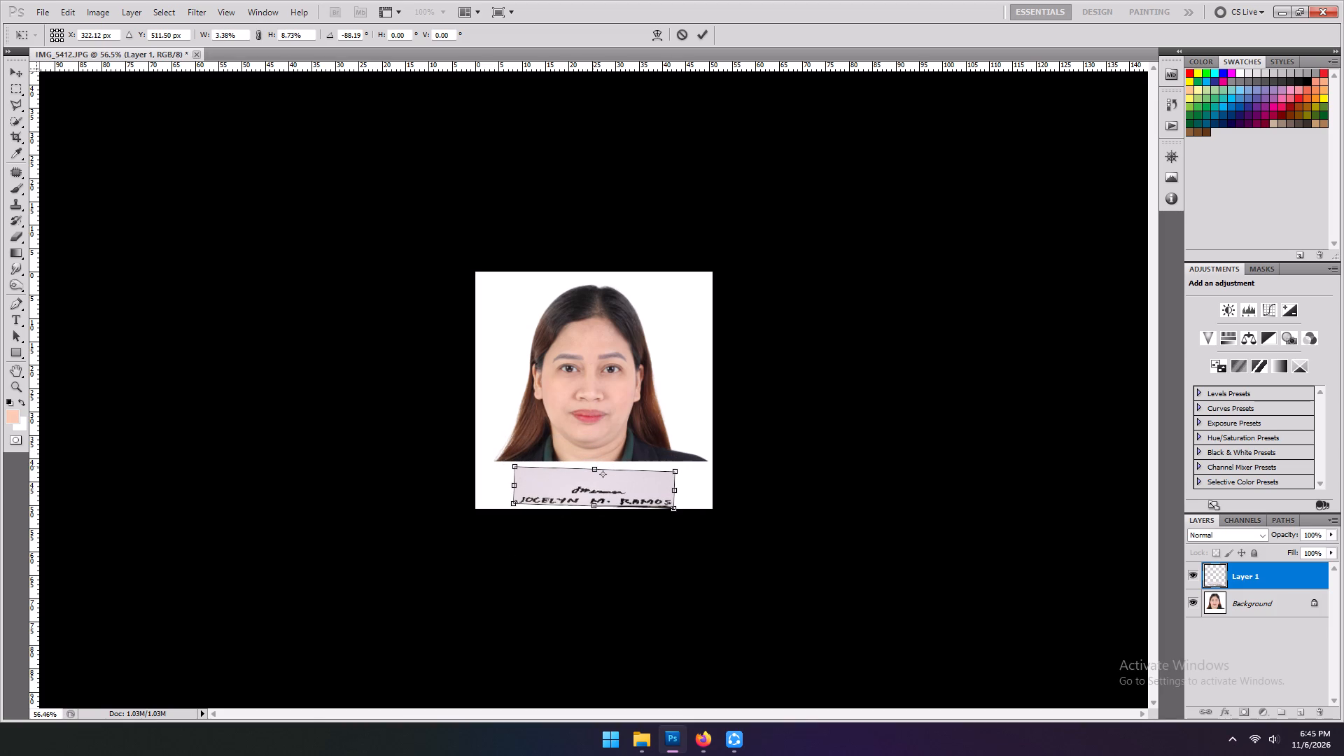
pyautogui.moveTo(605, 477); pyautogui.dragTo(600, 486)
# Level the handwriting at about -90.1° and resize it to about 4.3% × 9% to fill the strip below the shoulders.
pyautogui.keyDown('alt'); pyautogui.scroll(3, 701, 552); pyautogui.keyUp('alt')
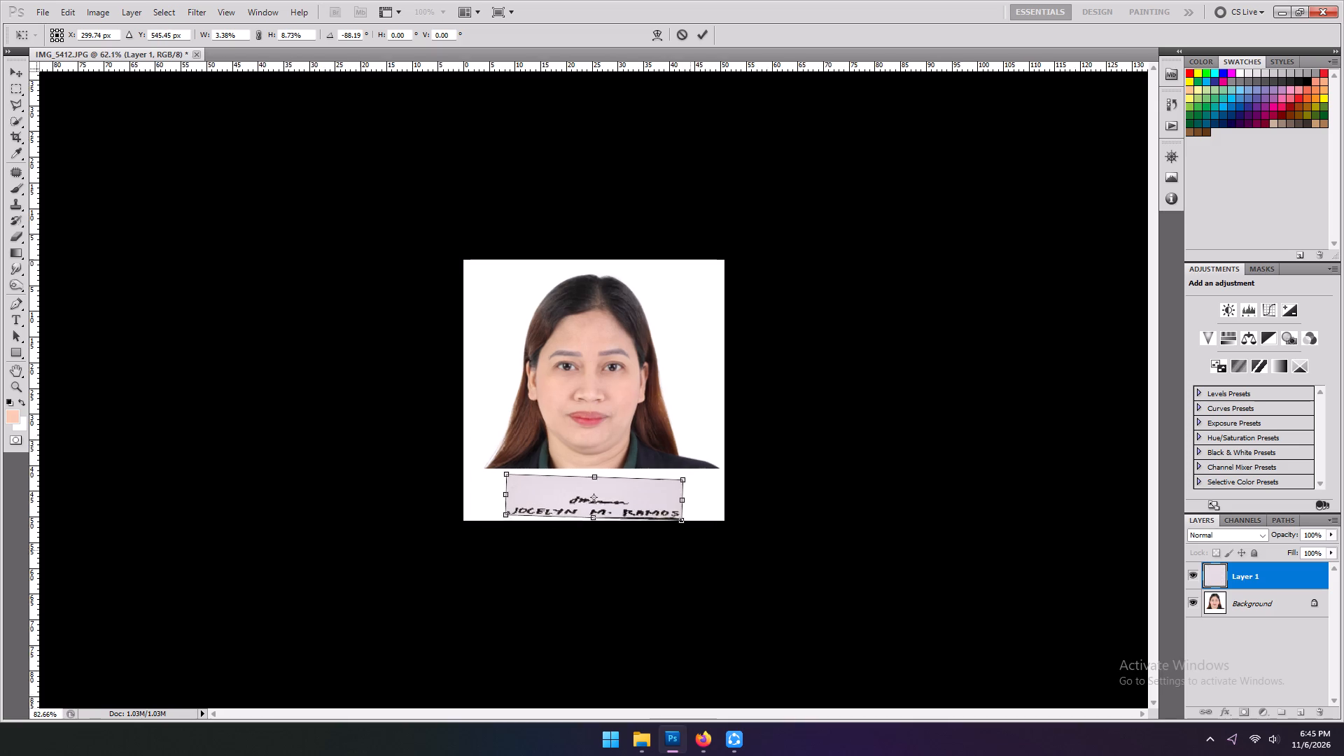
pyautogui.keyDown('alt'); pyautogui.scroll(2, 690, 550); pyautogui.keyUp('alt')
pyautogui.click(738, 587)
pyautogui.click(731, 588)
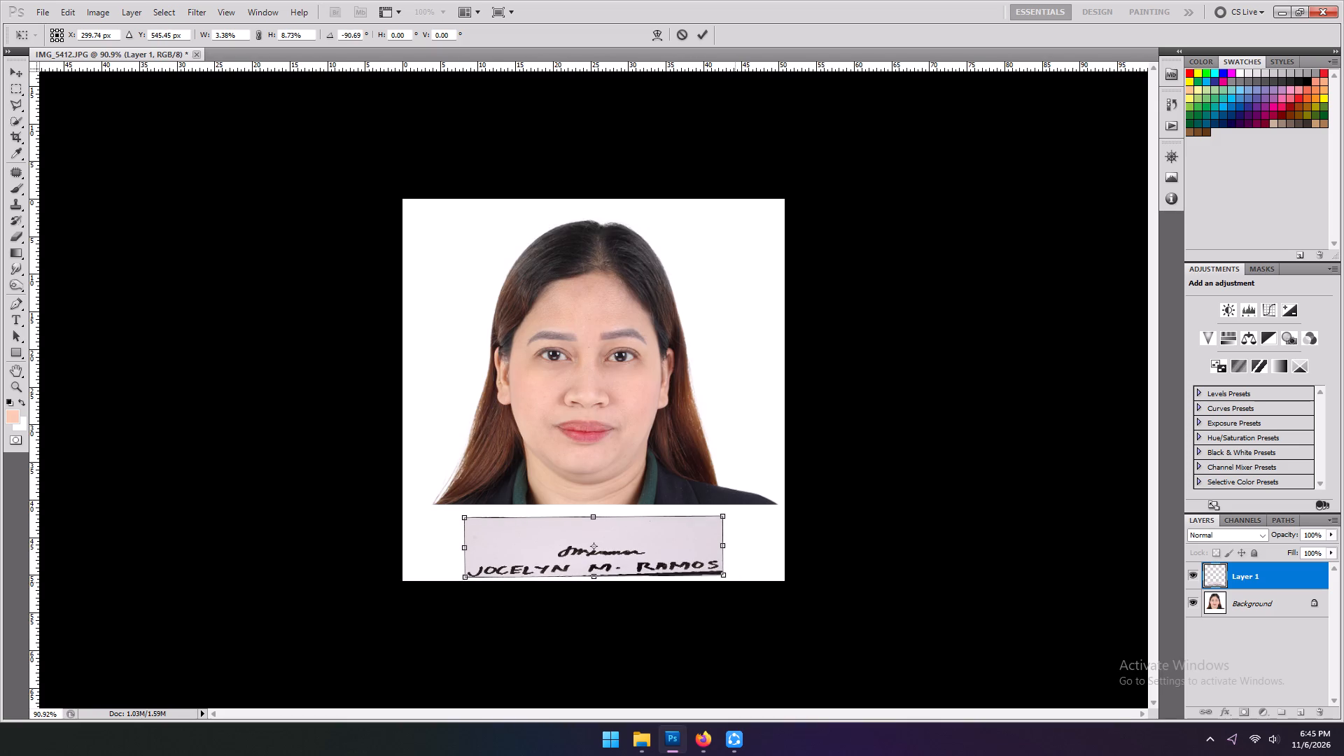
pyautogui.keyDown('alt'); pyautogui.keyDown('shift'); pyautogui.click(720, 517); pyautogui.keyUp('shift'); pyautogui.keyUp('alt')
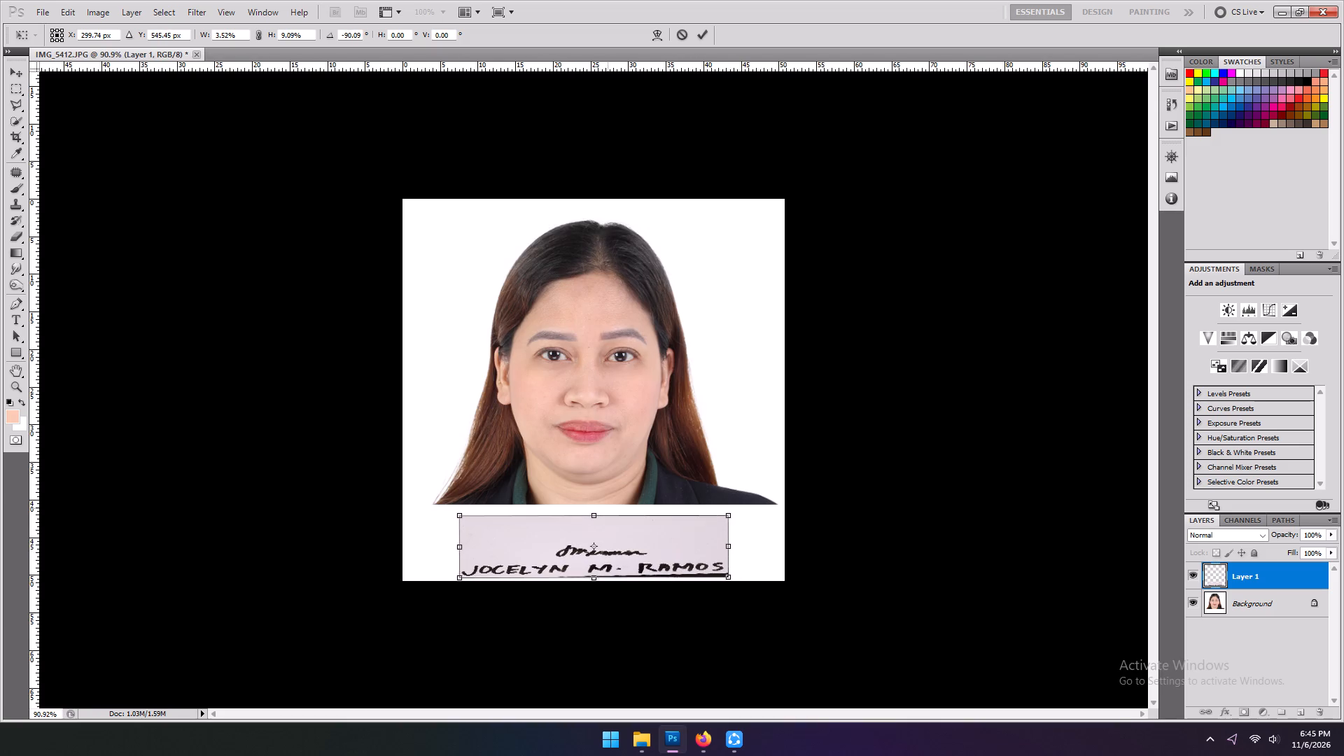
pyautogui.keyDown('alt'); pyautogui.keyDown('shift'); pyautogui.click(595, 514); pyautogui.keyUp('shift'); pyautogui.keyUp('alt')
pyautogui.click(601, 526)
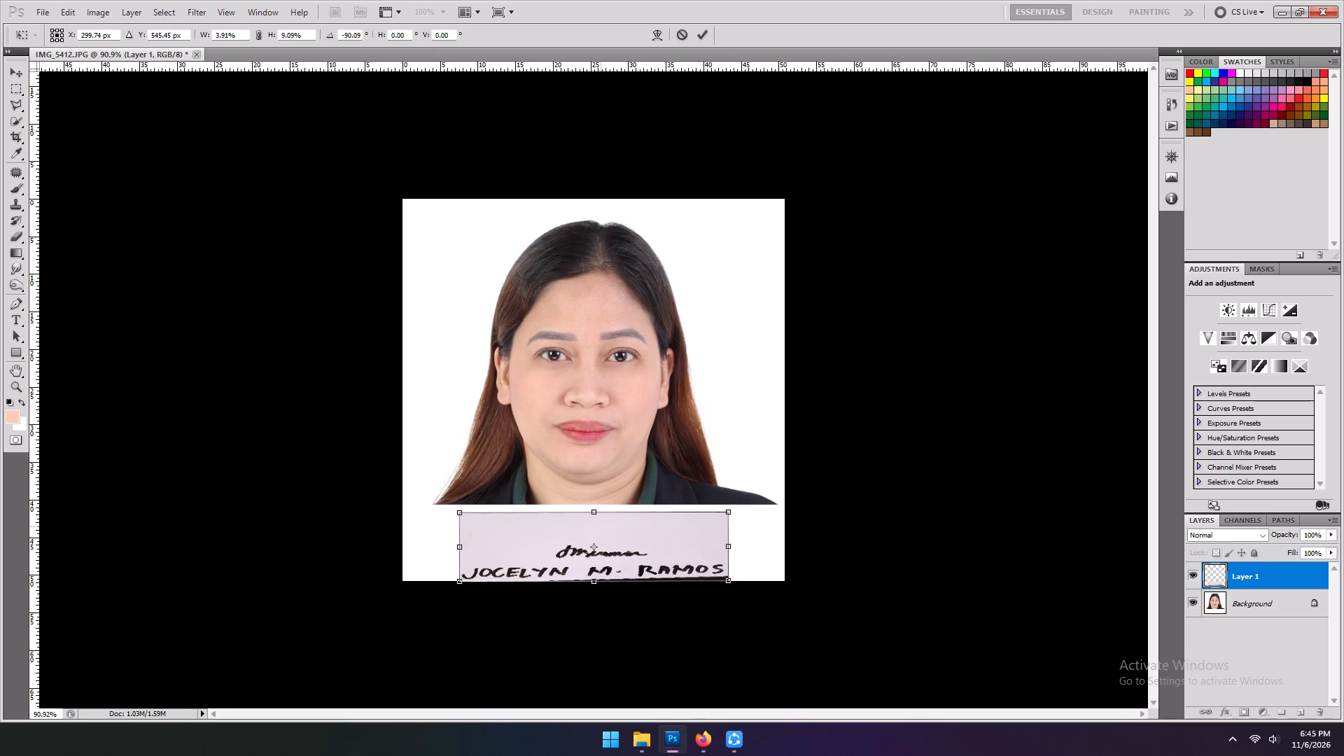
pyautogui.click(731, 577)
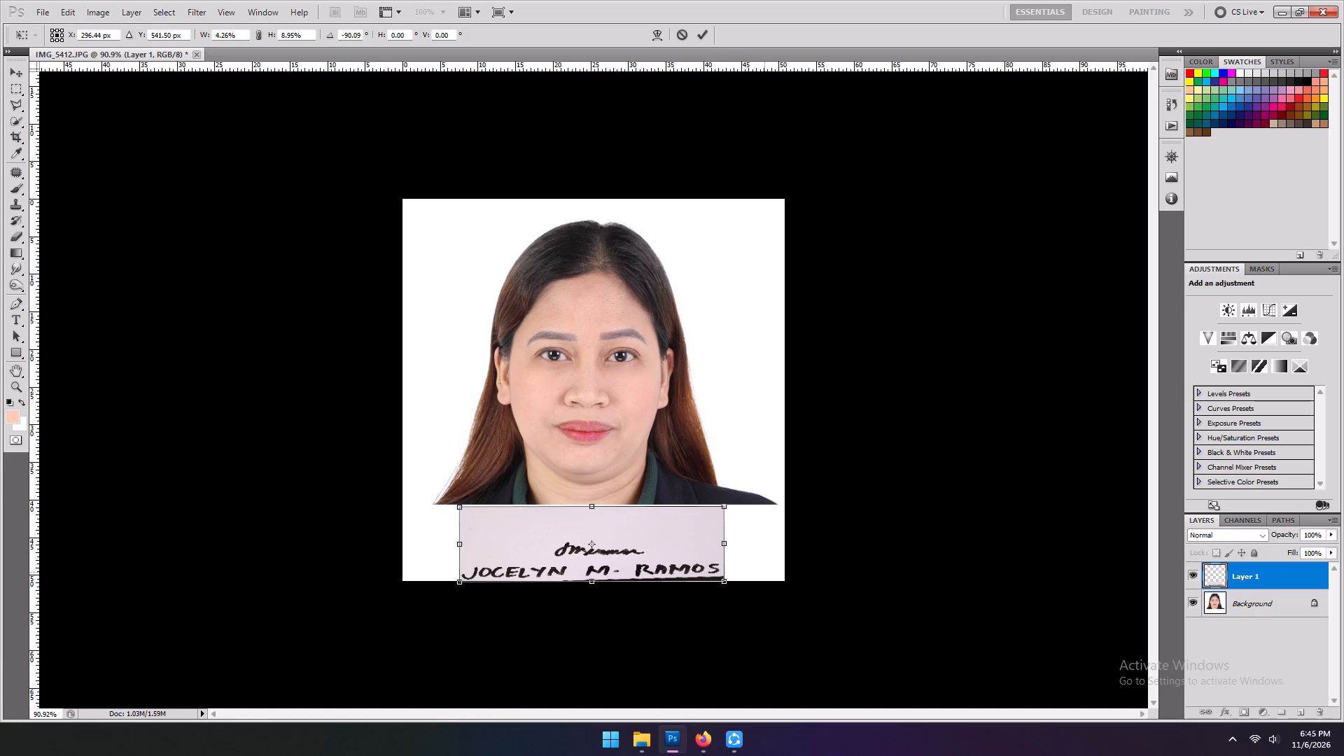
# Nudge the handwriting right and up to about X 300 px, Y 536 px.
pyautogui.press('Right')
pyautogui.press('Right')
pyautogui.press('Right')
pyautogui.press('Up')
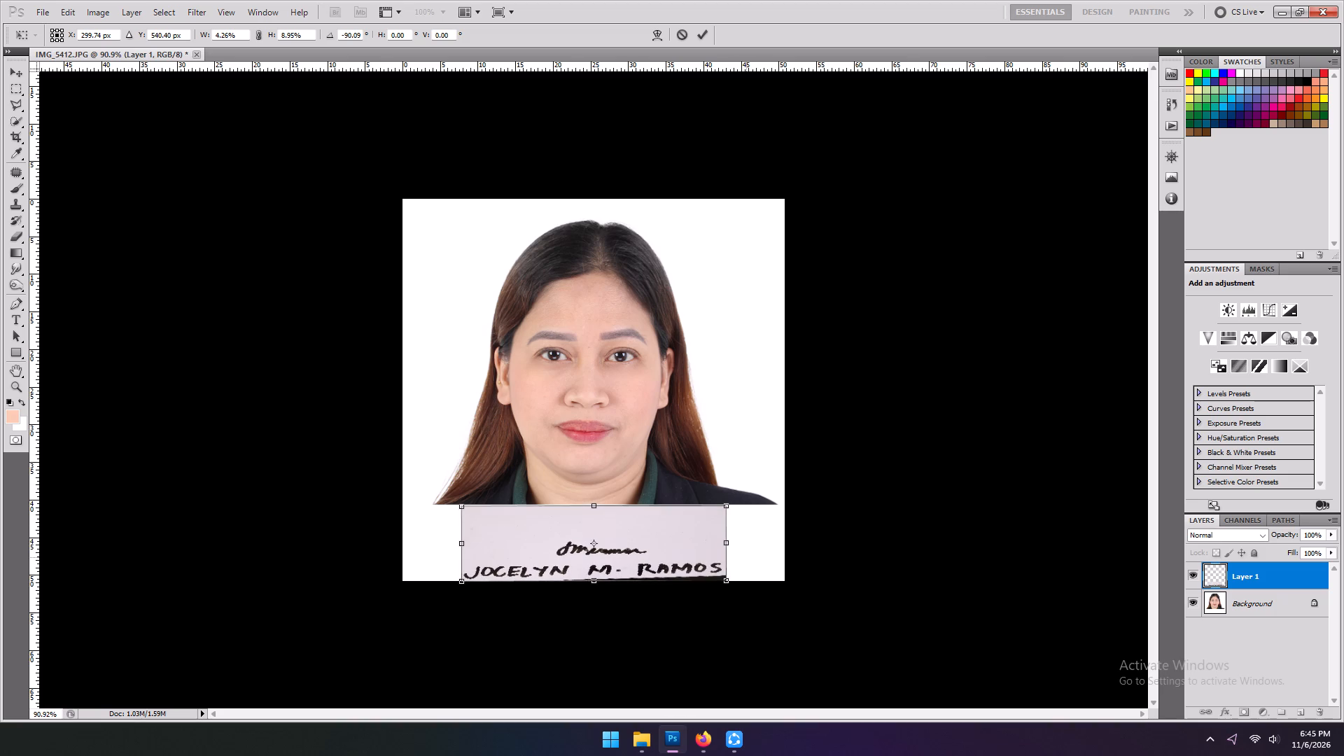
pyautogui.press('Up')
pyautogui.press('Up')
pyautogui.press('Up')
pyautogui.press('Up')
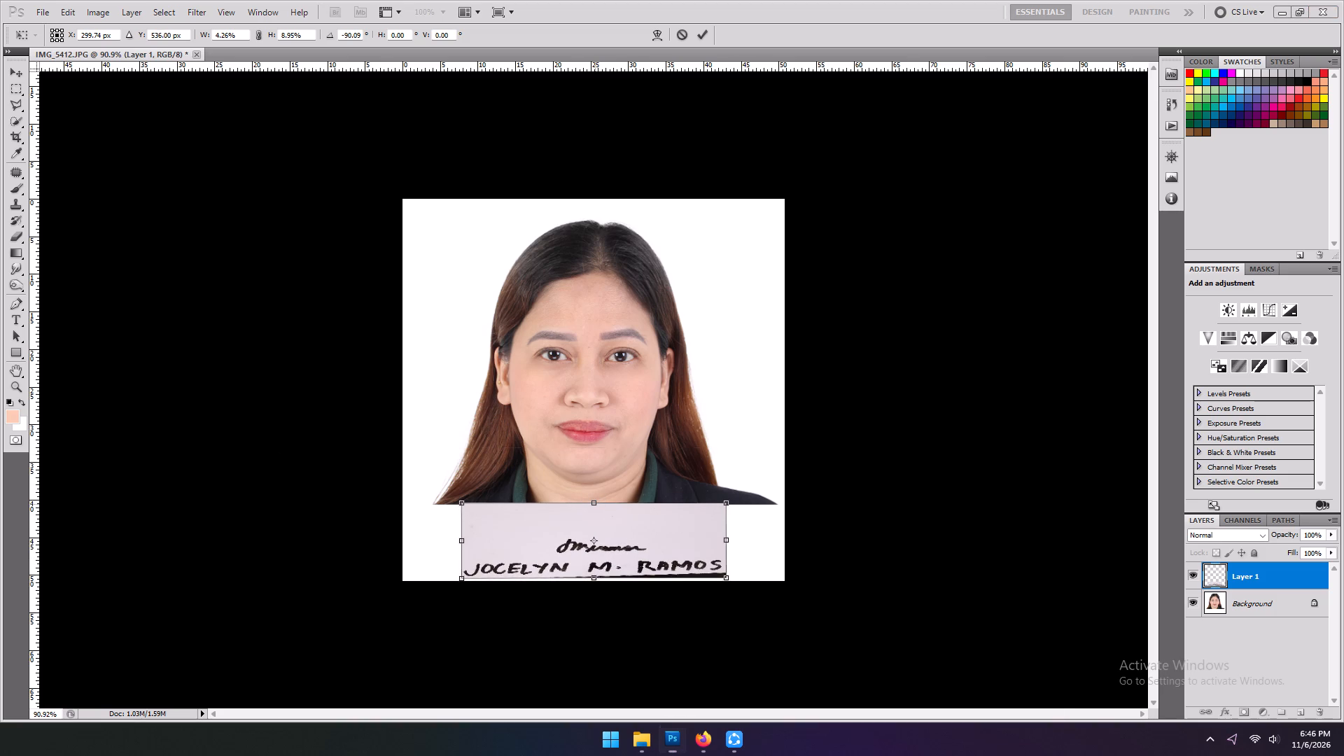
pyautogui.click(825, 0)
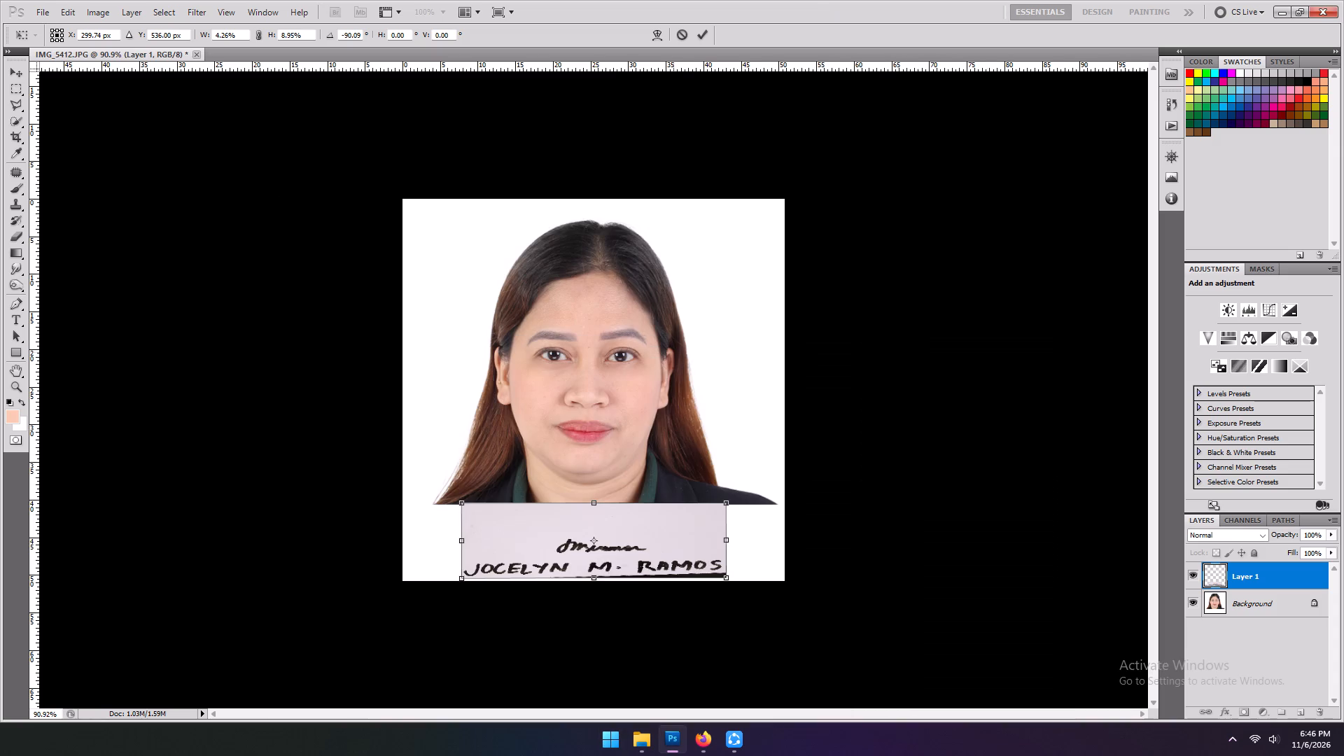
# Flatten the handwriting to about 3.4% × 9%, level it at about -90°, and apply the transform.
pyautogui.keyDown('alt'); pyautogui.keyDown('shift'); pyautogui.moveTo(594, 500); pyautogui.dragTo(592, 507); pyautogui.keyUp('shift'); pyautogui.keyUp('alt')
pyautogui.click(745, 570)
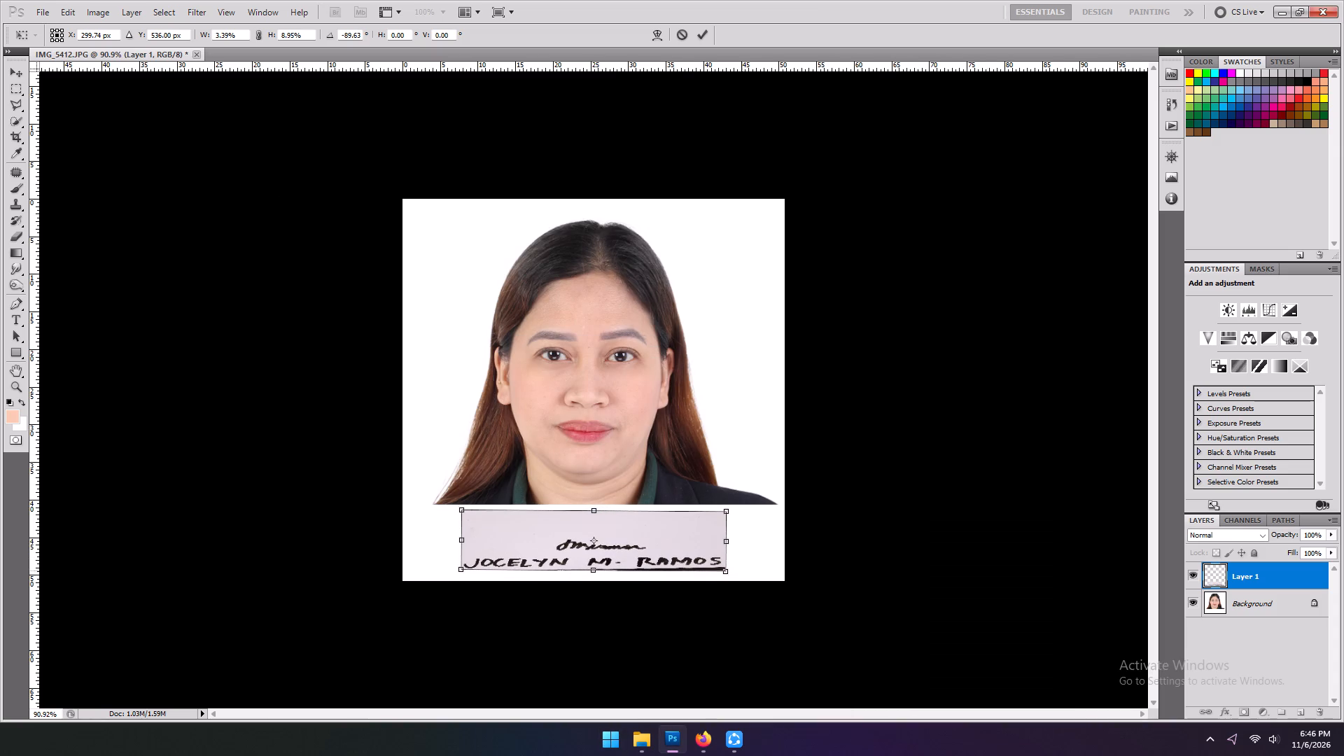
pyautogui.hotkey('ctrl', 'l')
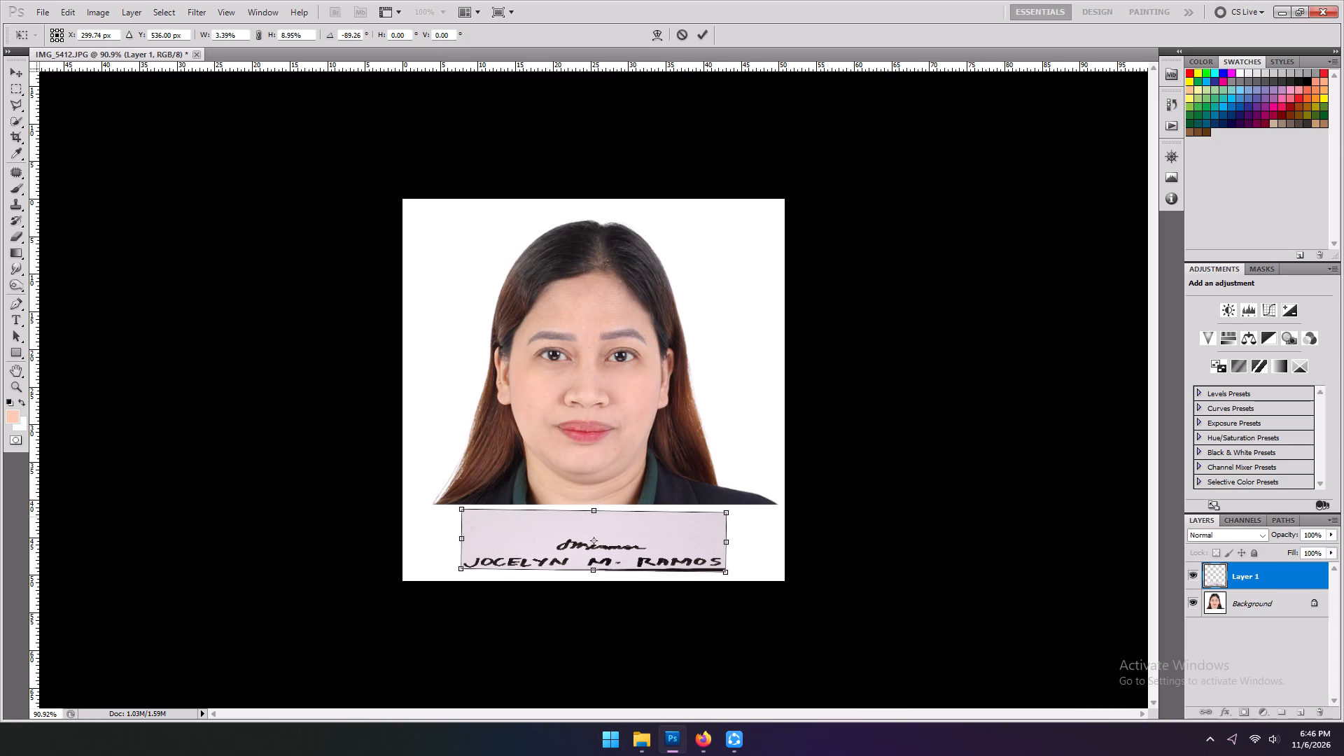
pyautogui.click(943, 458)
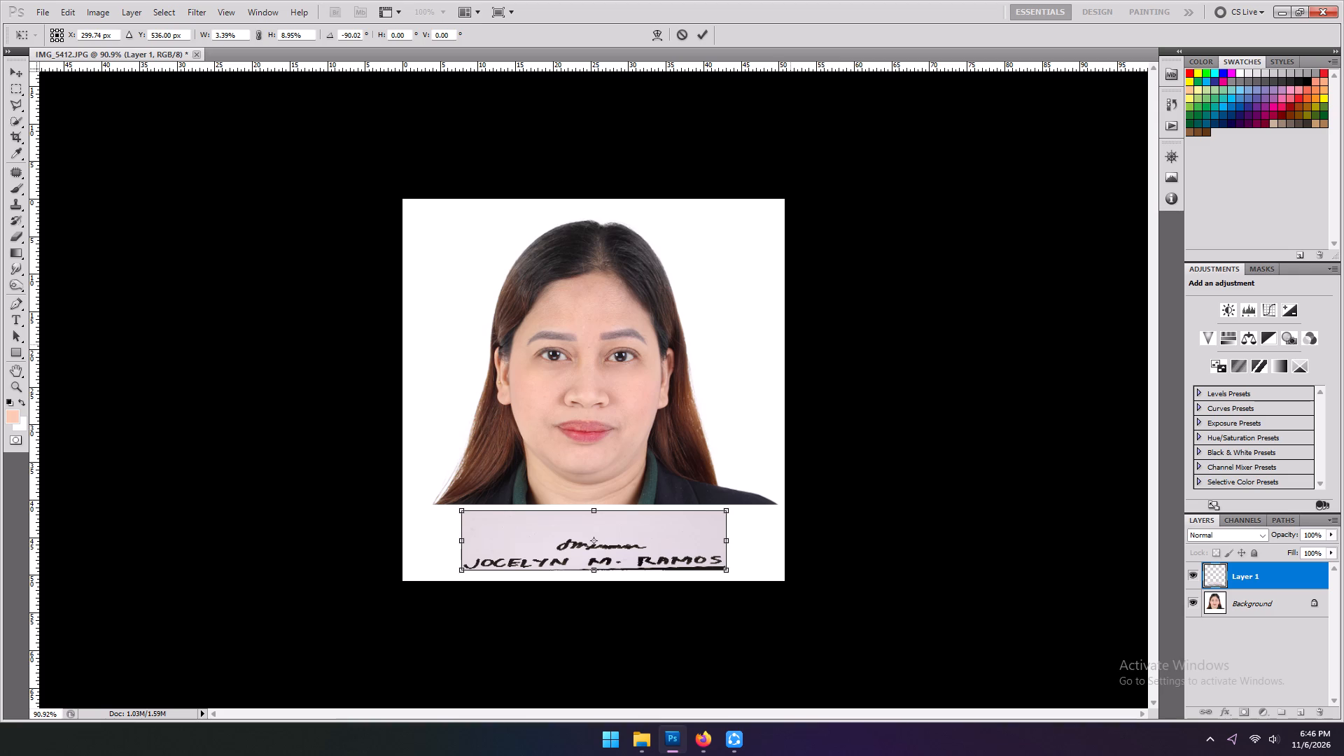
pyautogui.press('Return')
# Apply Levels to the handwriting layer with input black point 64 and white point 172 to turn its paper background white.
pyautogui.hotkey('ctrl', 'l')
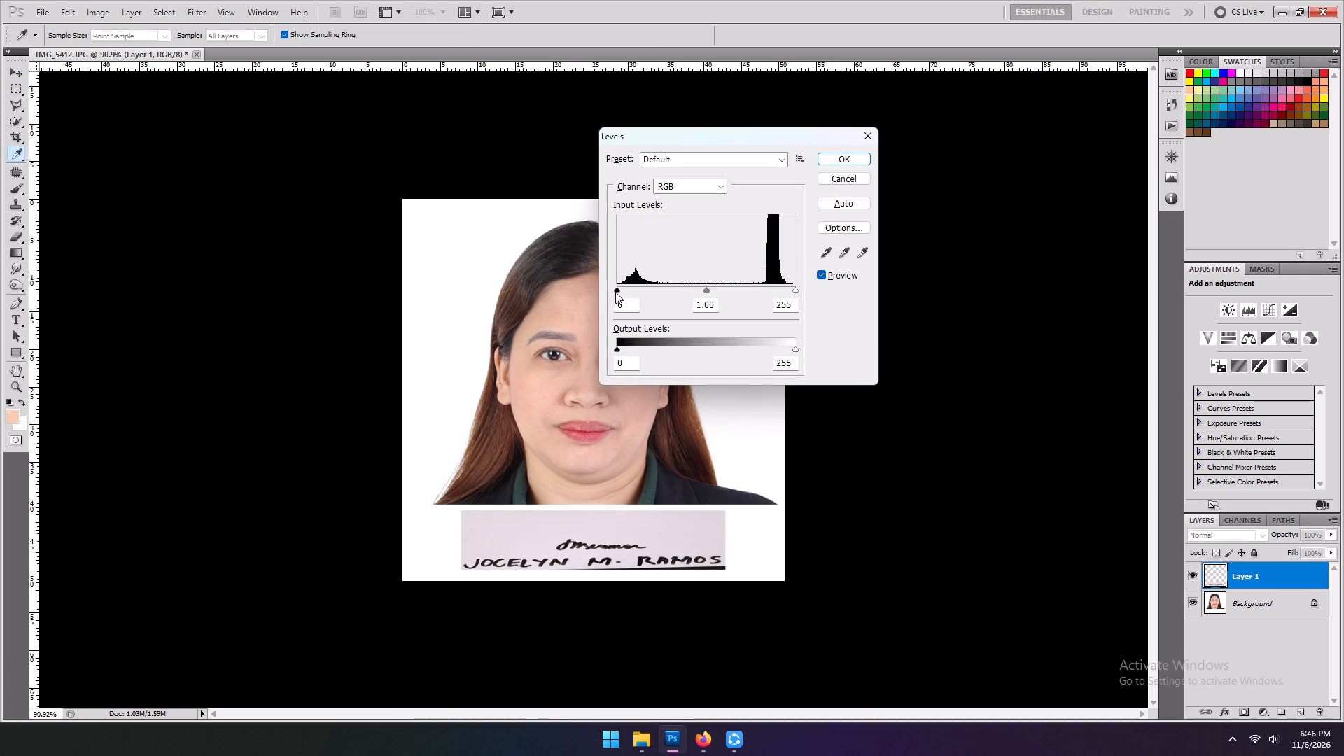
pyautogui.moveTo(616, 290); pyautogui.dragTo(661, 293)
pyautogui.moveTo(794, 291); pyautogui.dragTo(775, 290)
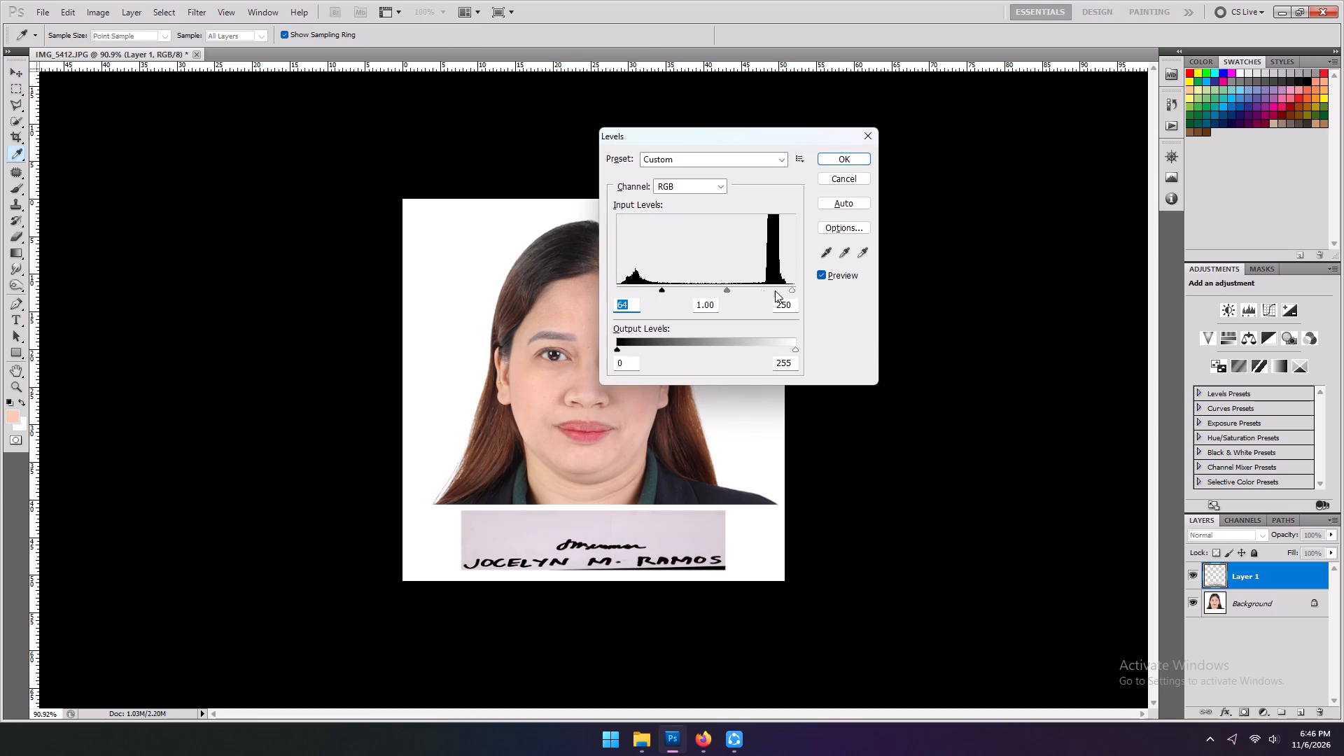
pyautogui.moveTo(775, 290); pyautogui.dragTo(737, 293)
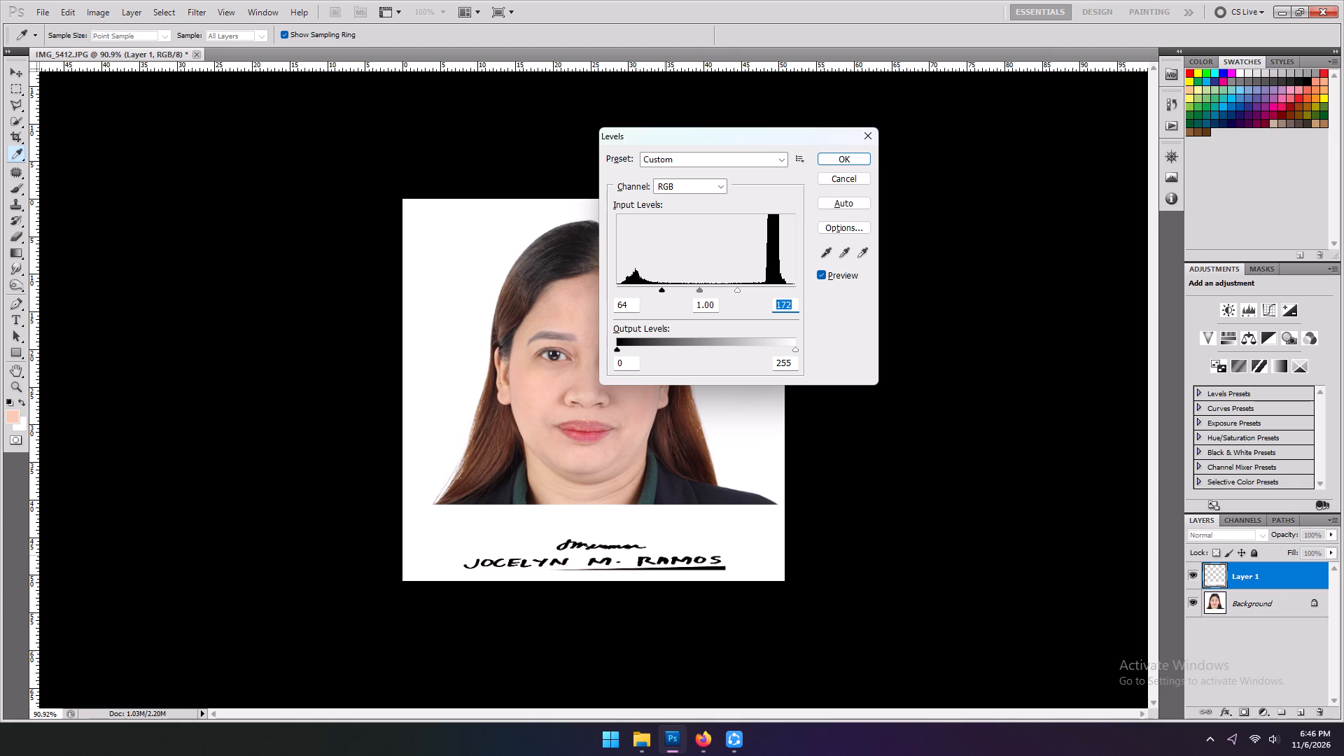
pyautogui.click(664, 555)
pyautogui.press('Return')
pyautogui.click(1044, 458)
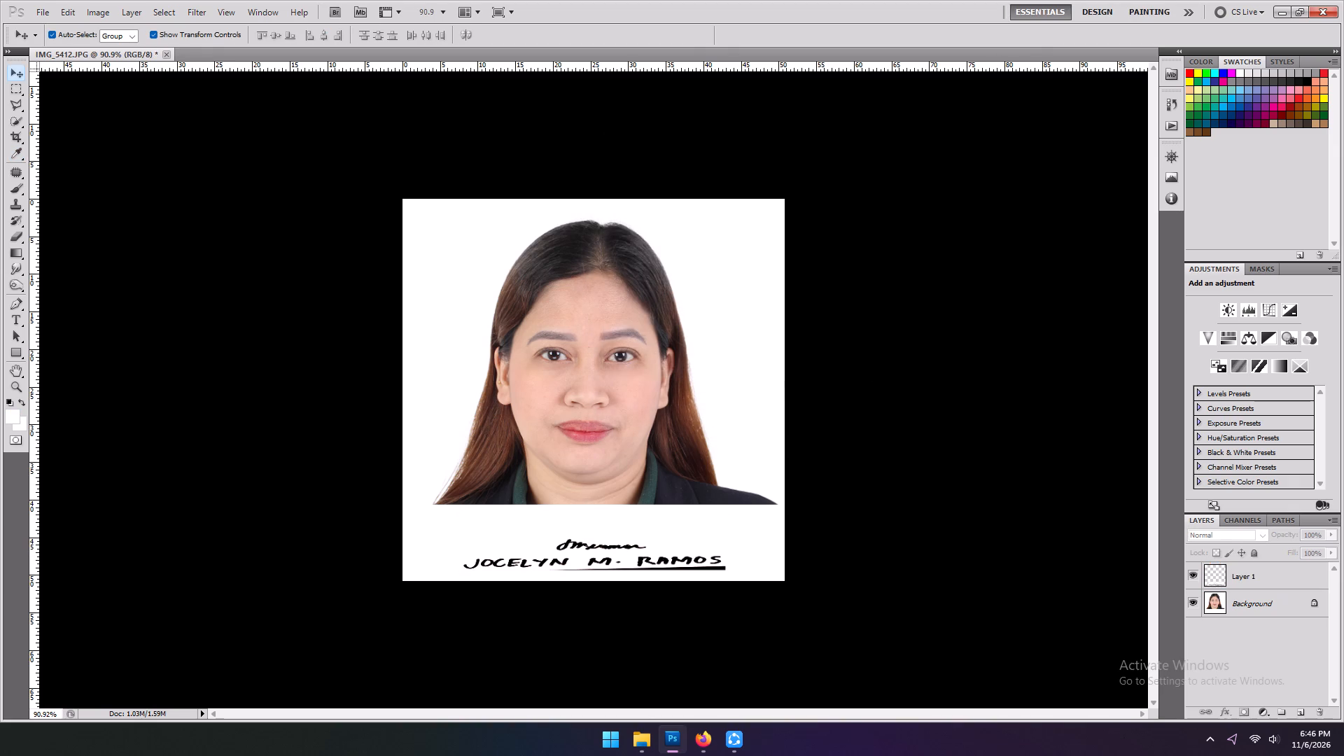
# Nudge the handwriting layer (Layer 1) about 18 px up and 6 px left, then deselect it.
pyautogui.moveTo(1285, 590); pyautogui.dragTo(1270, 585)
pyautogui.click(1277, 576)
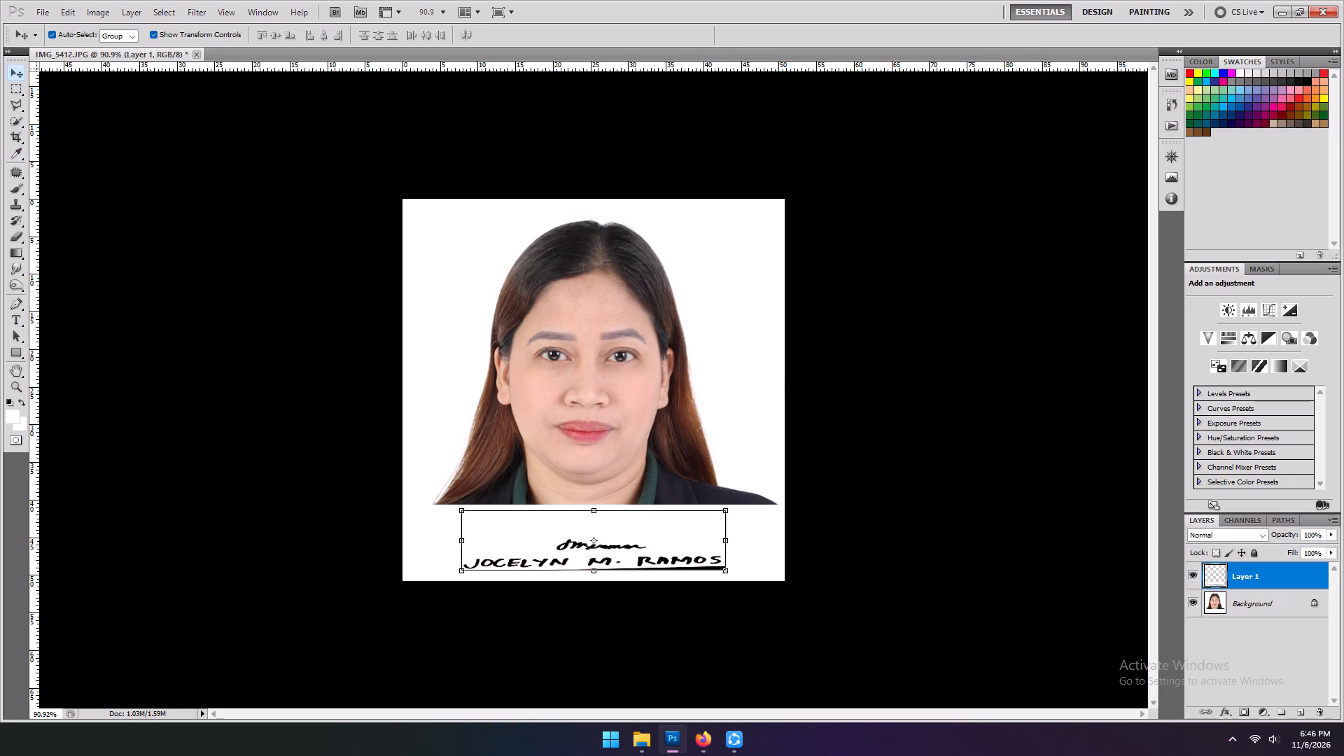
pyautogui.press('Up')
pyautogui.press('Up')
pyautogui.press('Up')
pyautogui.press('Up')
pyautogui.press('Up')
pyautogui.press('Up')
pyautogui.press('Up')
pyautogui.press('Up')
pyautogui.press('Up')
pyautogui.press('Up')
pyautogui.press('Up')
pyautogui.press('Up')
pyautogui.press('Up')
pyautogui.press('Up')
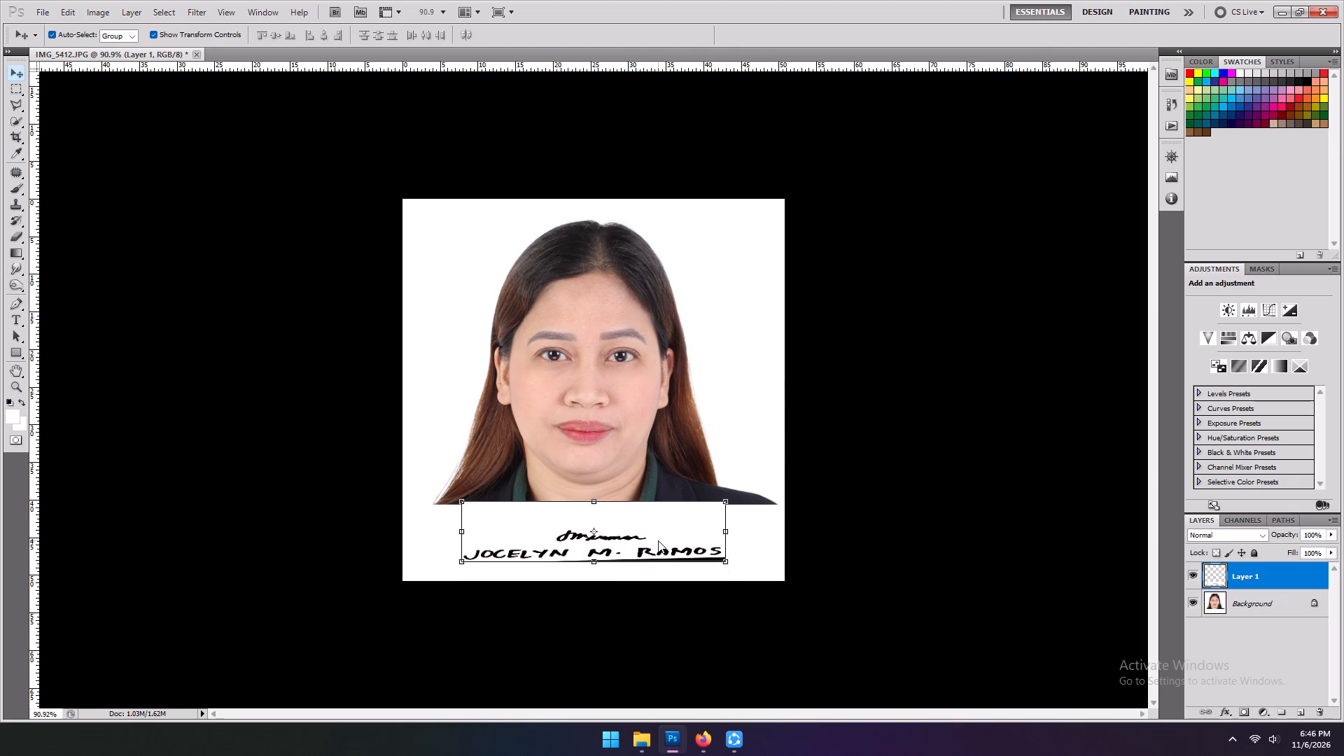
pyautogui.press('Left')
pyautogui.press('Down')
pyautogui.press('Left')
pyautogui.press('Left')
pyautogui.press('Left')
pyautogui.press('Left')
pyautogui.press('Left')
pyautogui.press('Up')
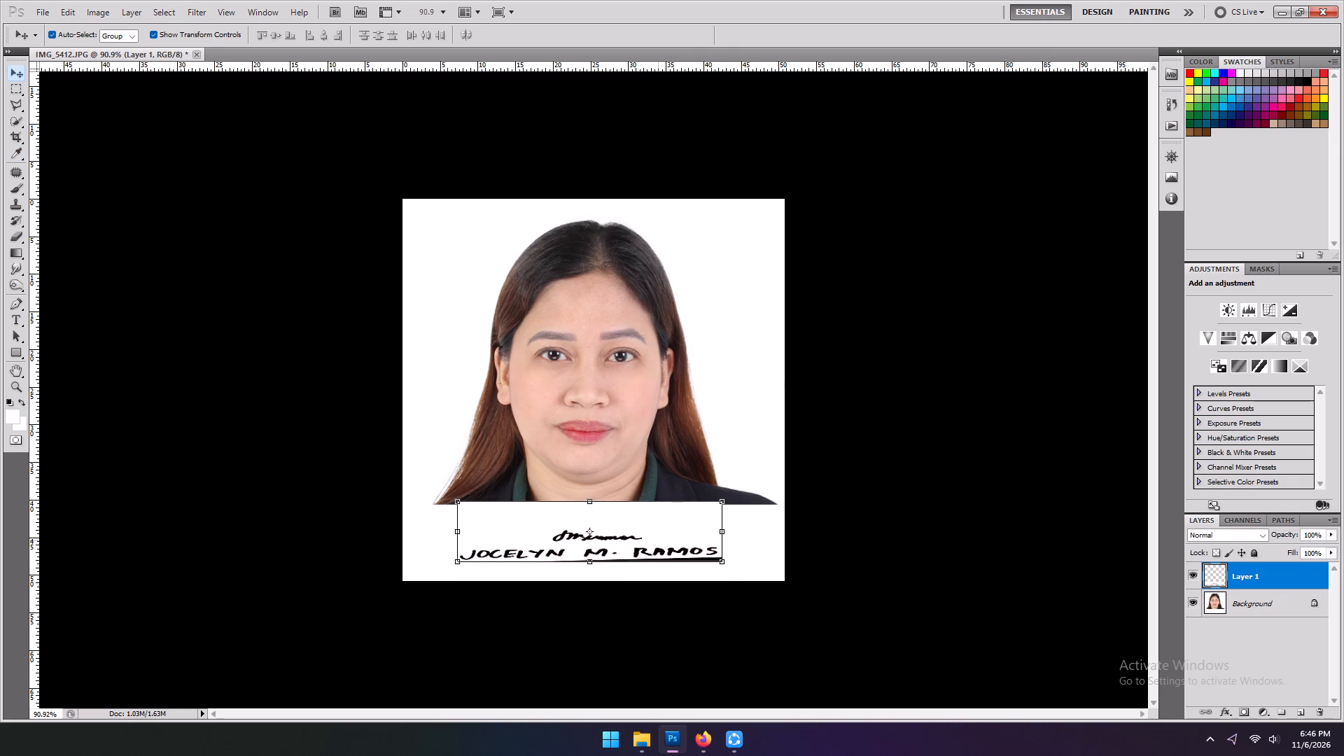
pyautogui.press('Up')
pyautogui.press('Up')
pyautogui.press('Up')
pyautogui.press('Up')
pyautogui.press('Return')
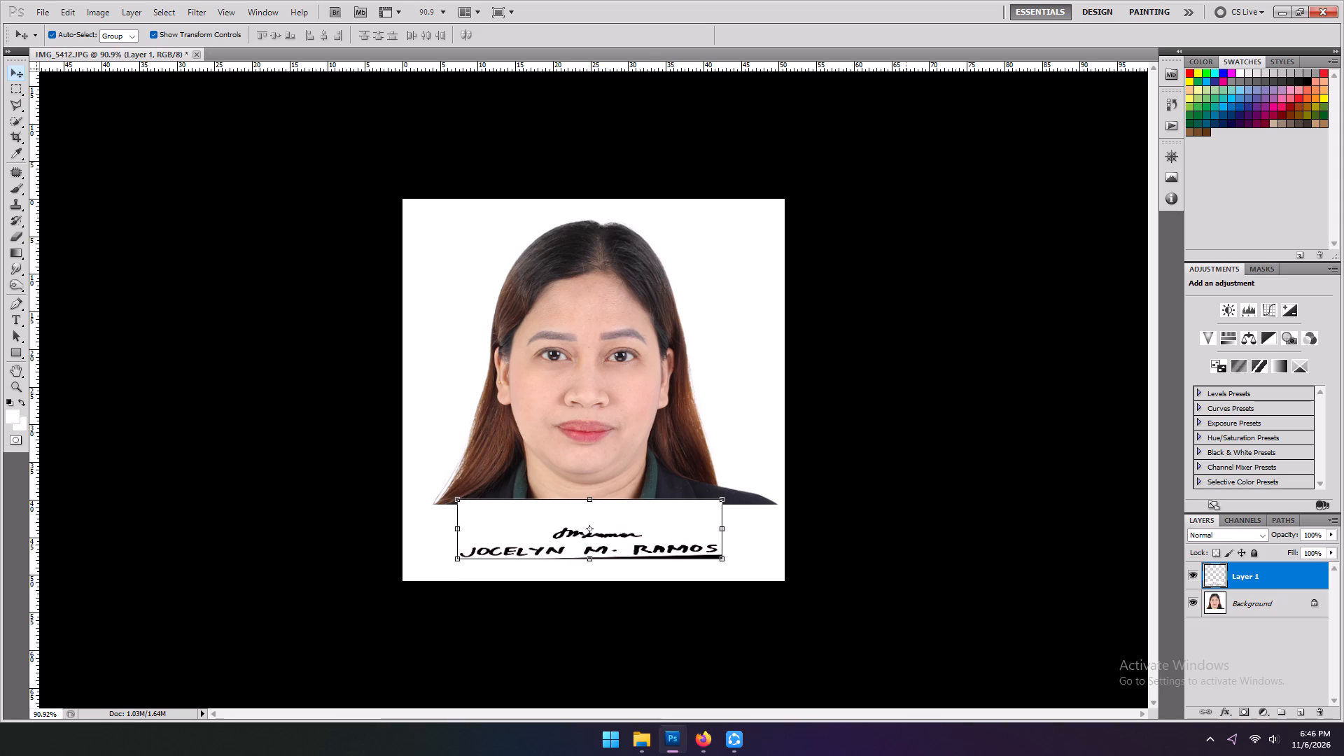
pyautogui.doubleClick(920, 427)
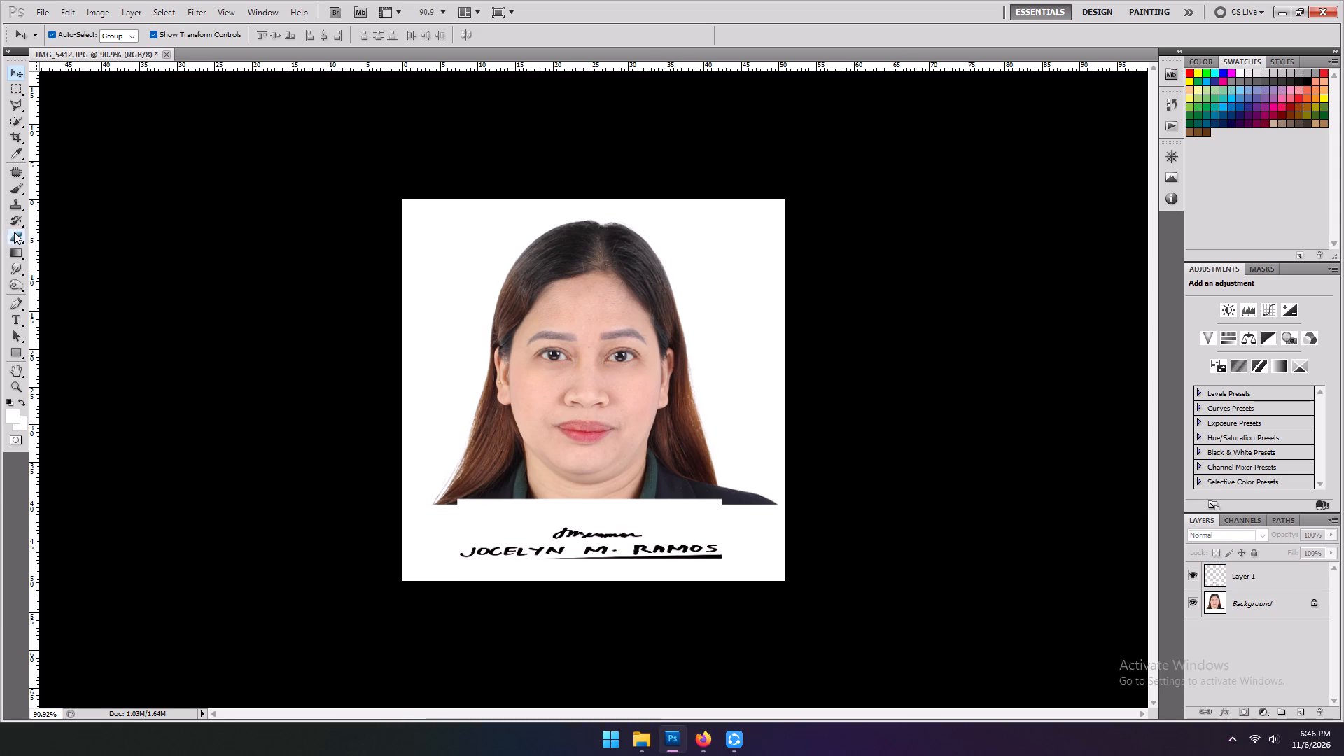
# Erase the top strip of the handwriting layer (Layer 1) that covers the portrait's shoulders, using a 200 px Eraser brush.
pyautogui.click(14, 232)
pyautogui.moveTo(190, 241); pyautogui.dragTo(190, 234)
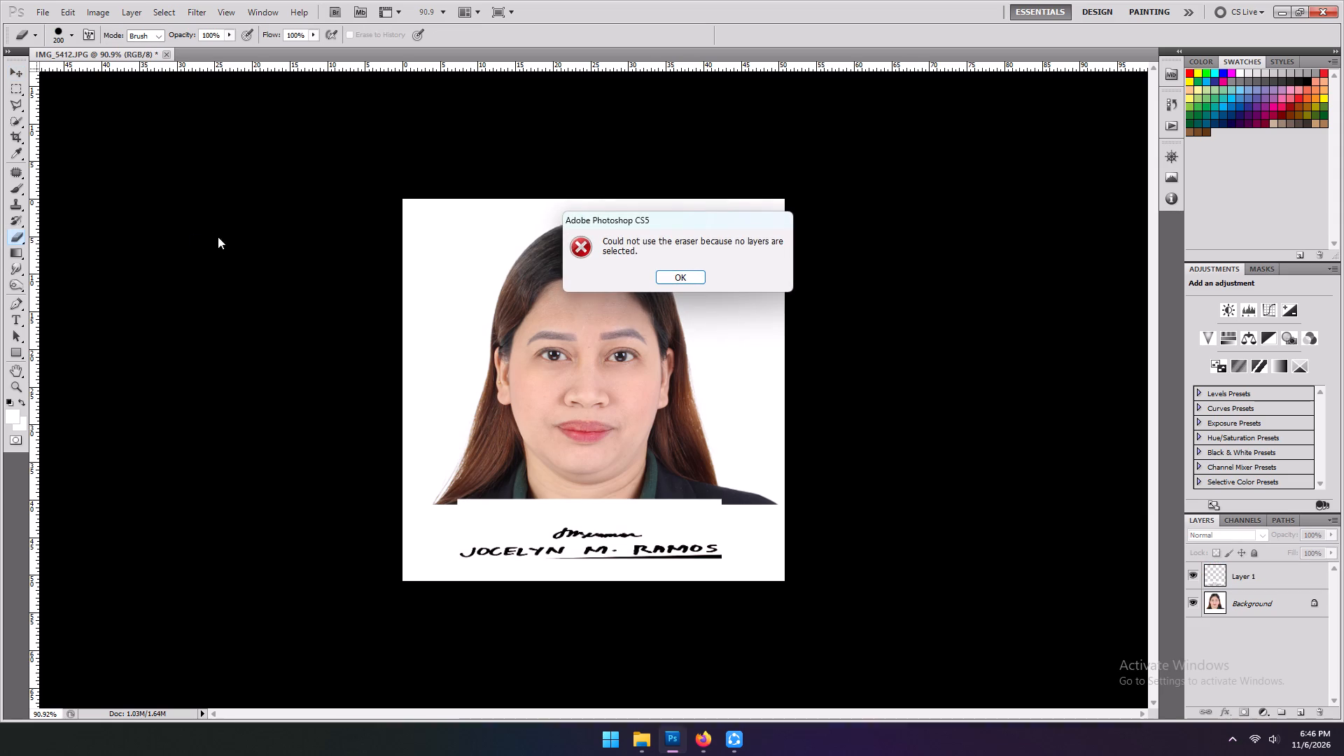
pyautogui.click(690, 276)
pyautogui.click(1256, 579)
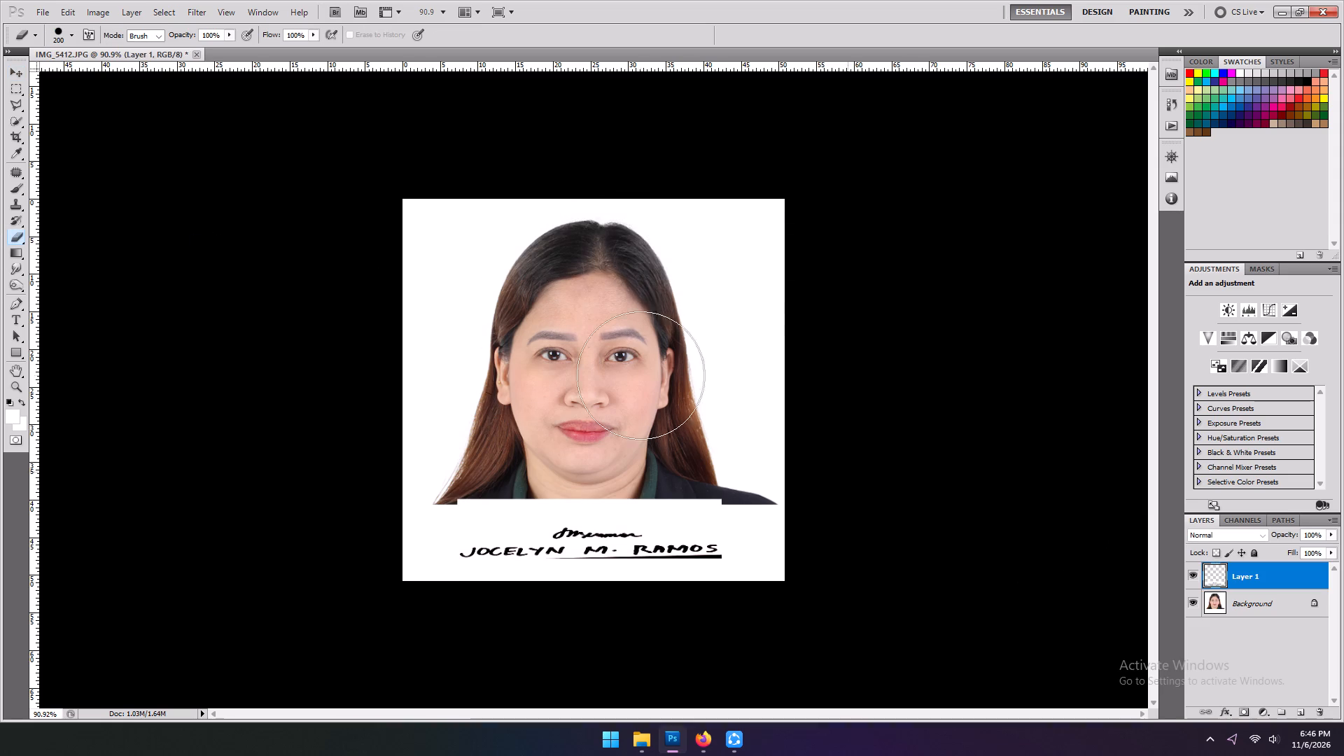
pyautogui.moveTo(468, 443); pyautogui.dragTo(518, 444)
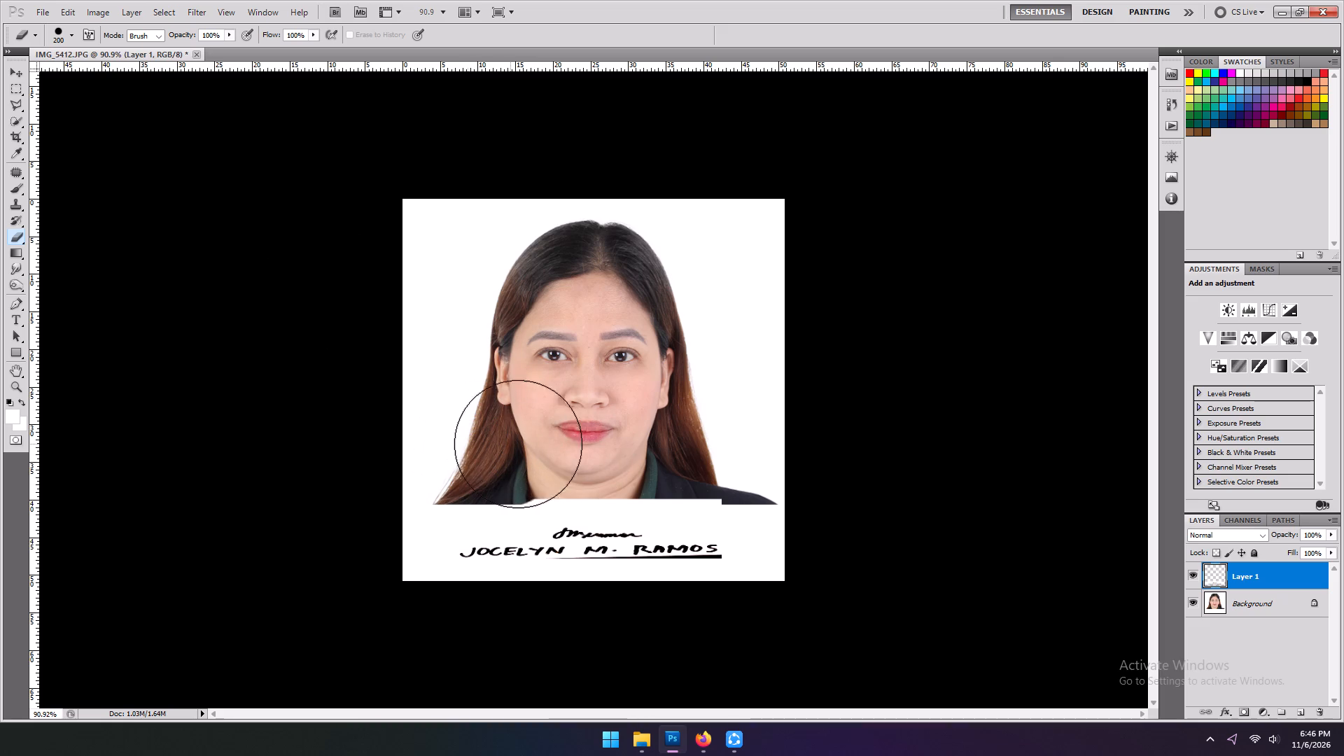
pyautogui.moveTo(518, 444); pyautogui.dragTo(864, 477)
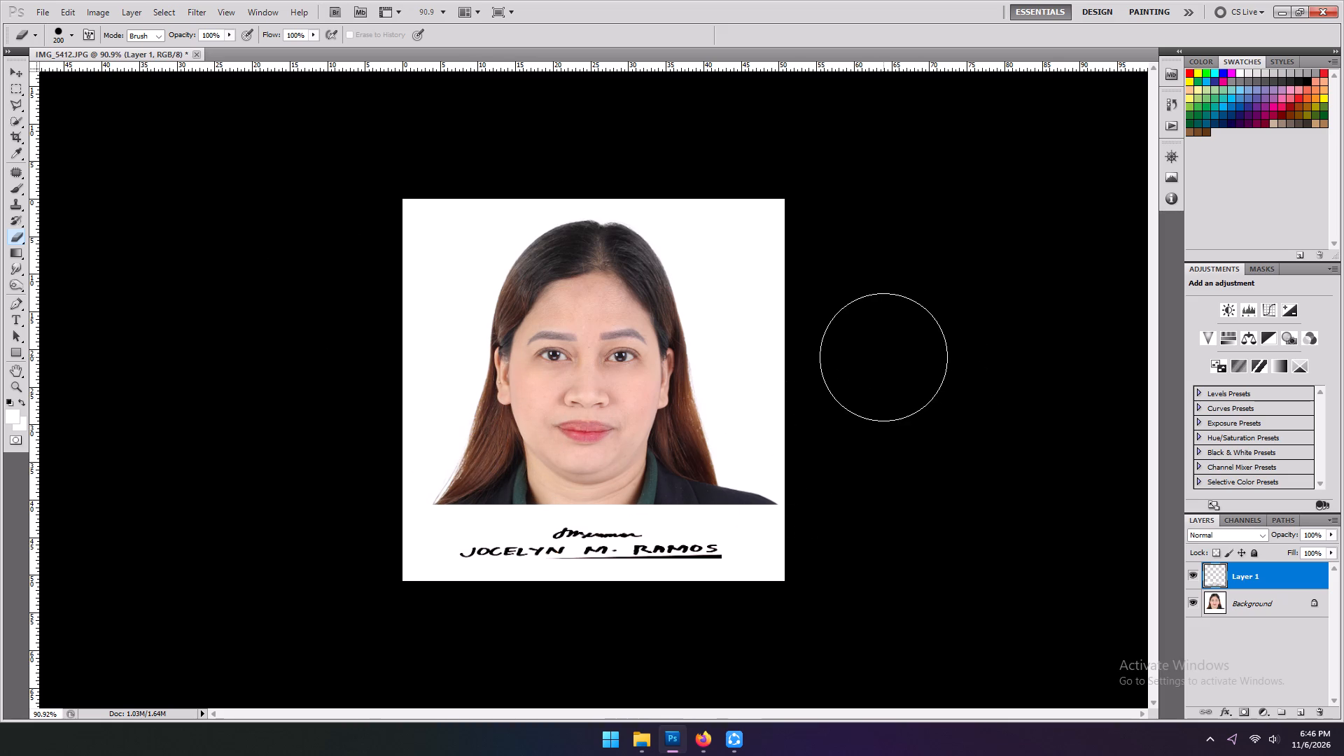
pyautogui.click(913, 358)
# Save the portrait with its layers as IMG_5412 in Photoshop format in the 11-06-26 folder.
pyautogui.hotkey('ctrl', 'shift', 's')
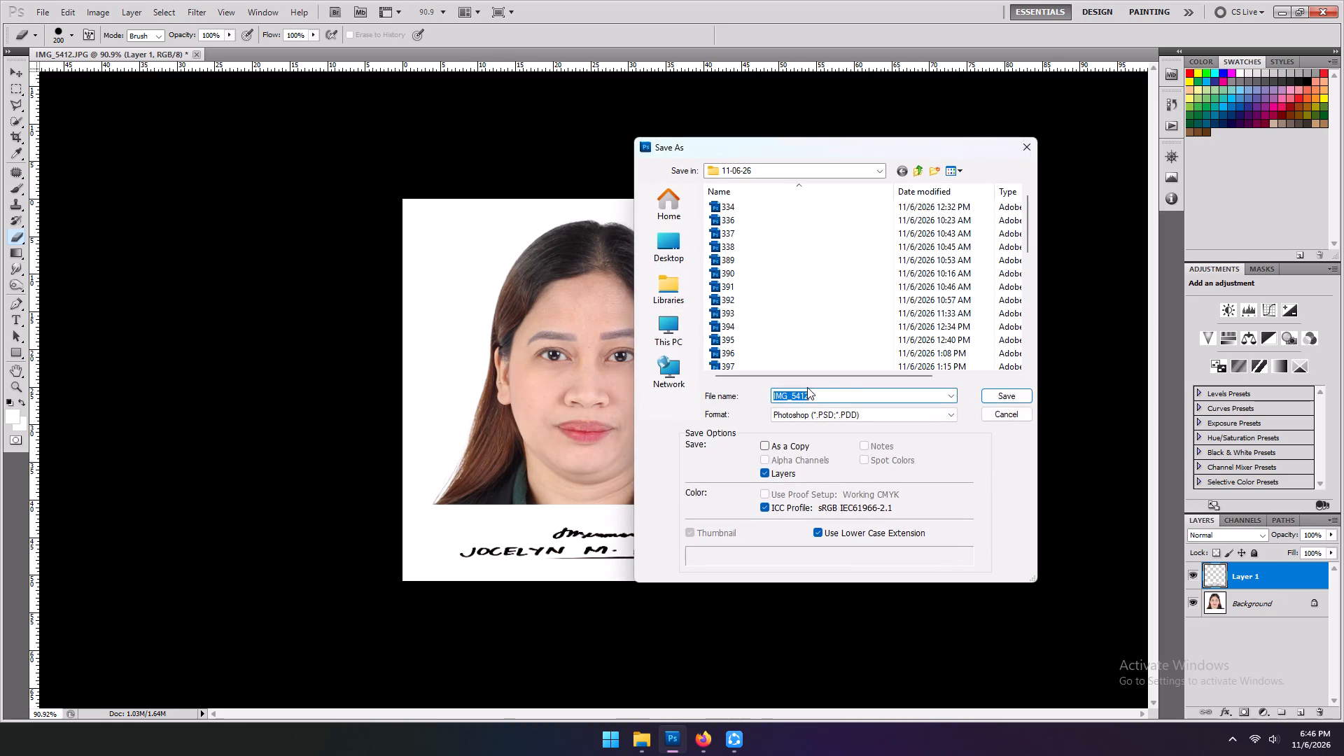
pyautogui.press('Return')
pyautogui.press('Return')
pyautogui.press('Return')
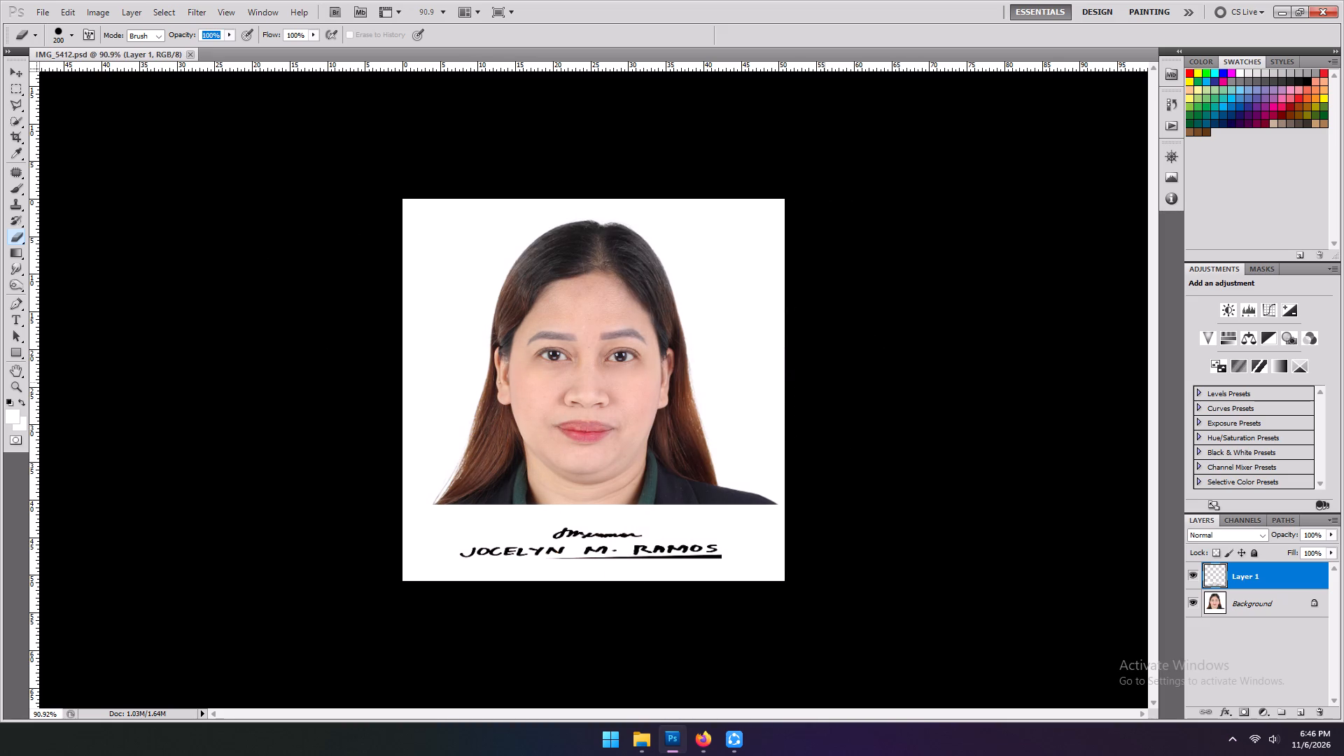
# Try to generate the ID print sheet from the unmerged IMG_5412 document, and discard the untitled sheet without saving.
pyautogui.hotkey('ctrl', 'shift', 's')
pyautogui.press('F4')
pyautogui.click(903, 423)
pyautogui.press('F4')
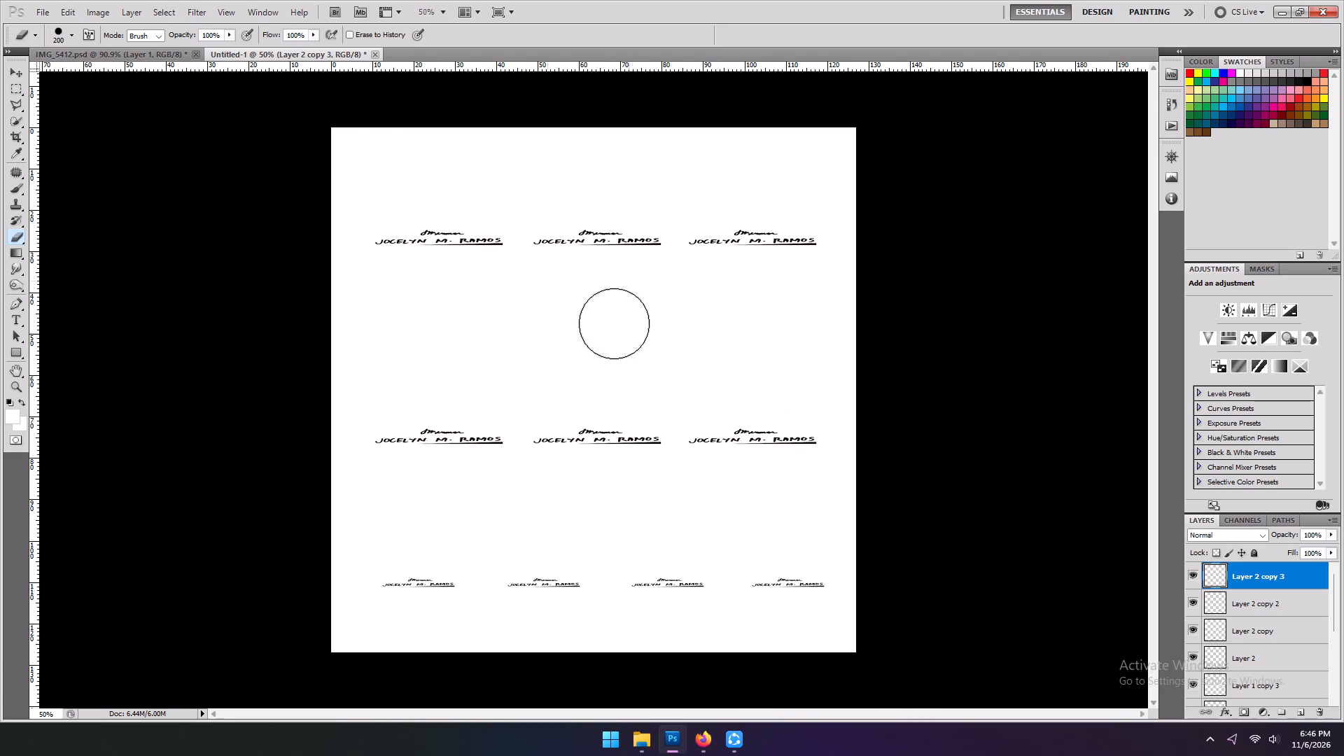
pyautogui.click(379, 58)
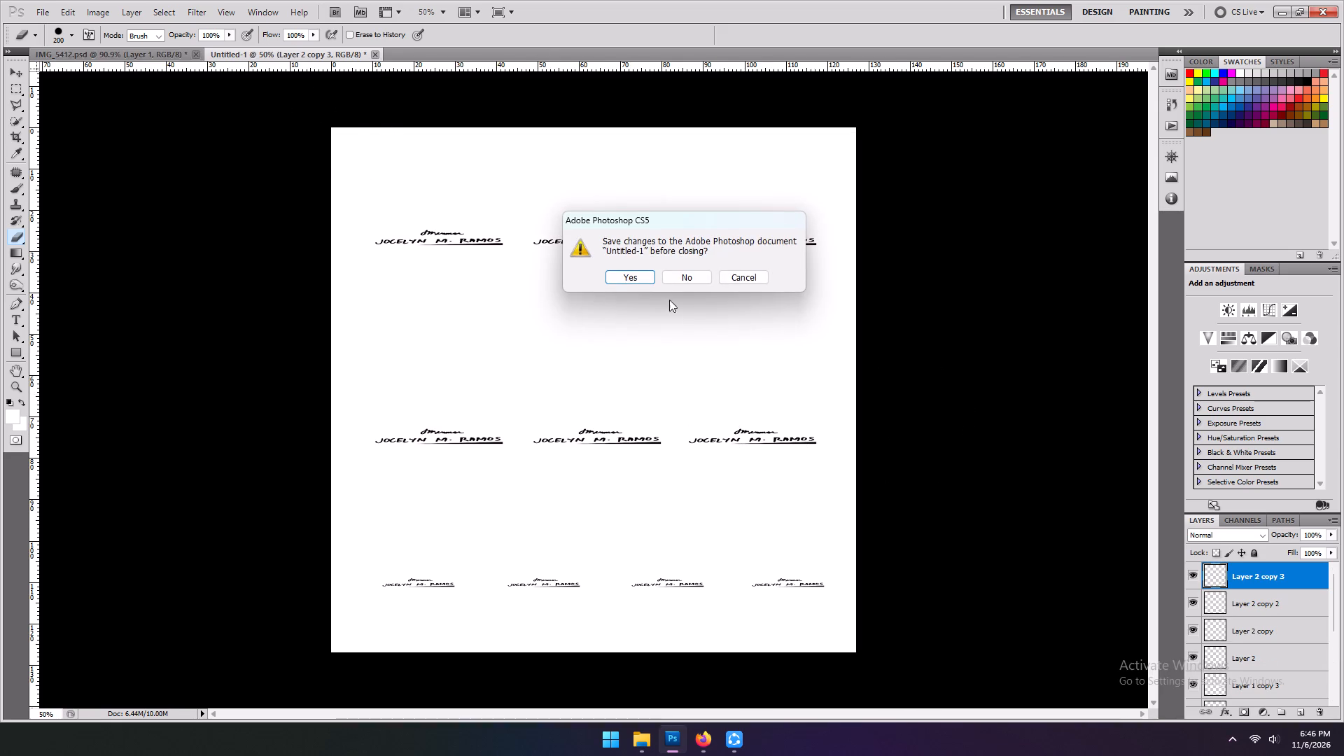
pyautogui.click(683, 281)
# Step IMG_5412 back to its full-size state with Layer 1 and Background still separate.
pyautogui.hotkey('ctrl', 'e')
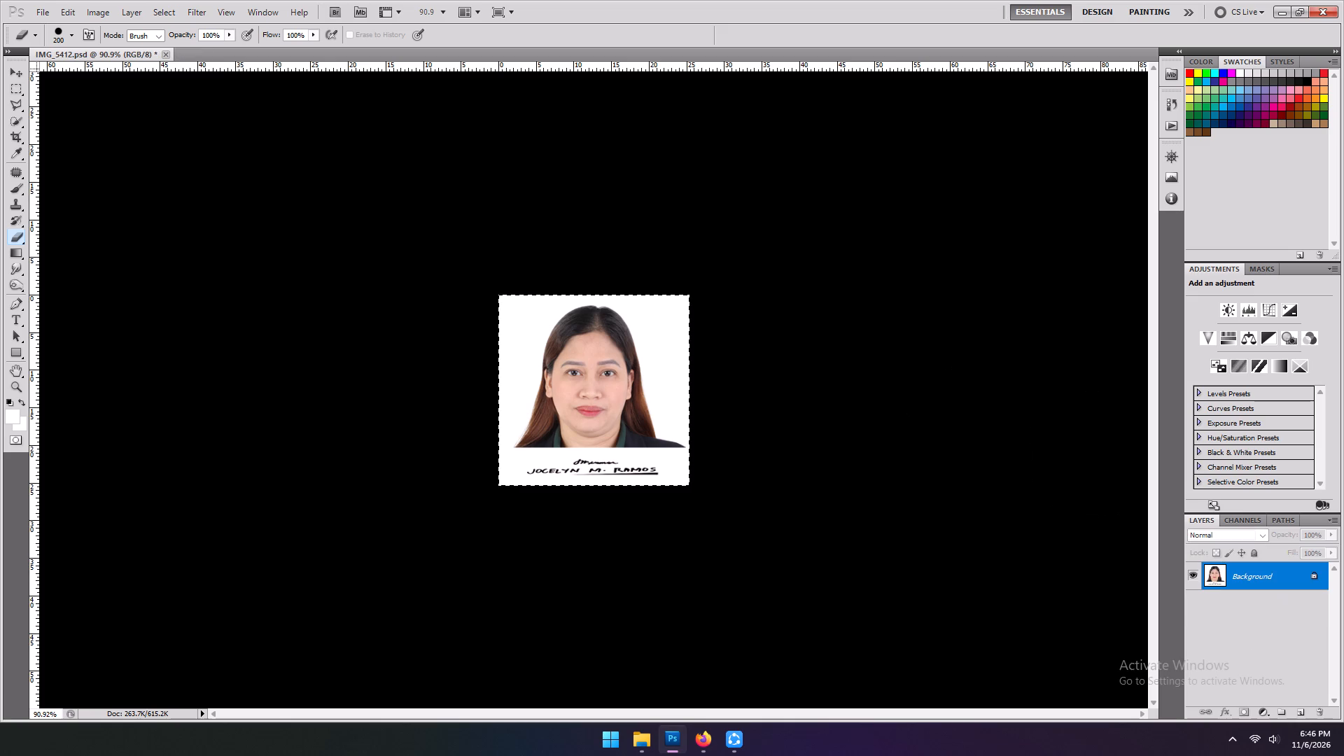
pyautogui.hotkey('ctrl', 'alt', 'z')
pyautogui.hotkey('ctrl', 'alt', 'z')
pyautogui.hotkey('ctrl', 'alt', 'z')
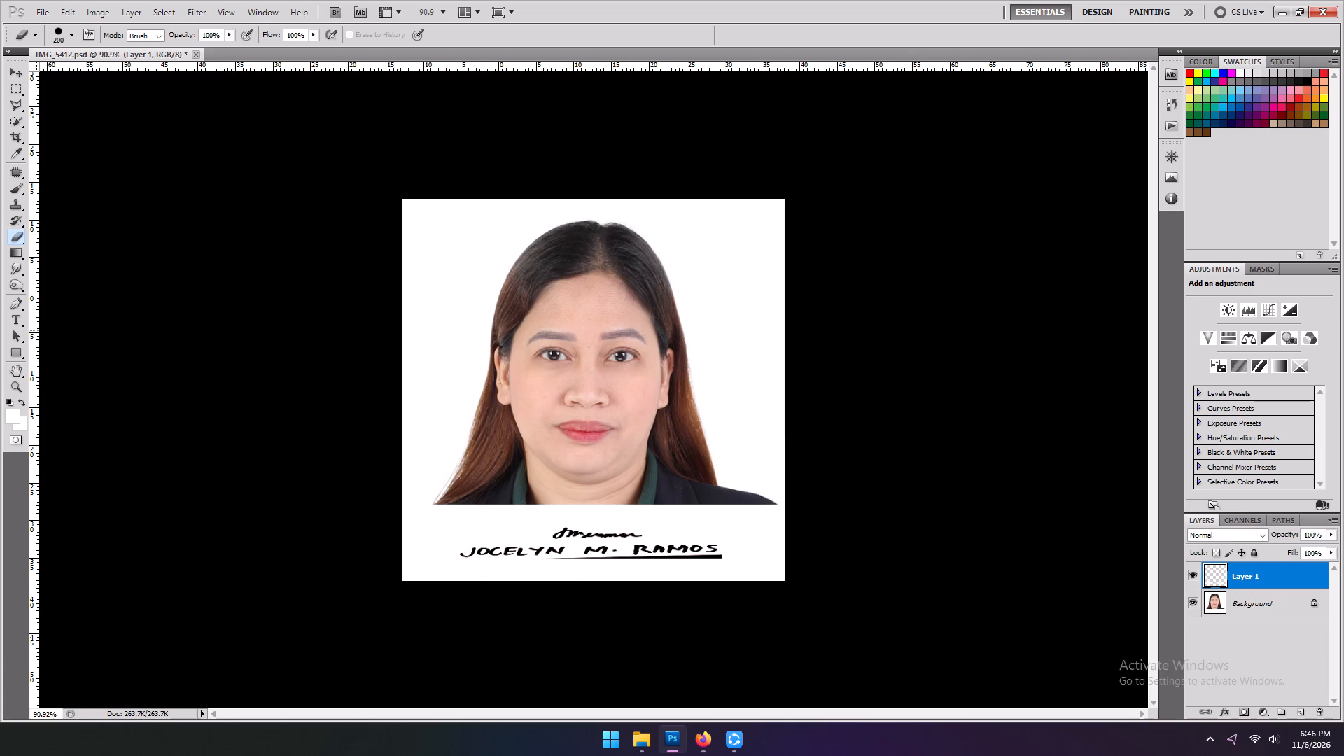
# Merge the handwriting into the portrait's Background and run the print-sheet action for six large and four small ID photos.
pyautogui.hotkey('ctrl', 'e')
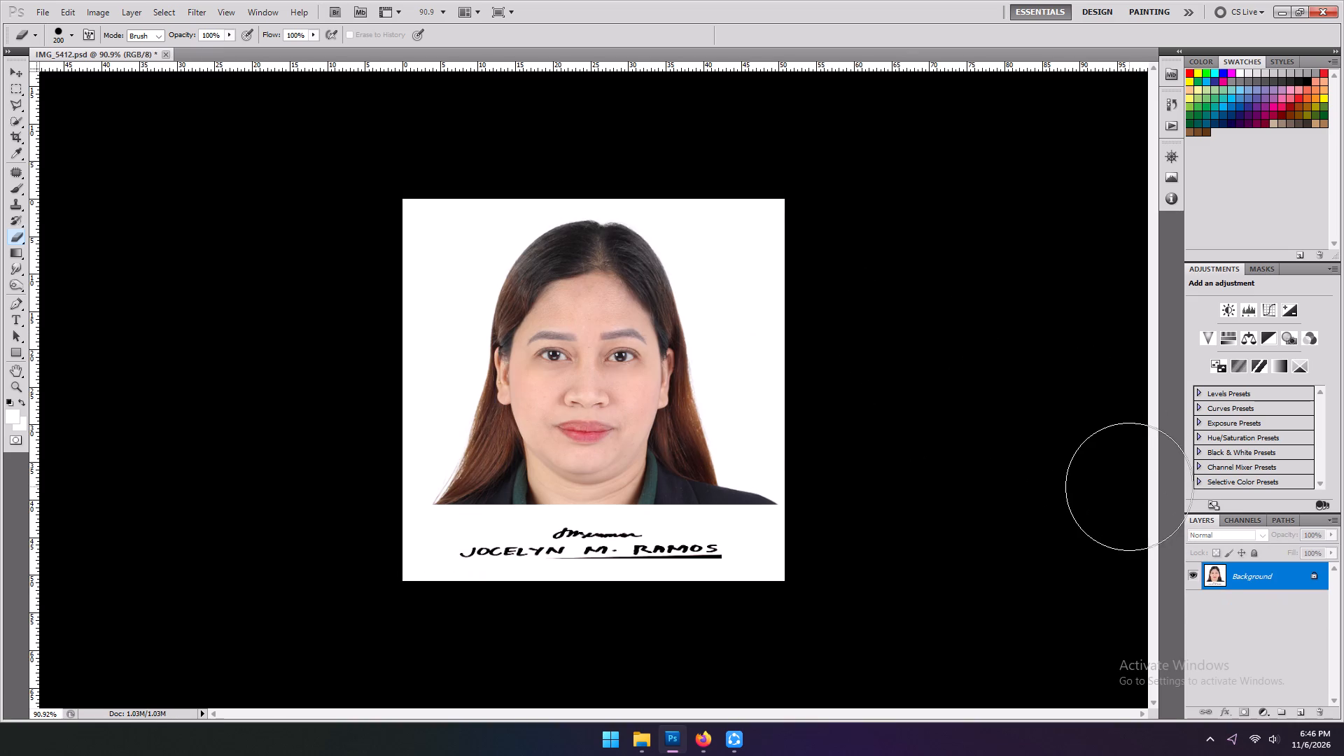
pyautogui.press('F4')
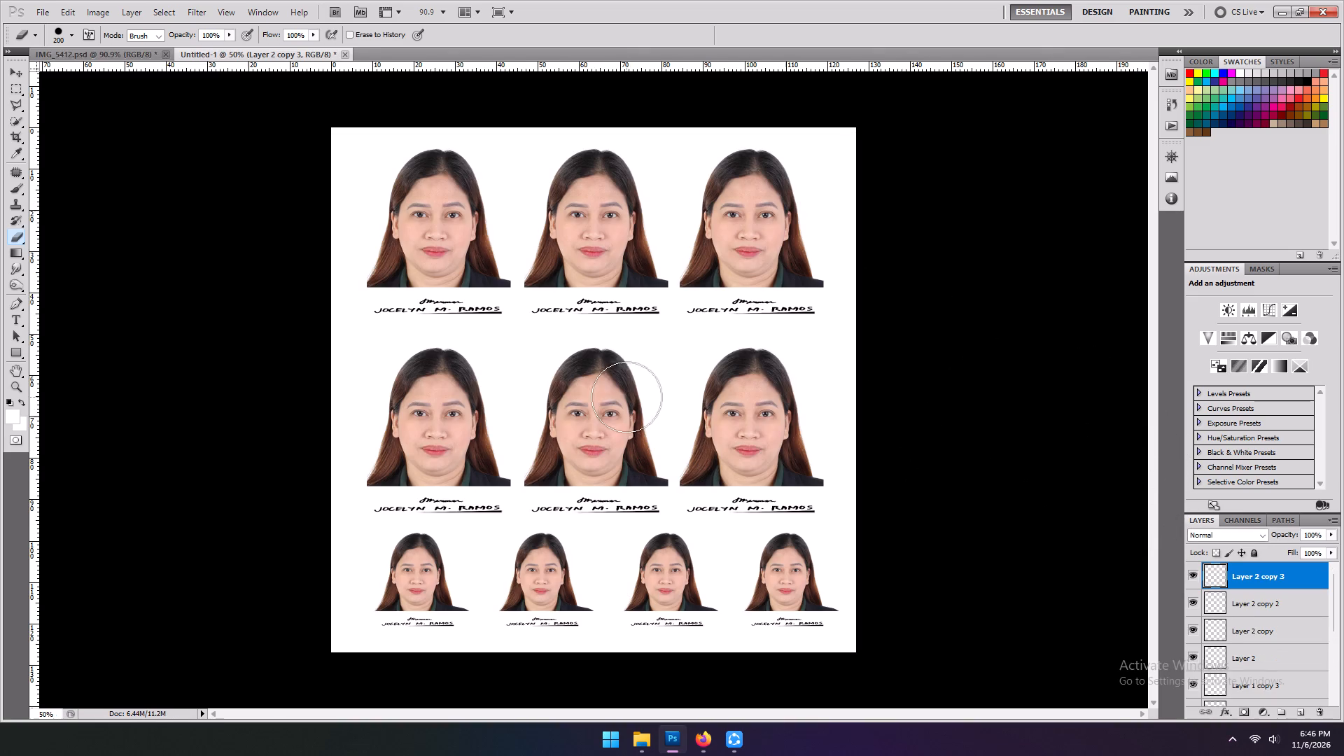
# Save the print sheet as 419 in Photoshop format in the 11-06-26 folder.
pyautogui.hotkey('ctrl', 'shift', 's')
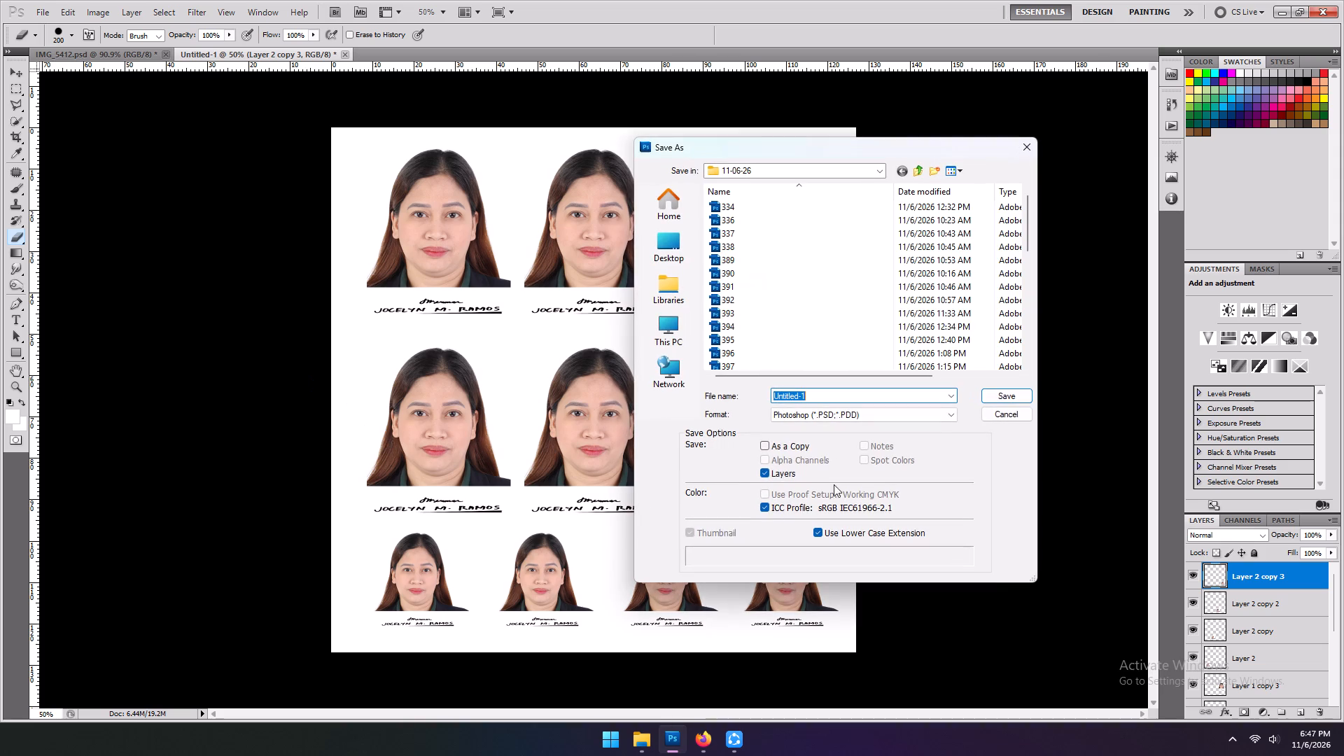
pyautogui.press('BackSpace')
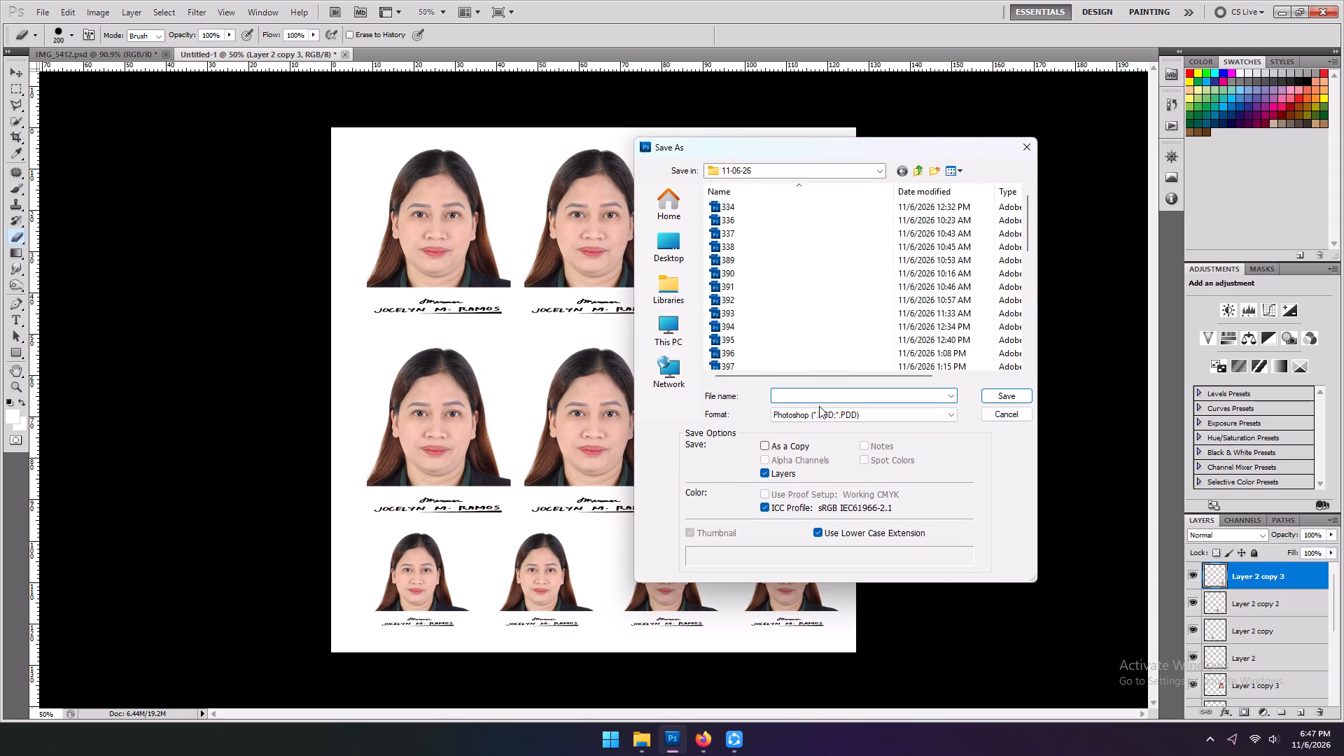
pyautogui.write('419')
pyautogui.press('Return')
pyautogui.press('Return')
pyautogui.press('Return')
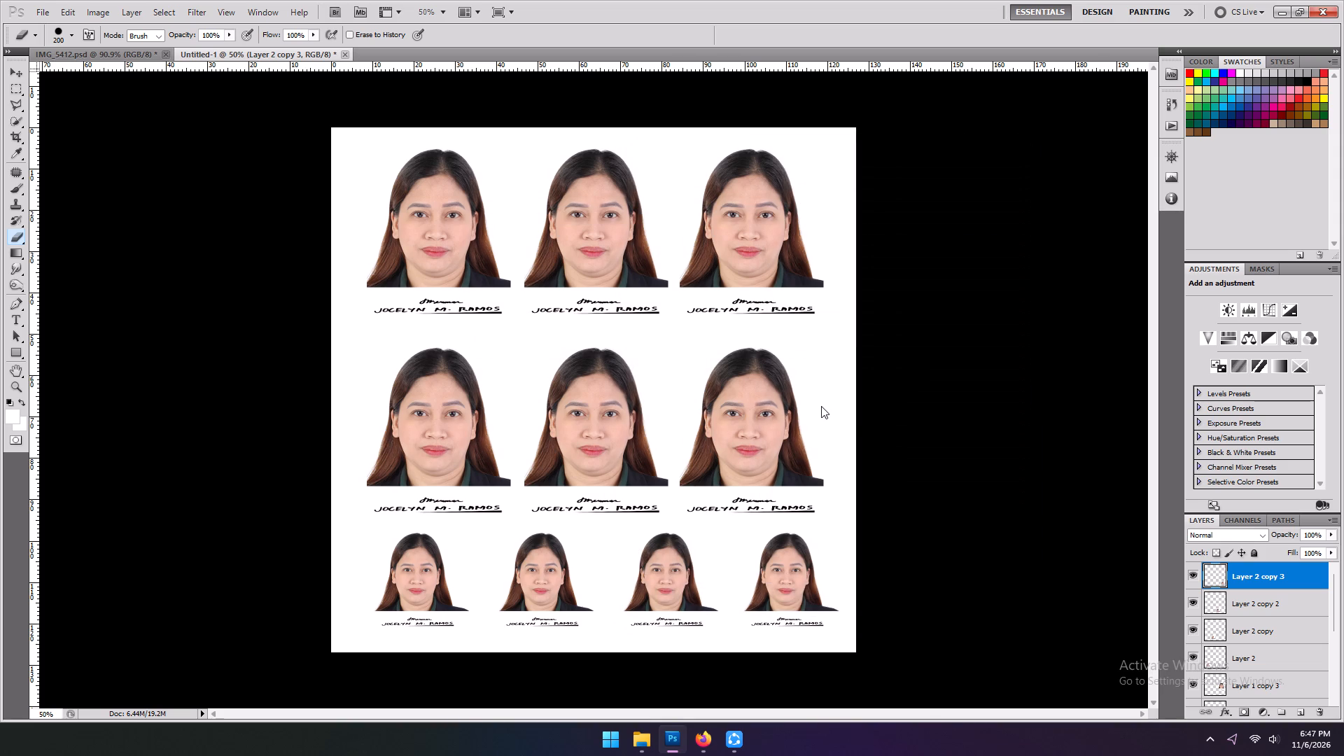
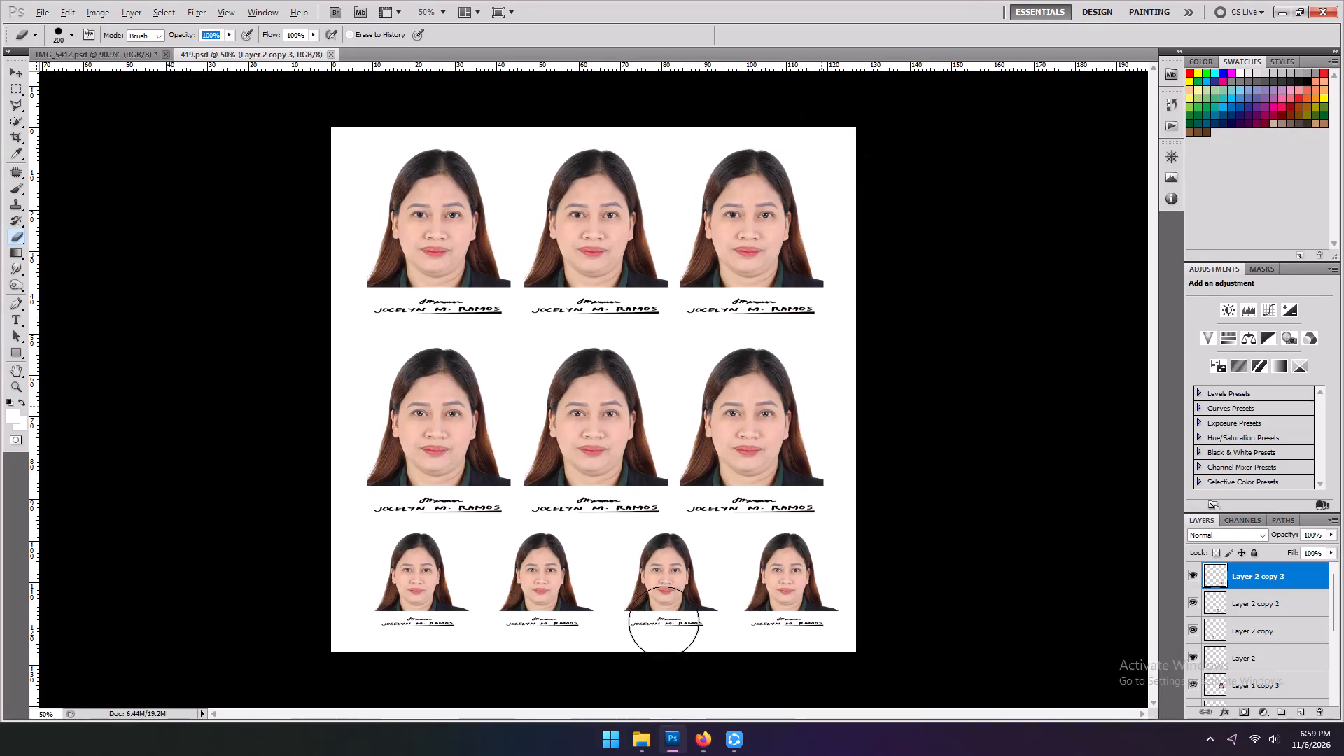
# Close the saved 419 print sheet and return to the IMG_5412 portrait document.
pyautogui.keyDown('alt'); pyautogui.scroll(4, 734, 556); pyautogui.keyUp('alt')
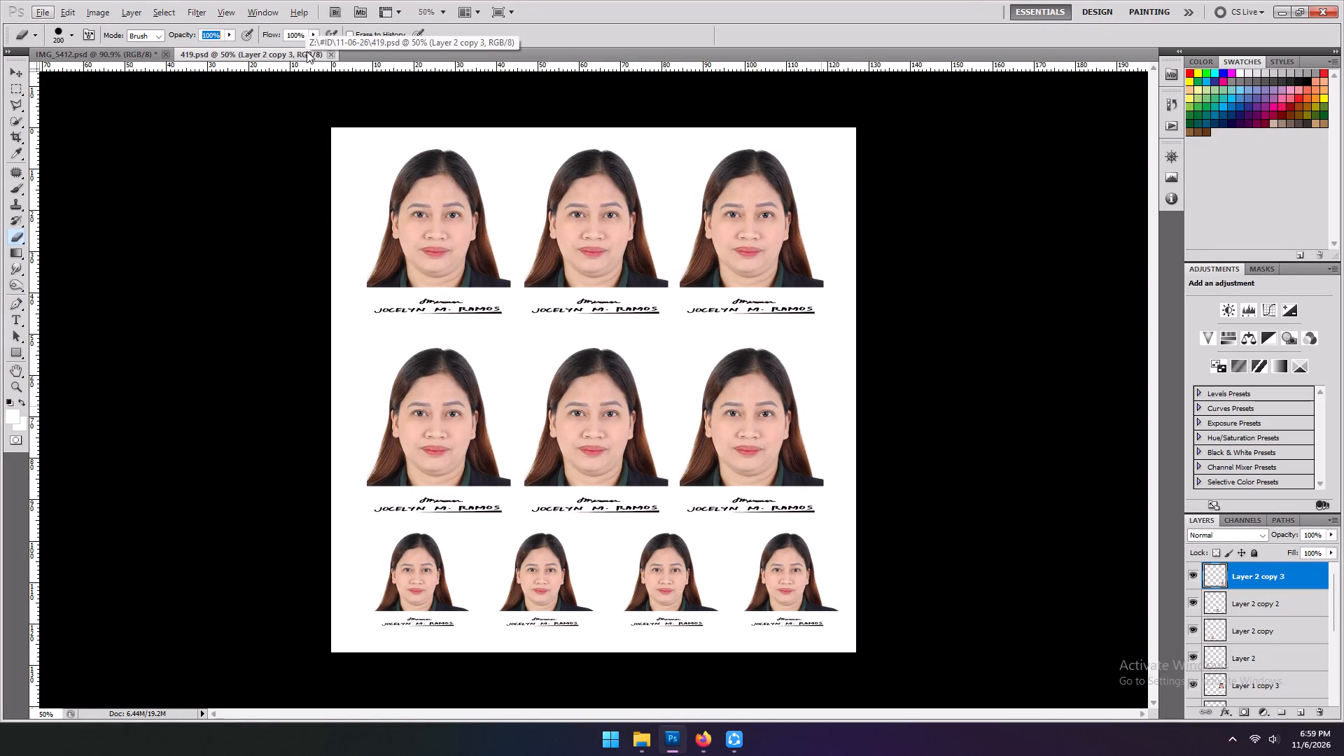
pyautogui.click(329, 55)
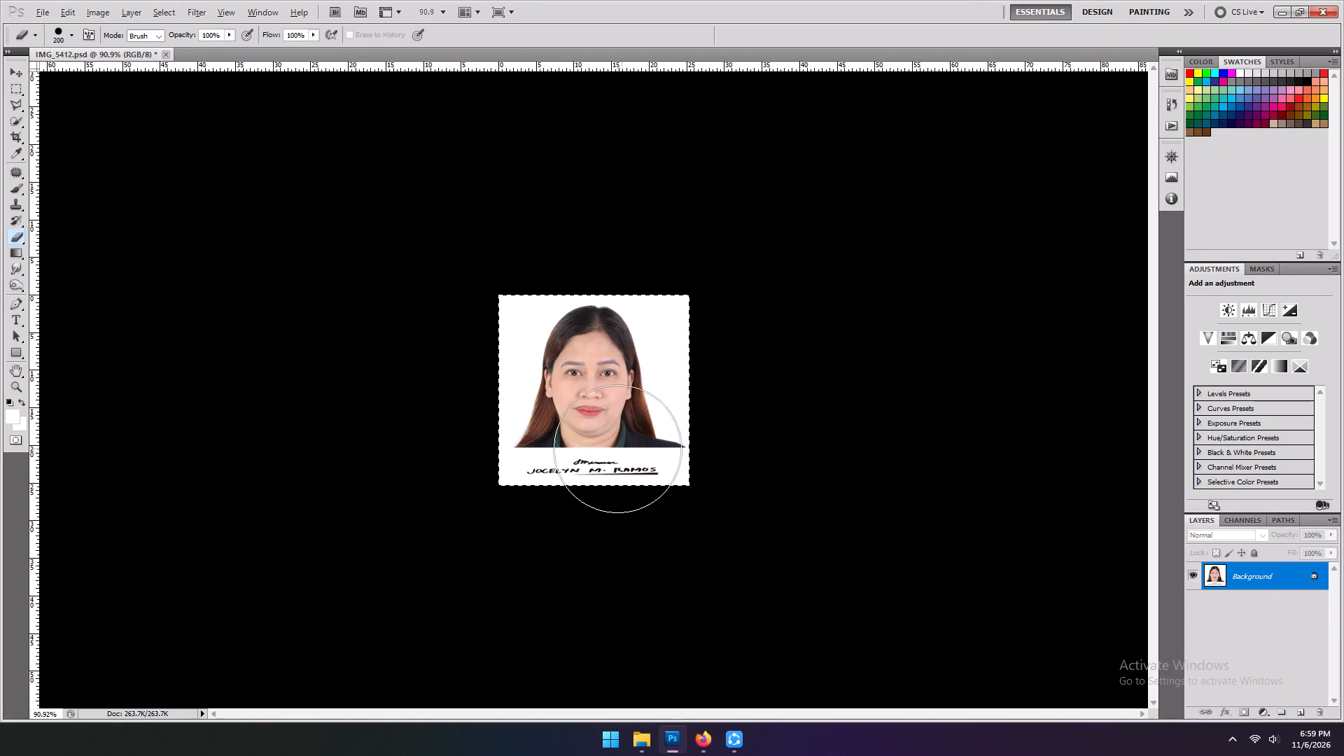
# Clear the selection around the whole IMG_5412 portrait.
pyautogui.keyDown('alt'); pyautogui.scroll(5, 596, 445); pyautogui.keyUp('alt')
pyautogui.keyDown('alt'); pyautogui.scroll(4, 762, 457); pyautogui.keyUp('alt')
pyautogui.scroll(1, 500, 405)
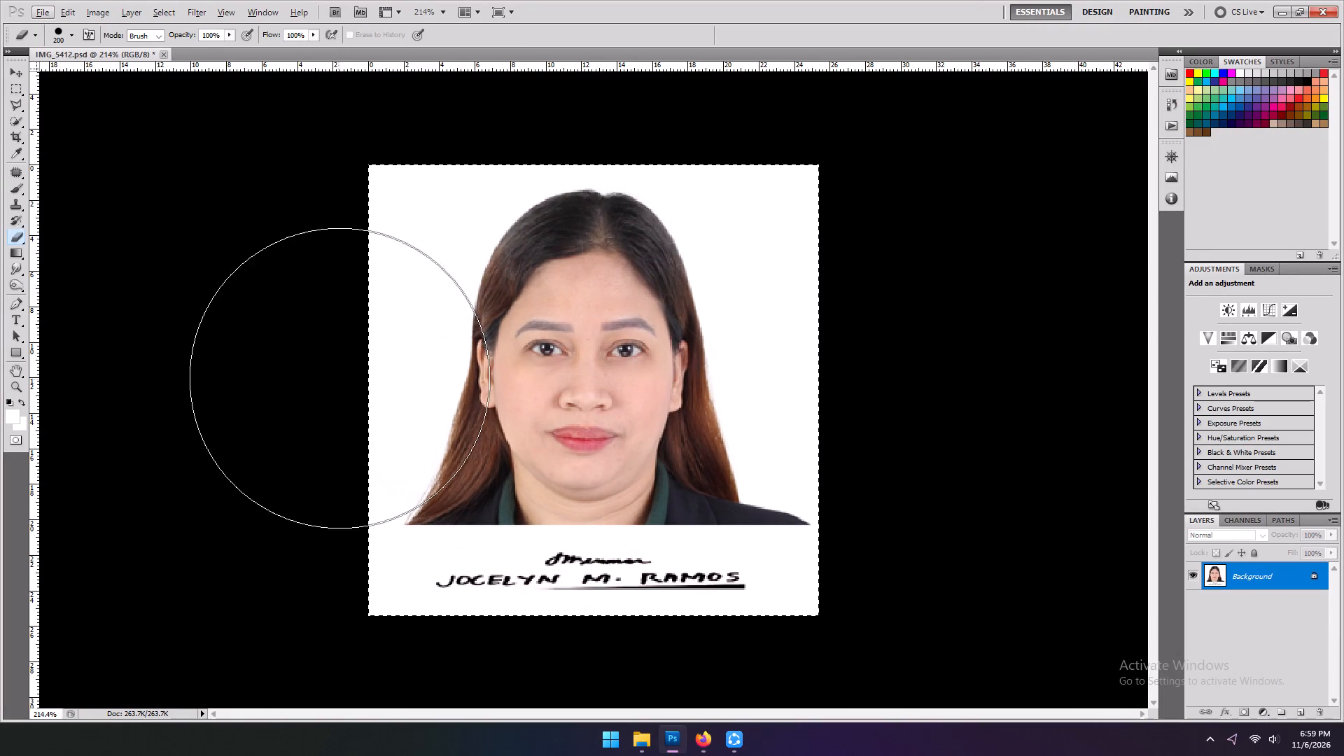
pyautogui.hotkey('ctrl', 'd')
pyautogui.hotkey('ctrl', 'd')
pyautogui.scroll(-4, 246, 399)
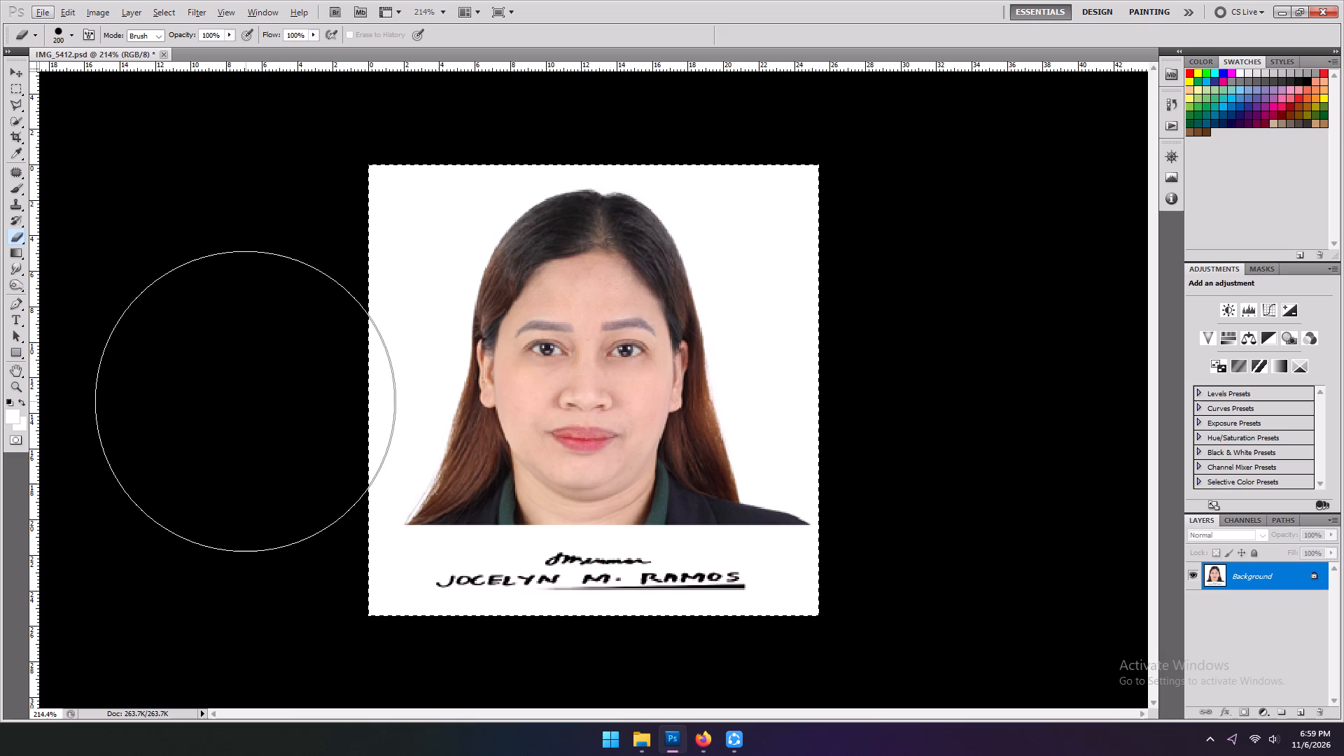
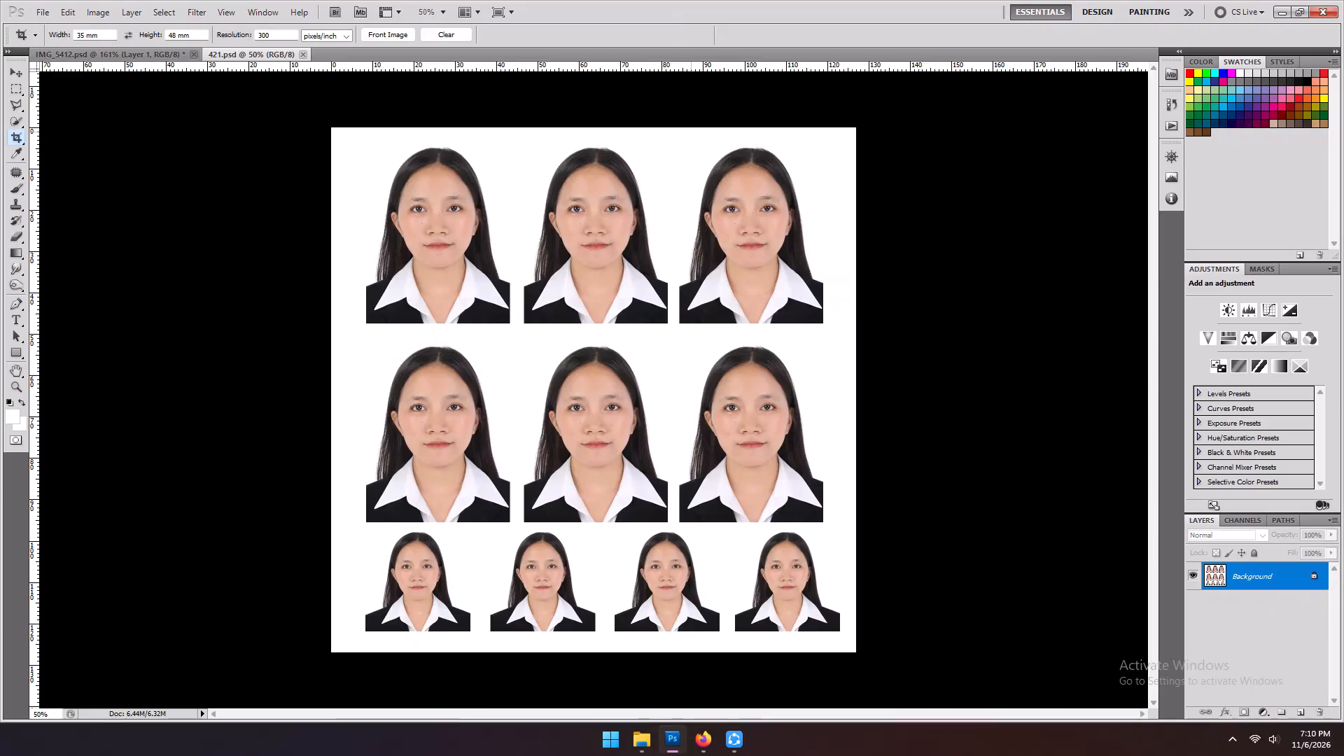
# Close the 421 print sheet document.
pyautogui.click(305, 55)
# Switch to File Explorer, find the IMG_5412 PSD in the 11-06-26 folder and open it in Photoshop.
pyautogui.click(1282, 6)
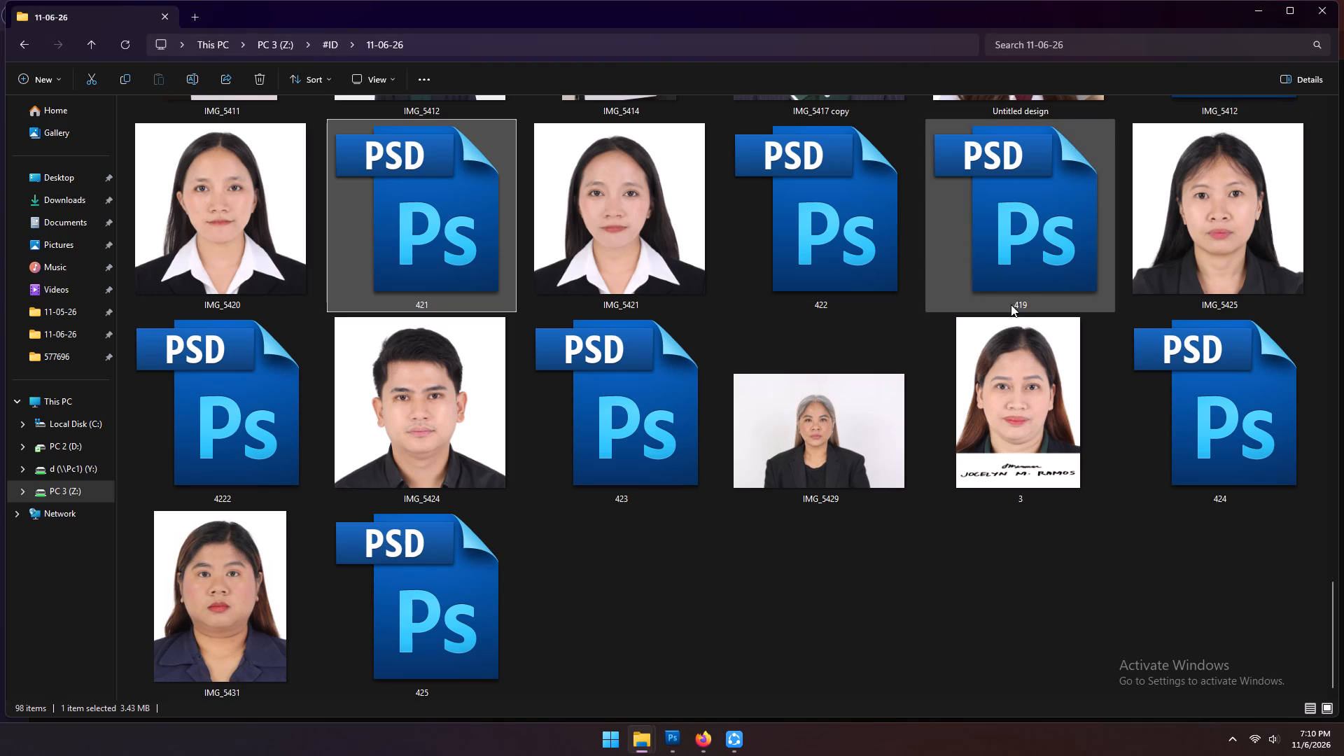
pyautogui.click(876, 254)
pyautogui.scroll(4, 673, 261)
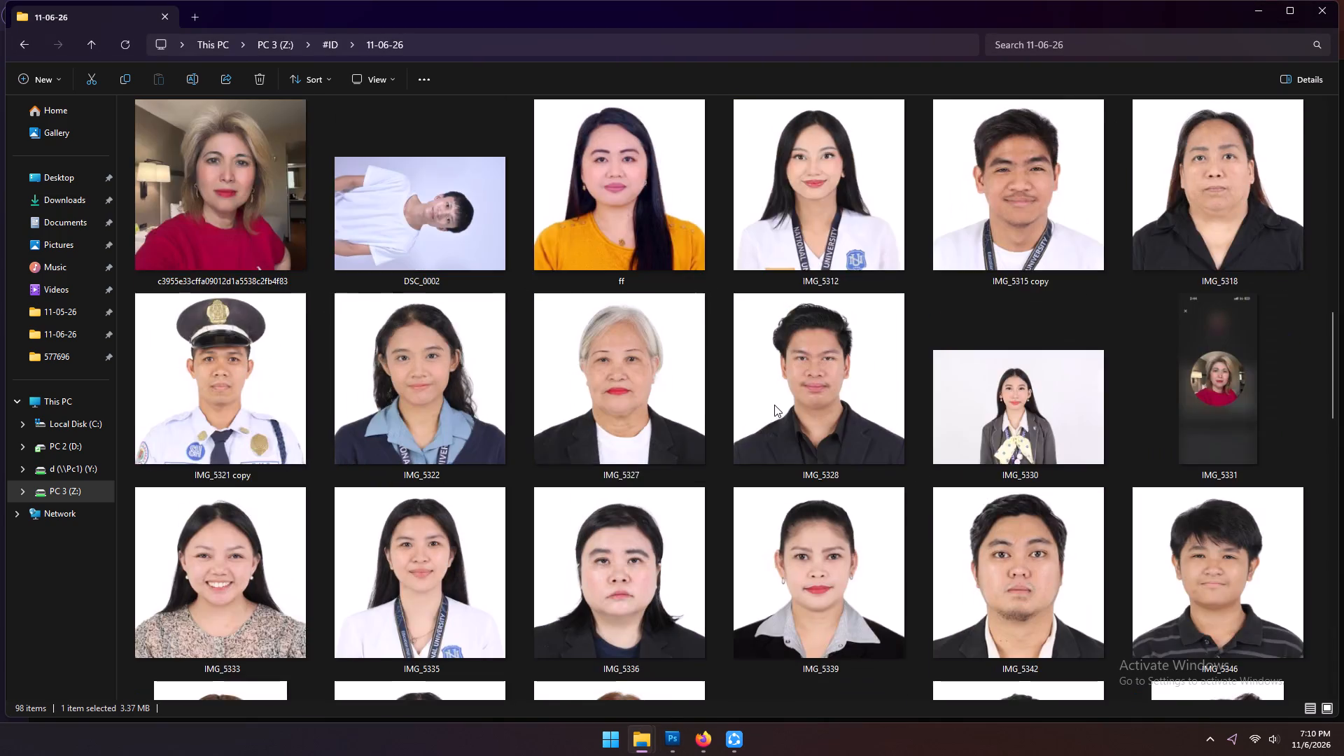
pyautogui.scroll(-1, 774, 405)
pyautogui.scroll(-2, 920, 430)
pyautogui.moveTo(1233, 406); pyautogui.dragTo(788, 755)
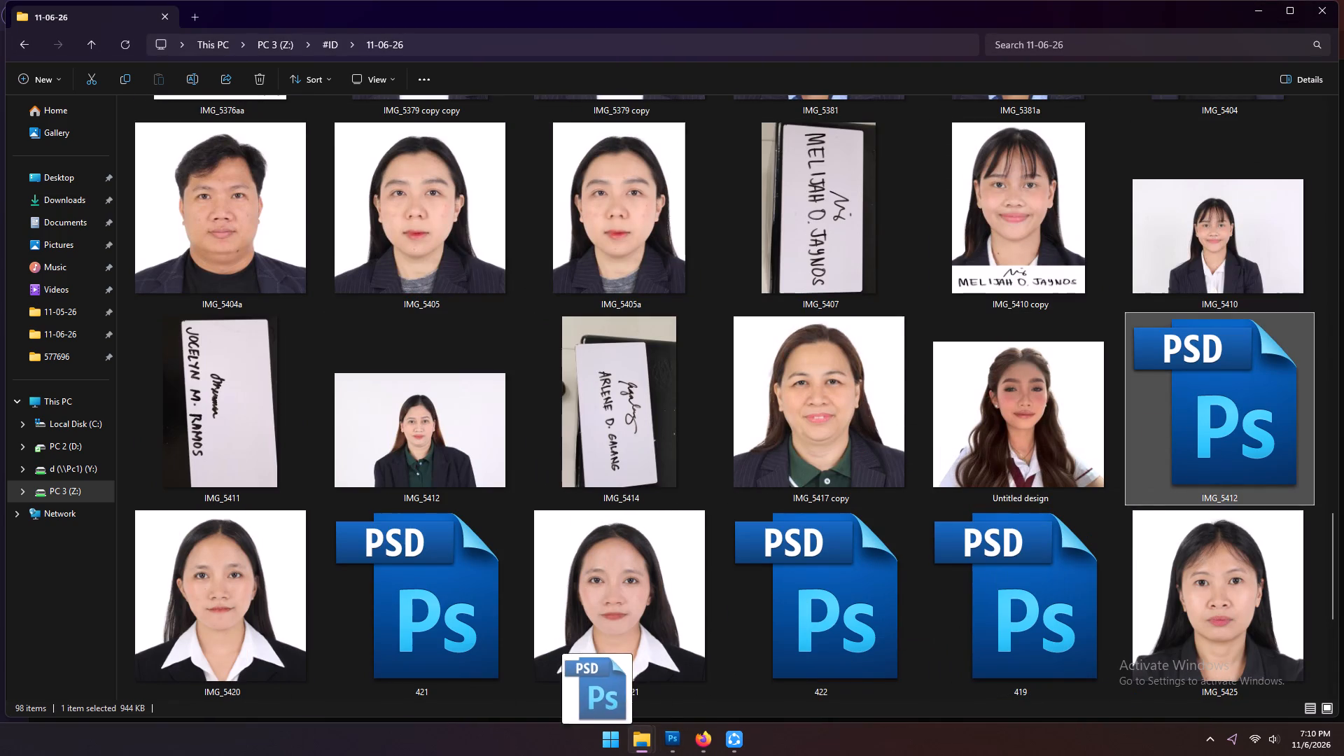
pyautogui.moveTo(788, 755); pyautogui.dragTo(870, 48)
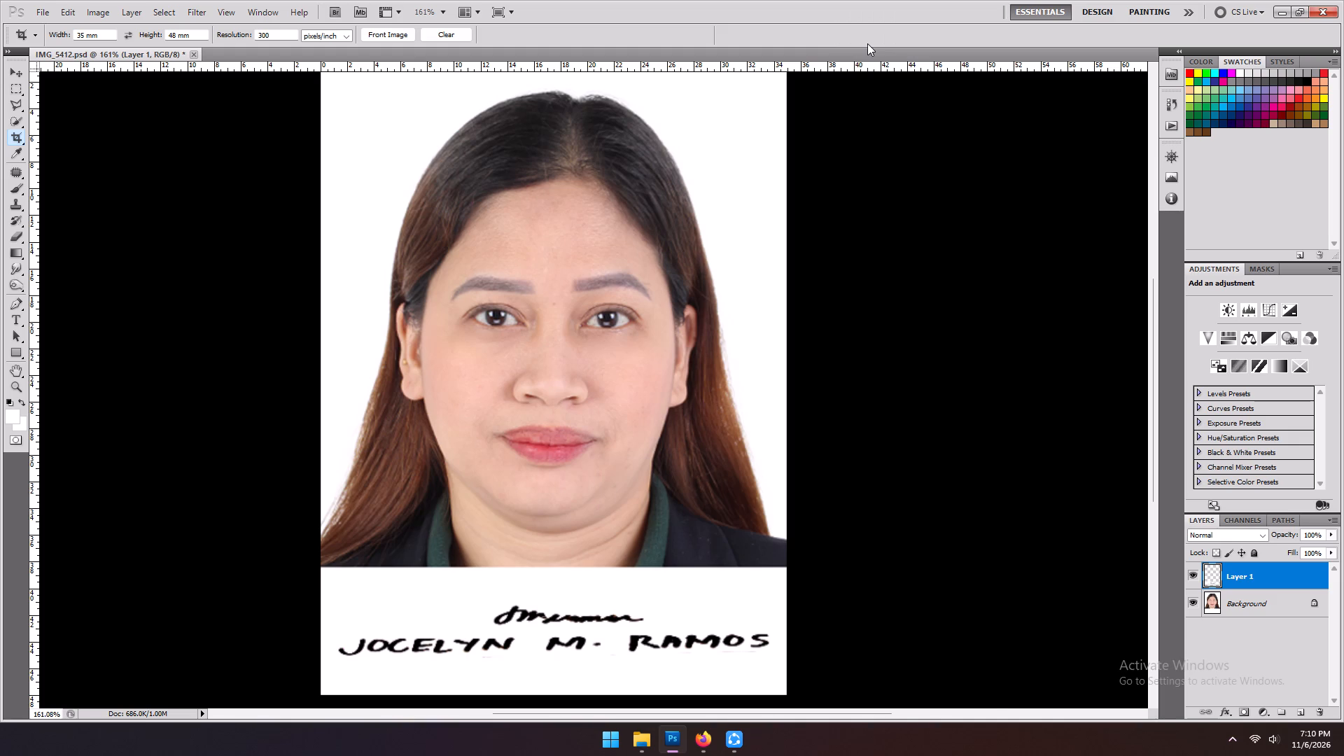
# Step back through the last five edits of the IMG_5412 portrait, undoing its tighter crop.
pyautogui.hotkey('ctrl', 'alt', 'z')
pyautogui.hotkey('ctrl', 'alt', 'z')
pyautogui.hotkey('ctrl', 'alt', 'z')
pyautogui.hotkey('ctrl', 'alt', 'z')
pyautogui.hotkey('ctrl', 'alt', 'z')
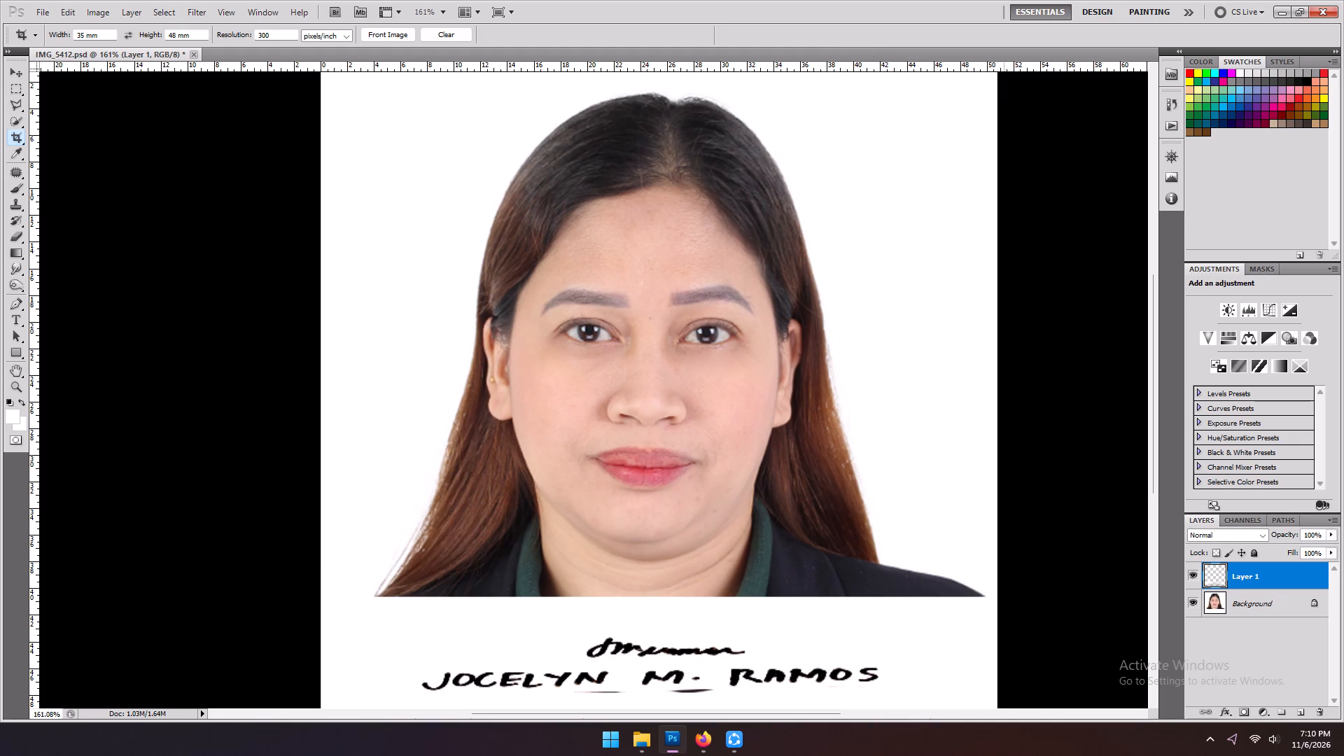
# Close the IMG_5412 document without saving its changes.
pyautogui.click(197, 52)
pyautogui.click(690, 289)
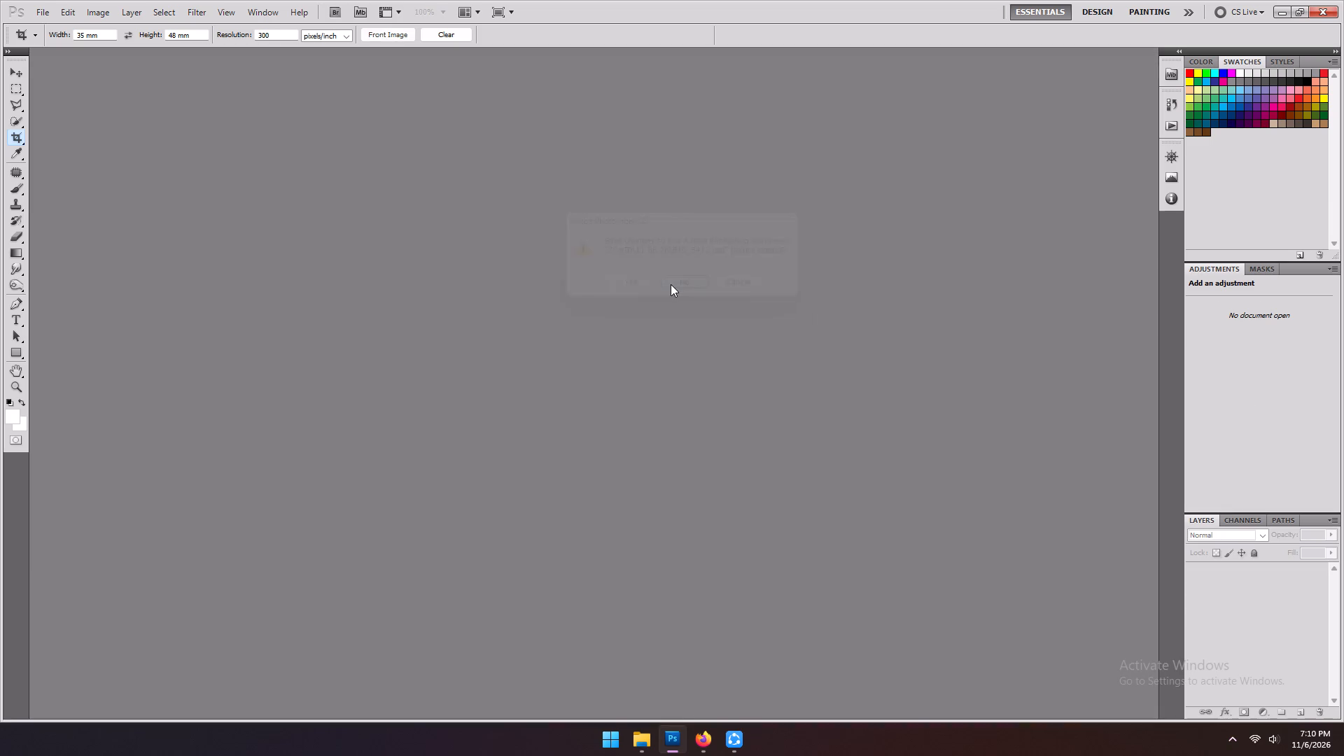
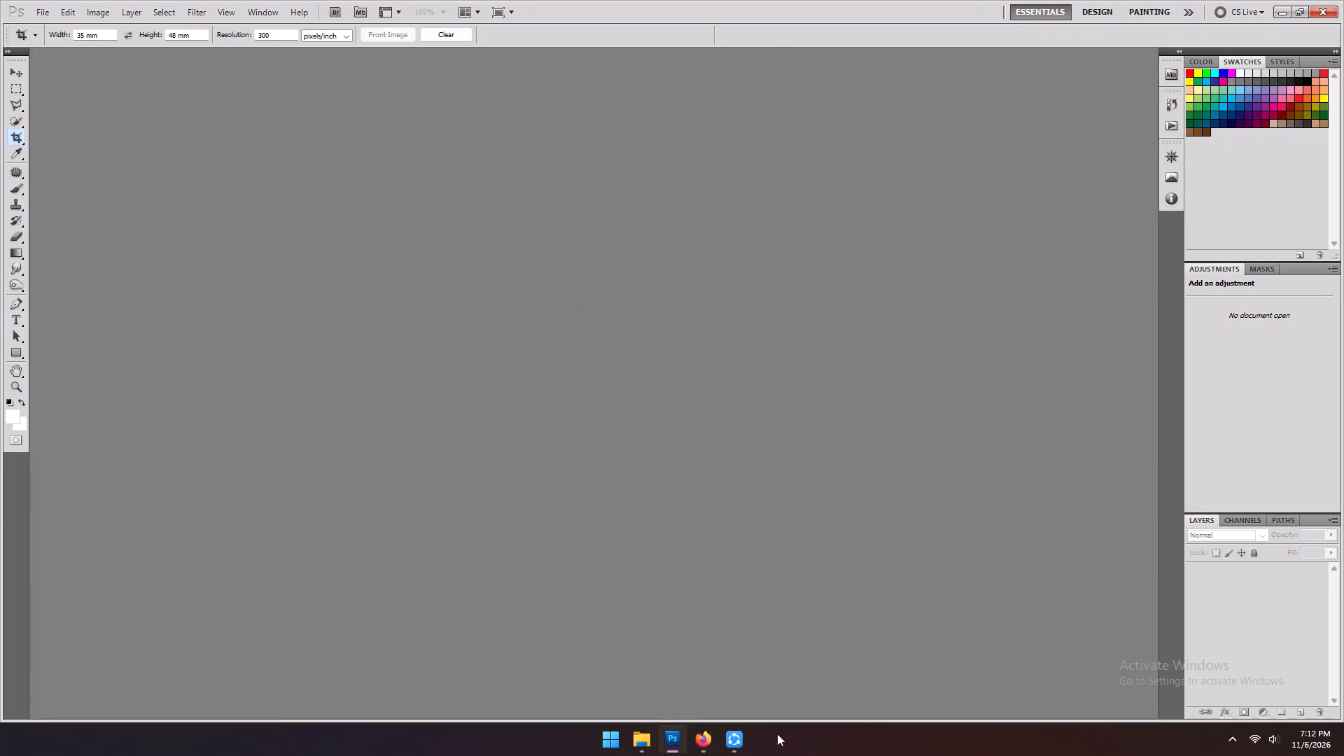
# Switch to File Explorer, find the 419 print sheet PSD in the 11-06-26 folder and open it in Photoshop.
pyautogui.click(650, 745)
pyautogui.click(685, 656)
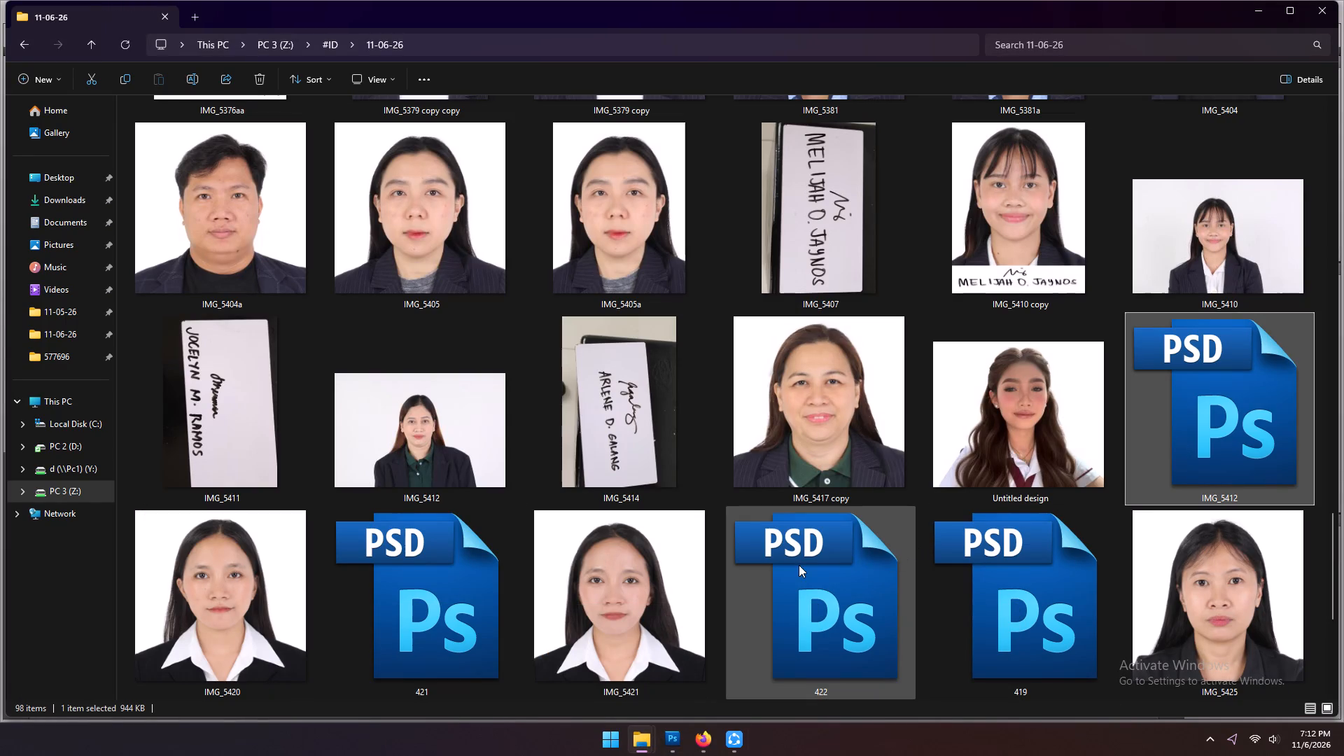
pyautogui.scroll(5, 757, 542)
pyautogui.scroll(-1, 1017, 538)
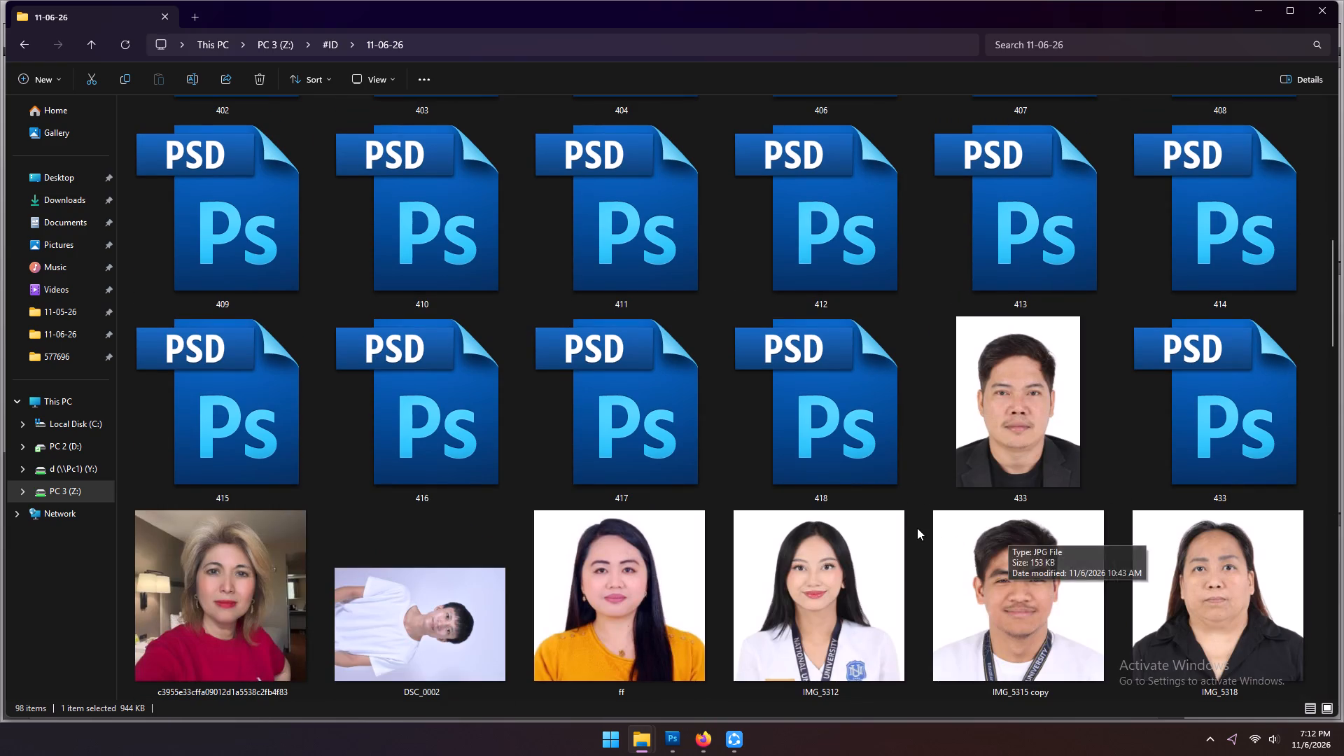
pyautogui.scroll(-5, 1032, 455)
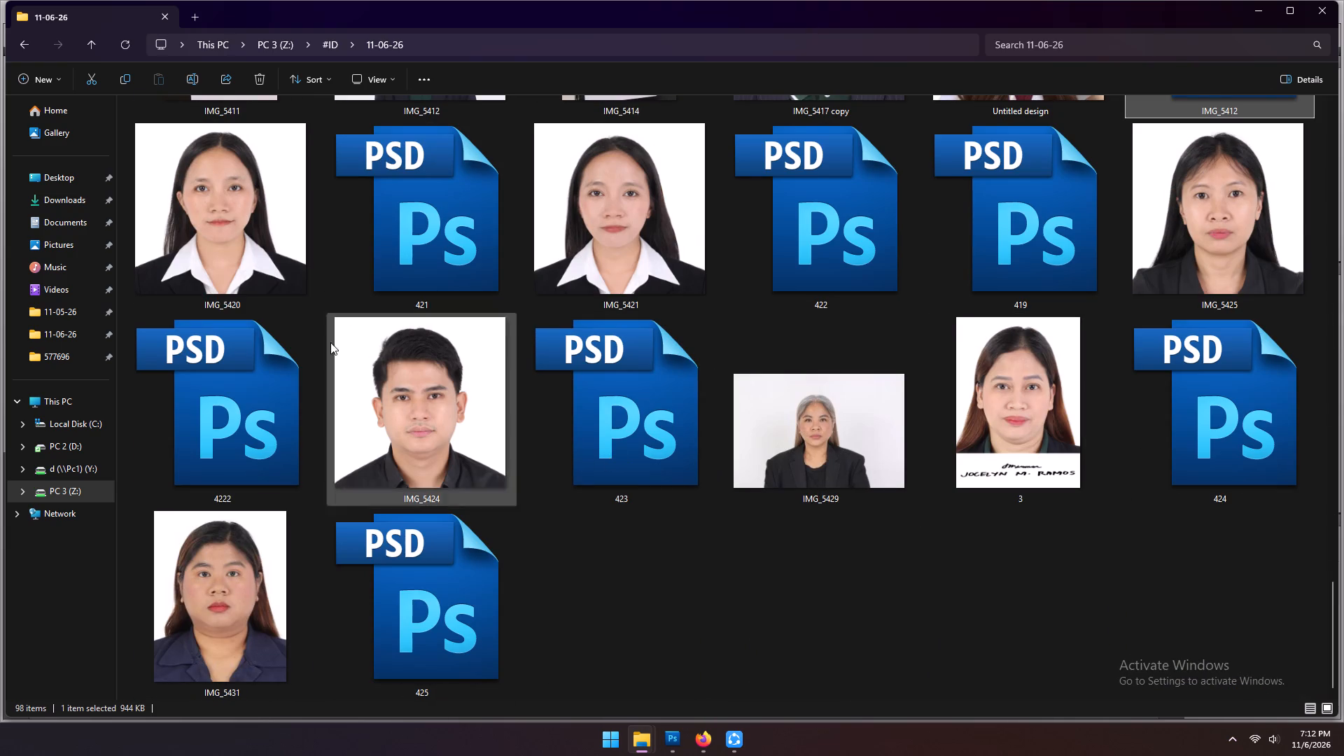
pyautogui.doubleClick(267, 390)
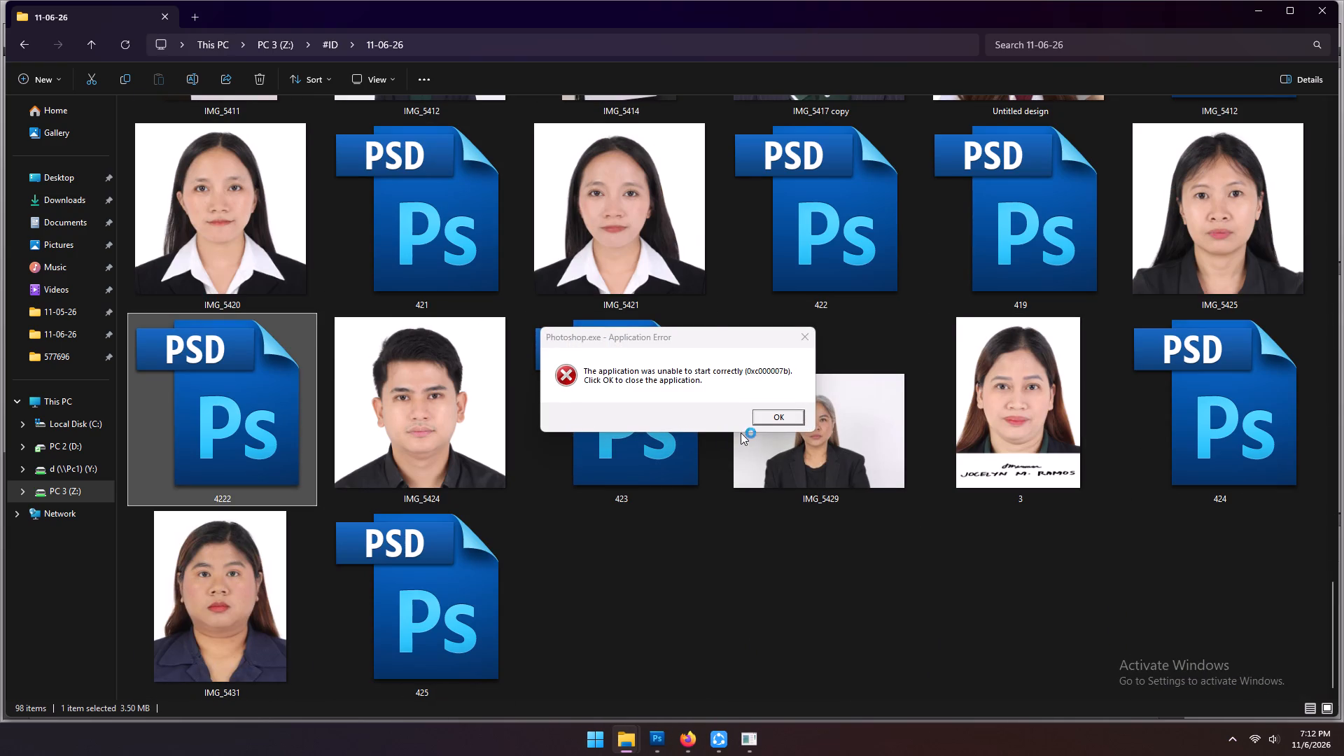
pyautogui.click(774, 421)
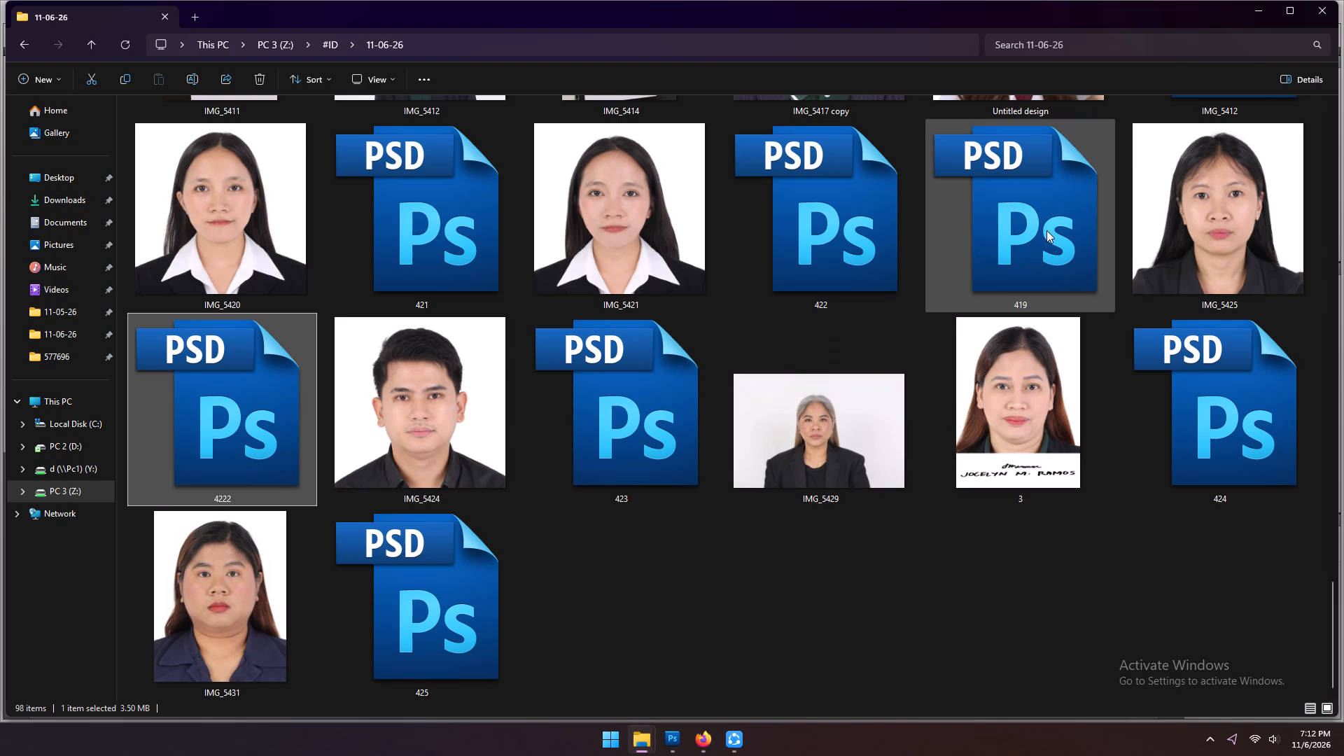
pyautogui.moveTo(1046, 230); pyautogui.dragTo(821, 16)
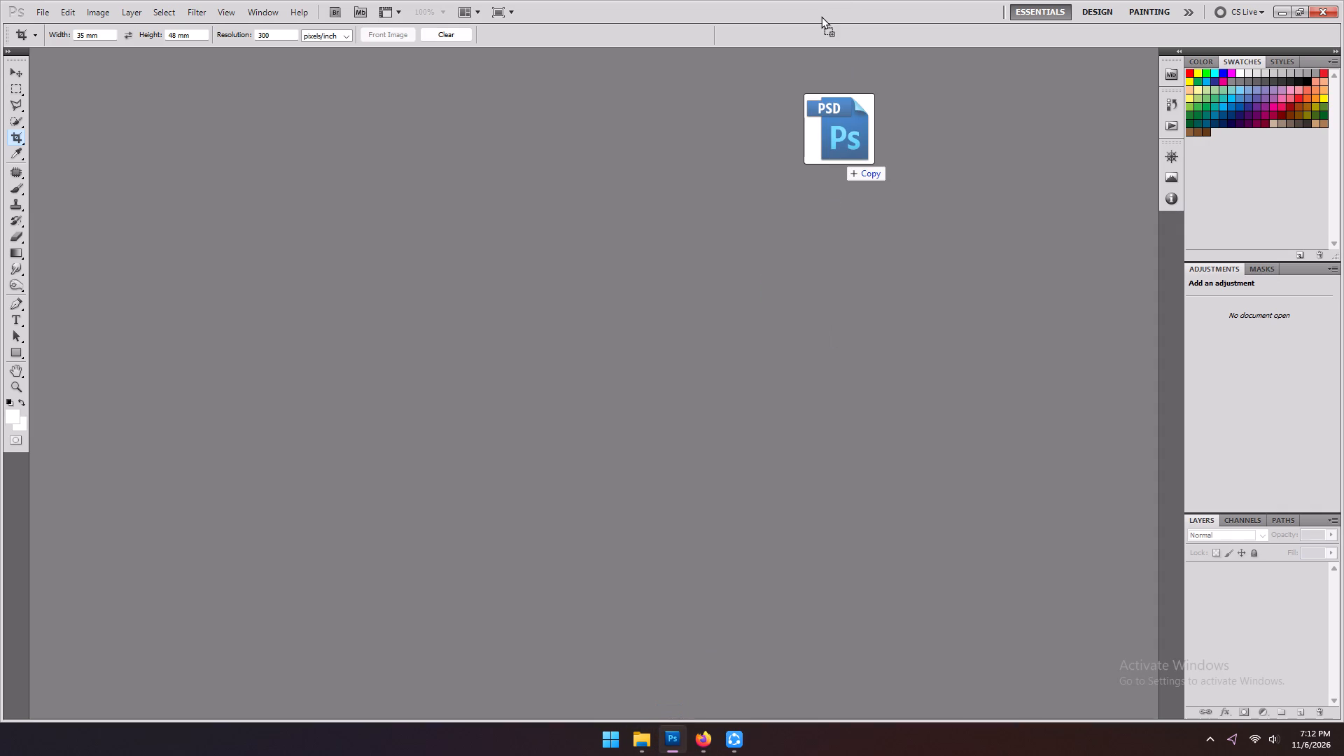
pyautogui.moveTo(821, 16); pyautogui.dragTo(818, 19)
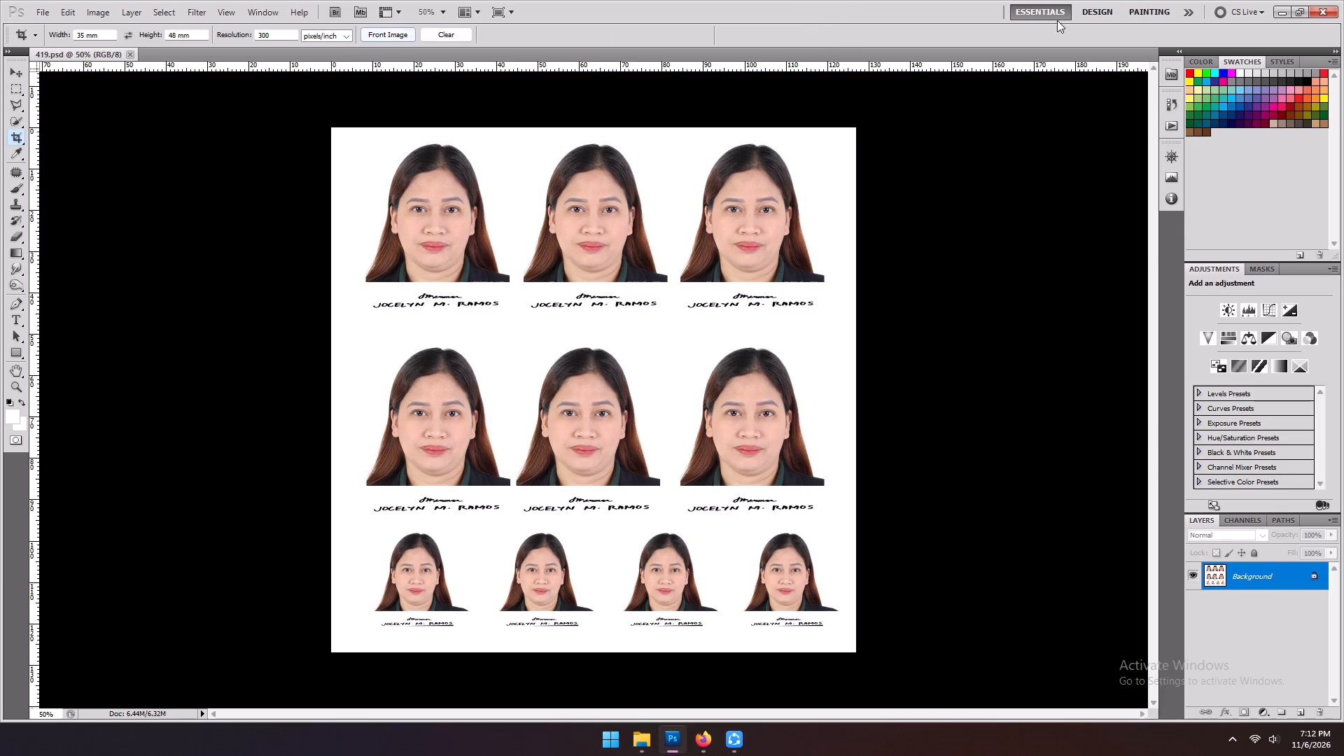
# Switch back to File Explorer, find the 417 print sheet PSD in the 11-06-26 folder and open it in Photoshop.
pyautogui.click(1285, 10)
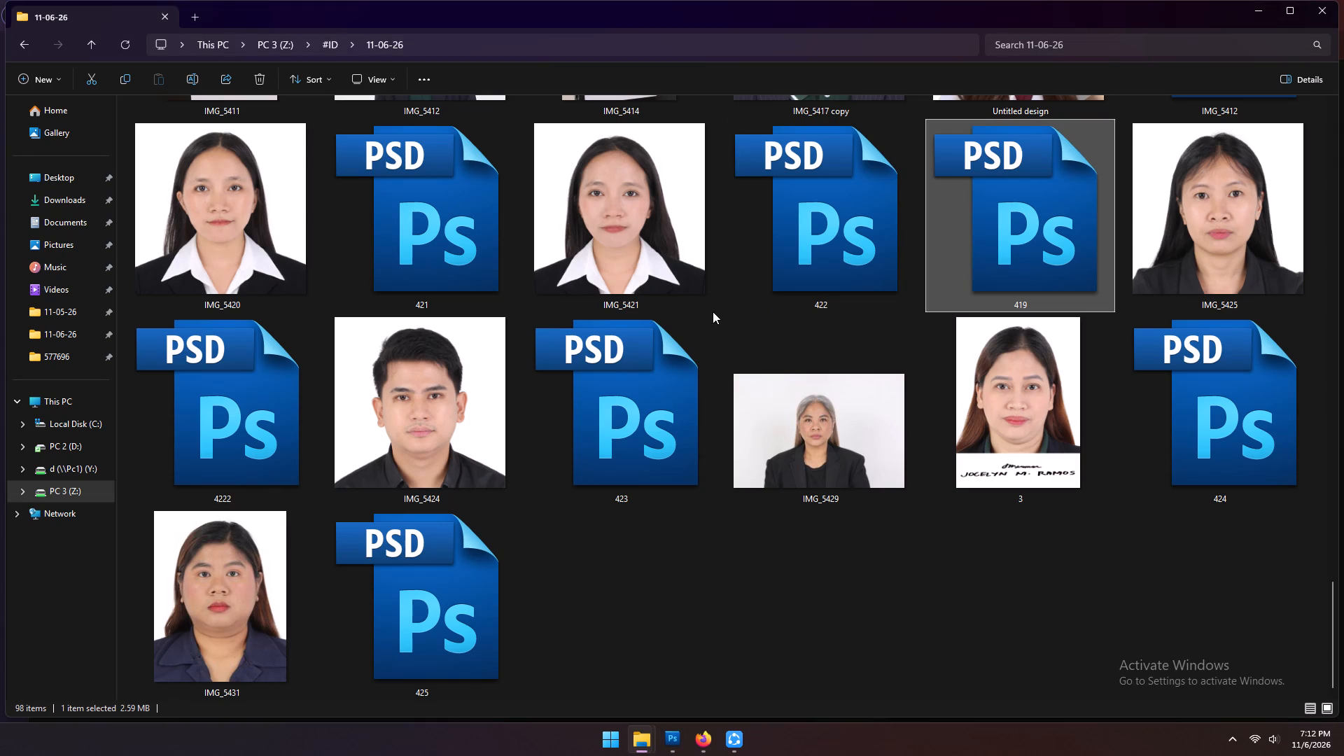
pyautogui.scroll(7, 456, 302)
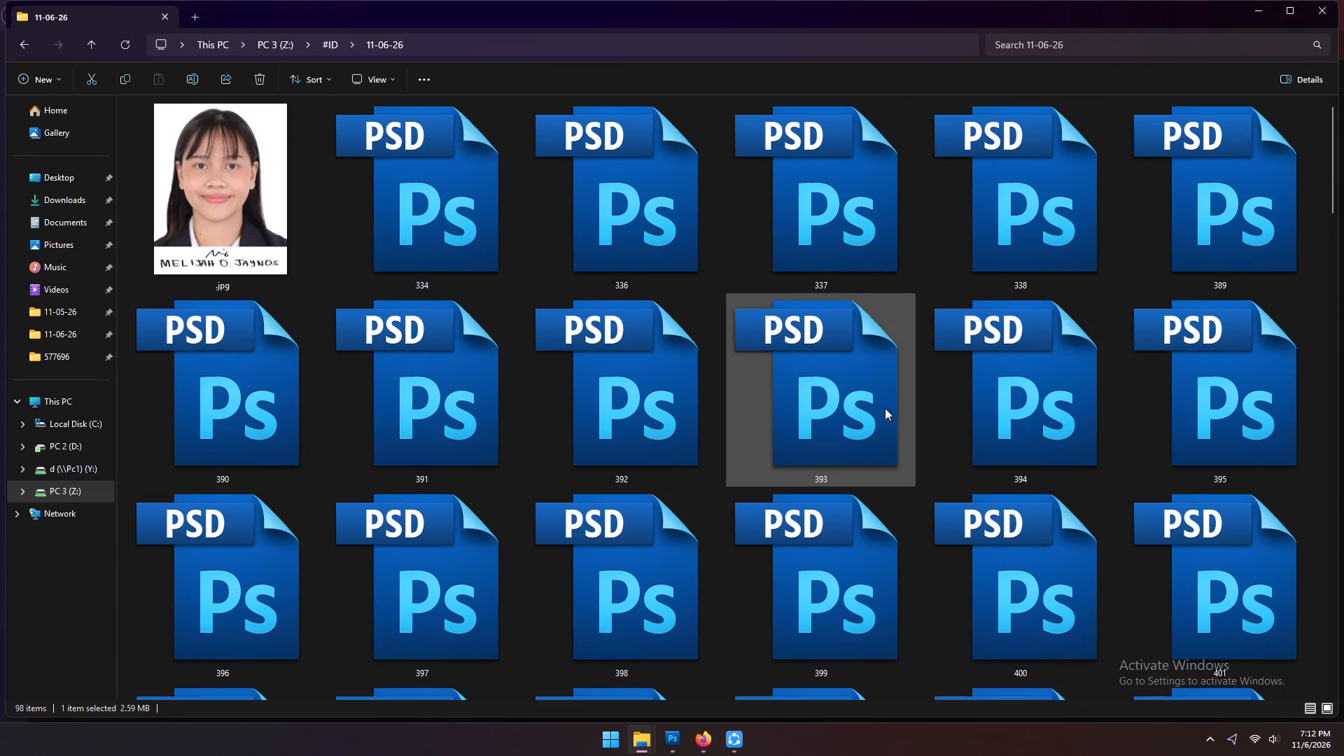
pyautogui.scroll(-5, 849, 379)
pyautogui.scroll(3, 914, 444)
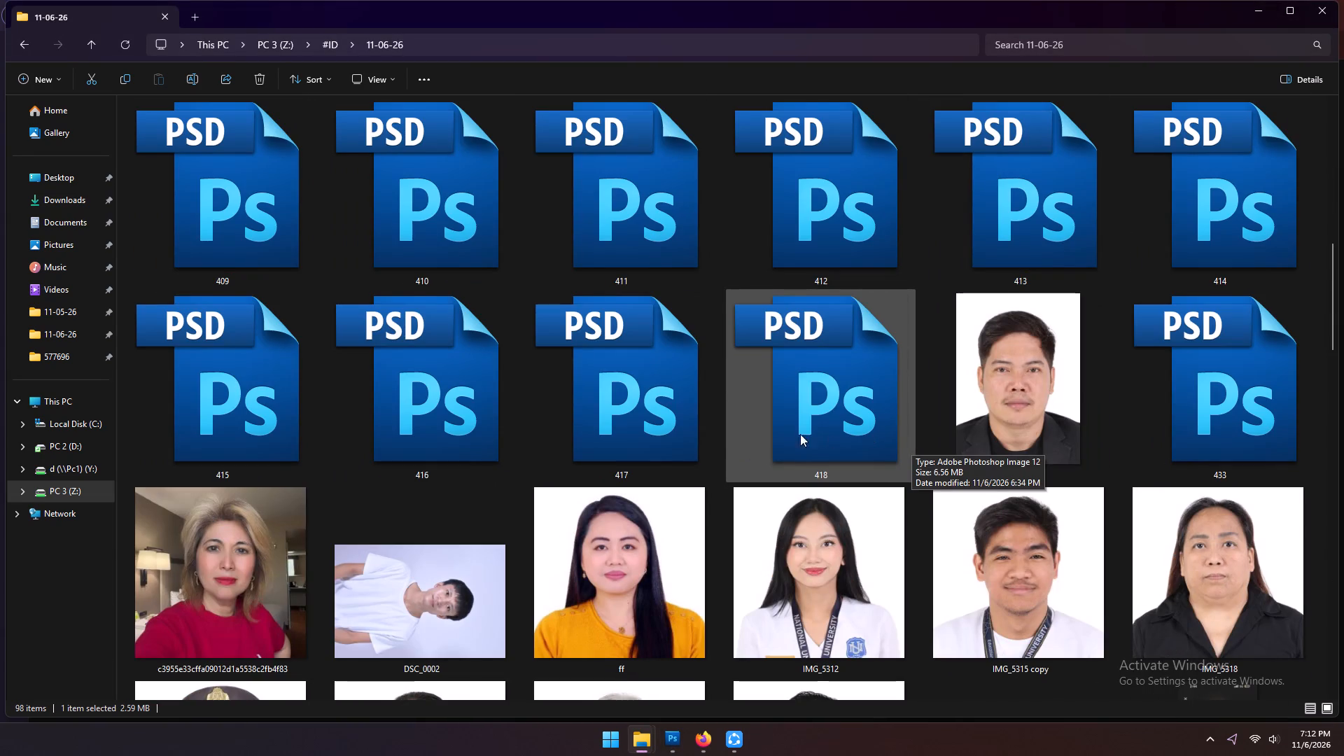
pyautogui.moveTo(645, 424); pyautogui.dragTo(673, 736)
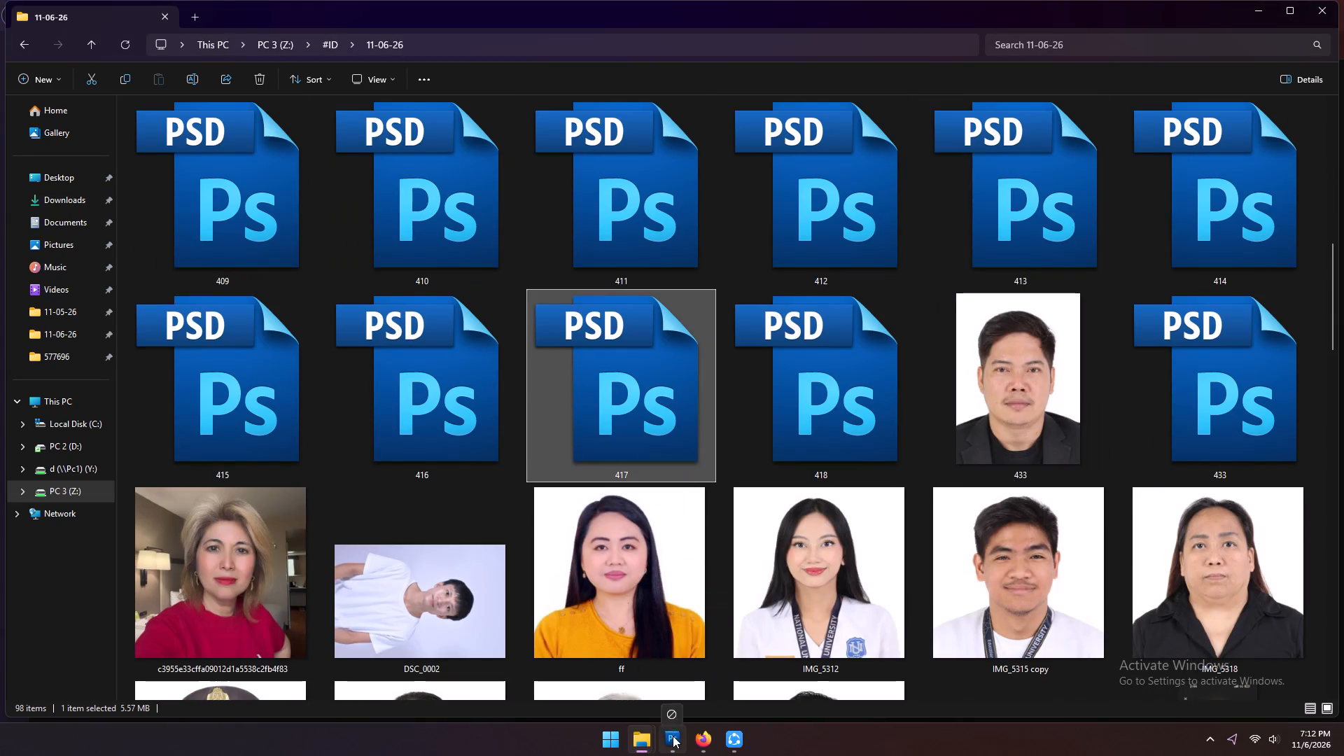
pyautogui.moveTo(673, 736); pyautogui.dragTo(853, 43)
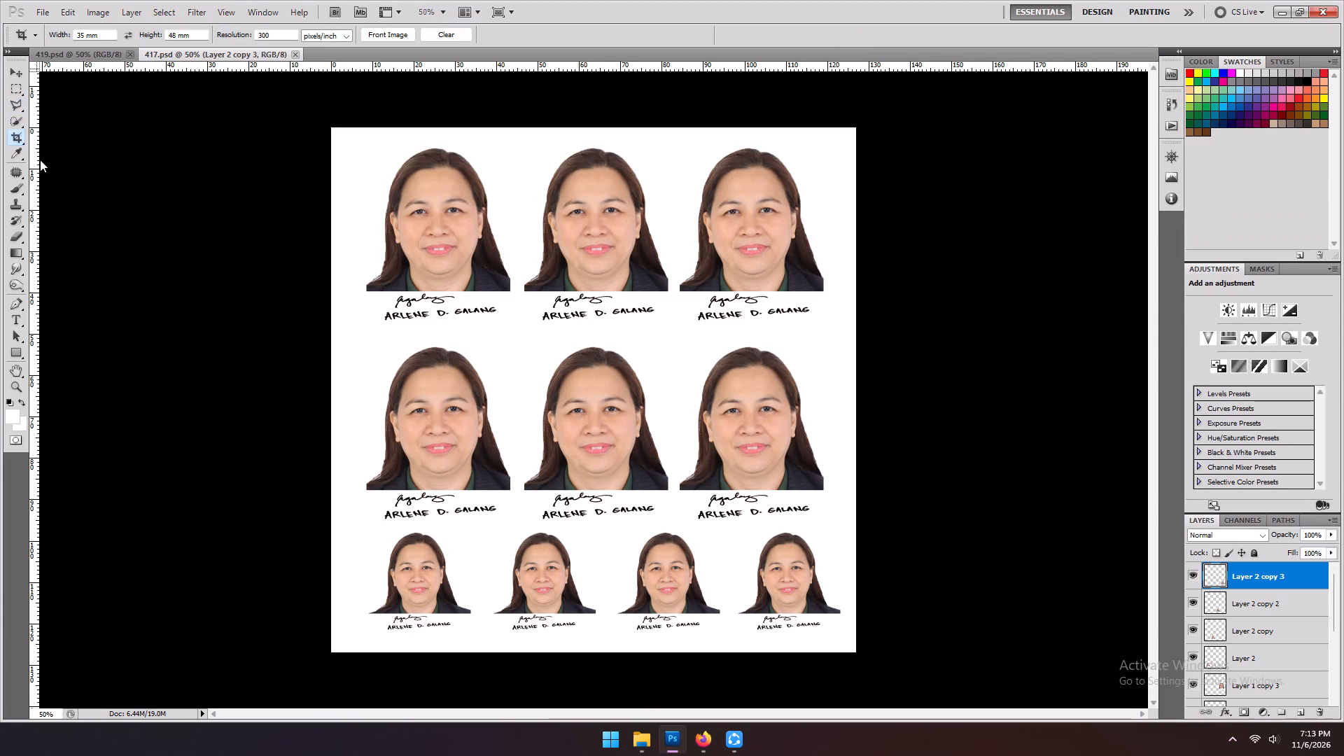
# Crop the 417 sheet to the first portrait of its top row, including the signature and name, at 35 × 48 mm and 300 pixels/inch.
pyautogui.moveTo(355, 138); pyautogui.dragTo(556, 325)
pyautogui.moveTo(380, 240); pyautogui.dragTo(395, 237)
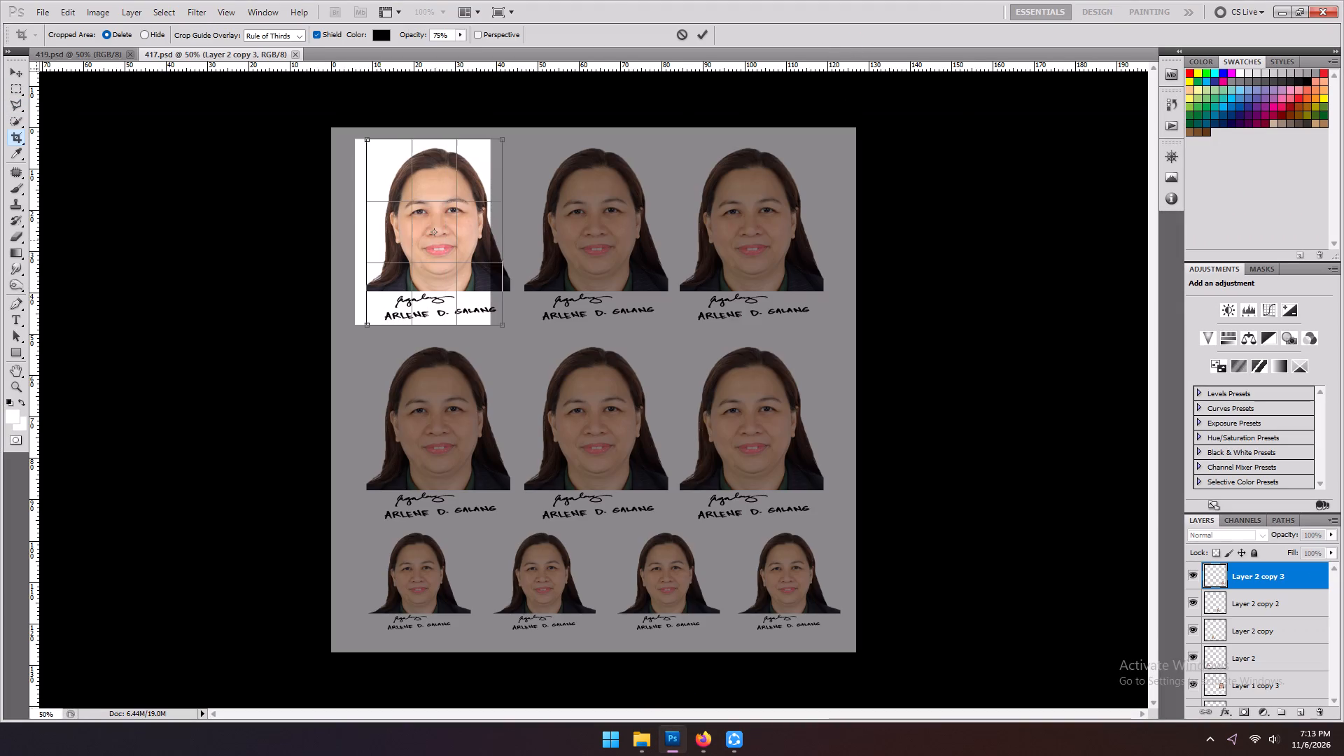
pyautogui.moveTo(395, 237); pyautogui.dragTo(397, 241)
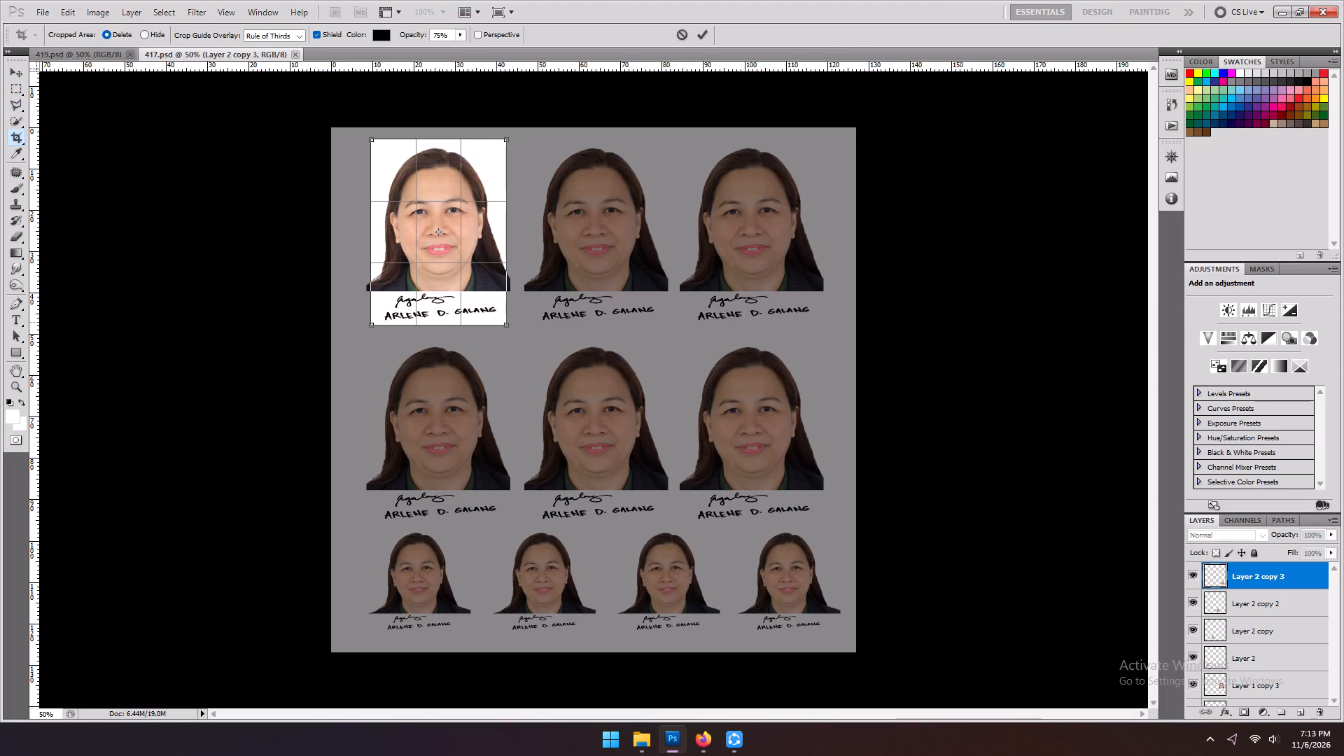
pyautogui.keyDown('alt'); pyautogui.keyDown('shift'); pyautogui.click(503, 324); pyautogui.keyUp('shift'); pyautogui.keyUp('alt')
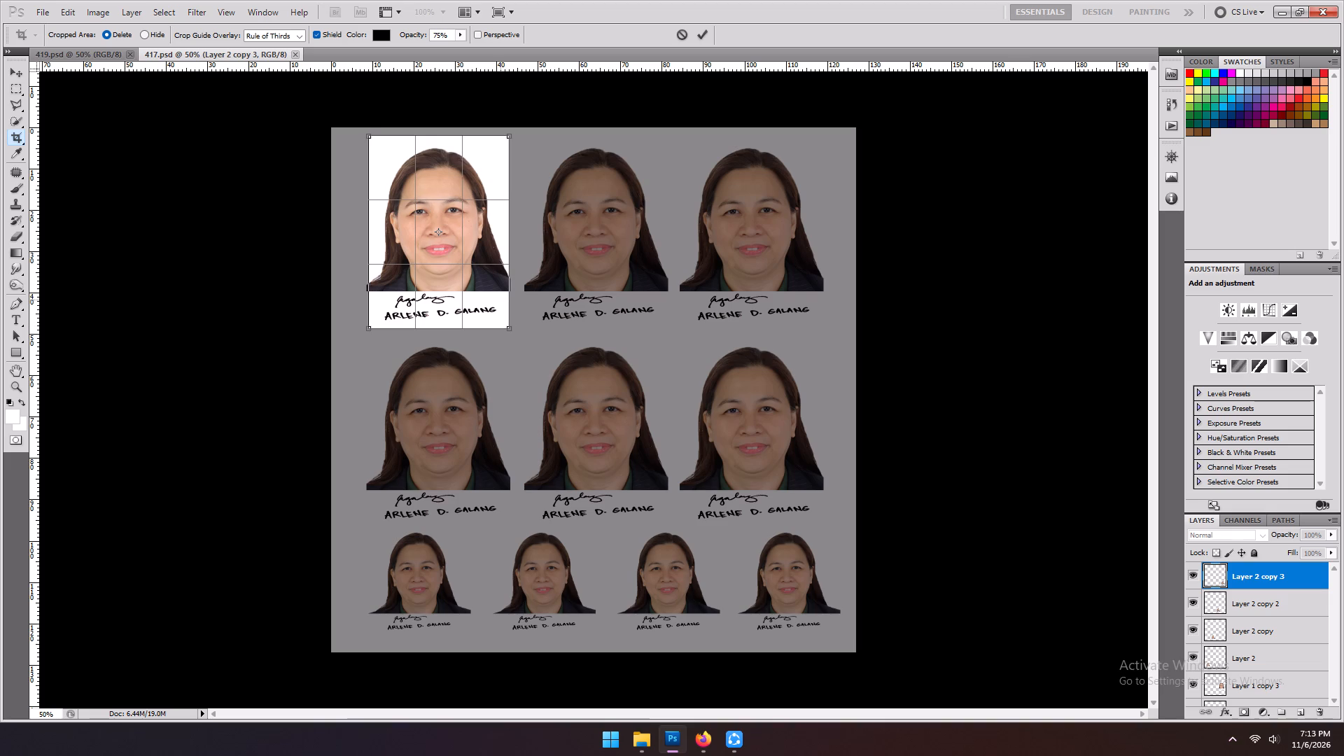
pyautogui.press('Up')
pyautogui.press('Up')
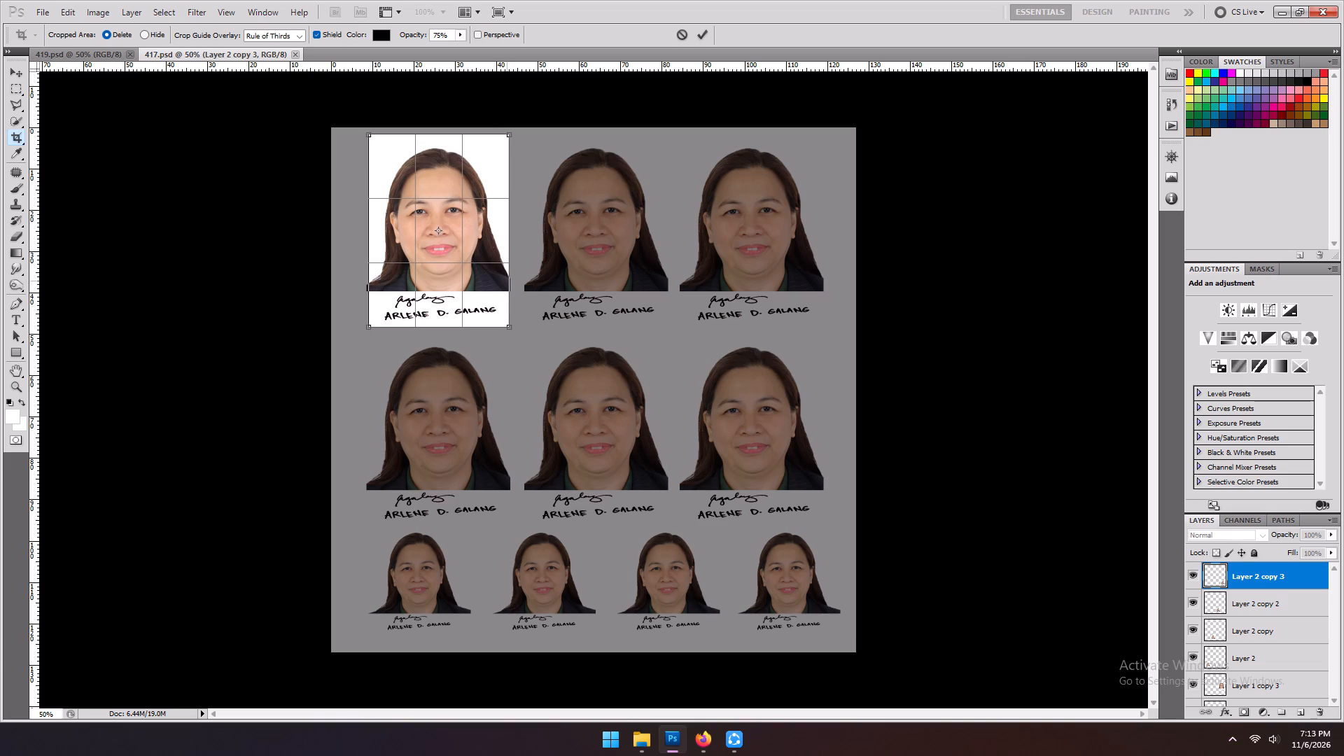
pyautogui.press('Up')
pyautogui.press('Up')
pyautogui.press('Up')
pyautogui.press('Up')
pyautogui.press('Up')
pyautogui.press('Down')
pyautogui.press('Down')
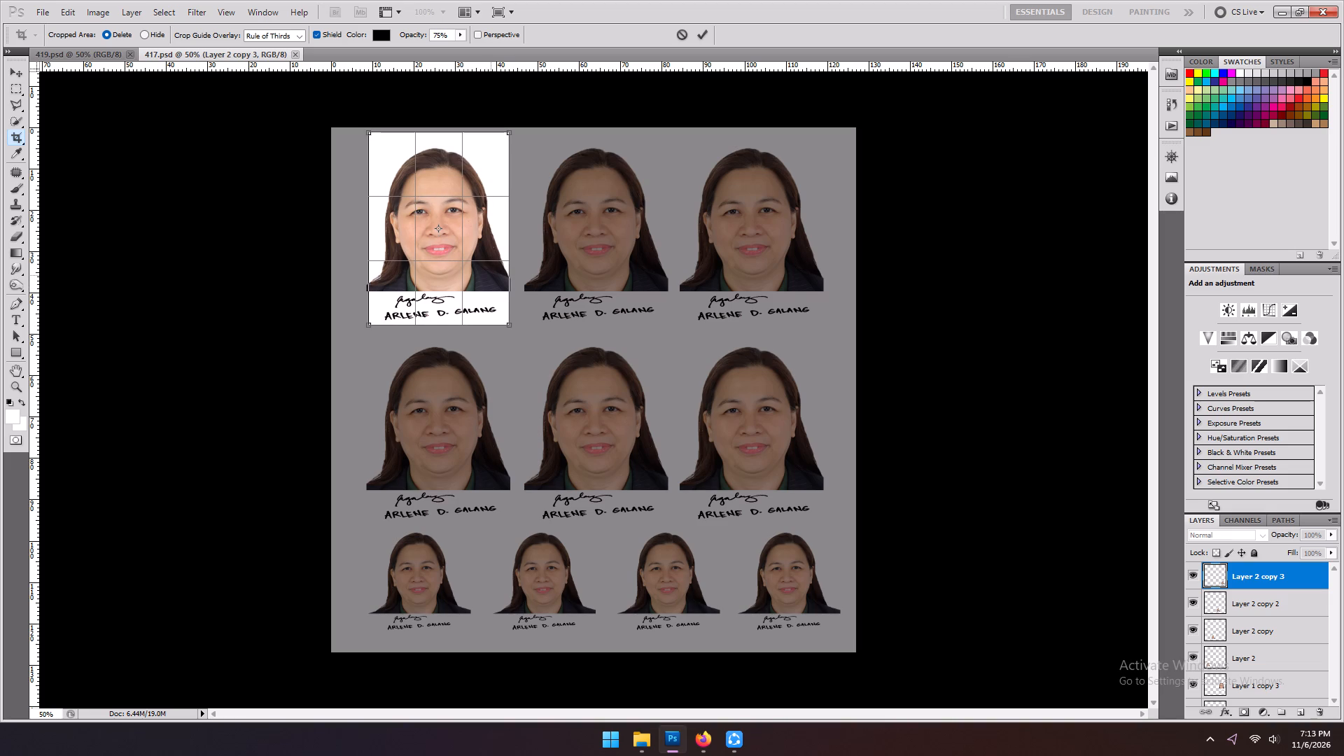
pyautogui.press('Return')
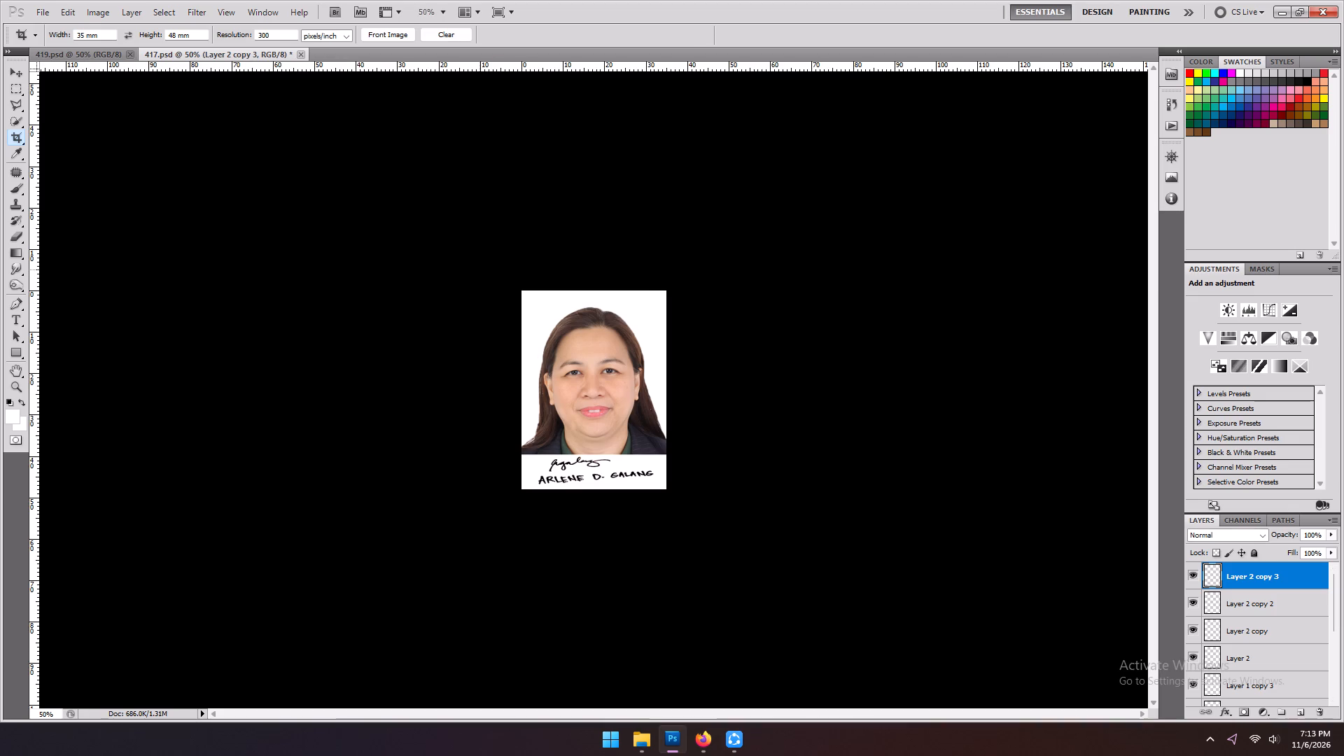
# Save the cropped 417 portrait as a separate copy in JPEG format in the 11-06-26 folder.
pyautogui.hotkey('ctrl', 'shift', 's')
pyautogui.click(767, 447)
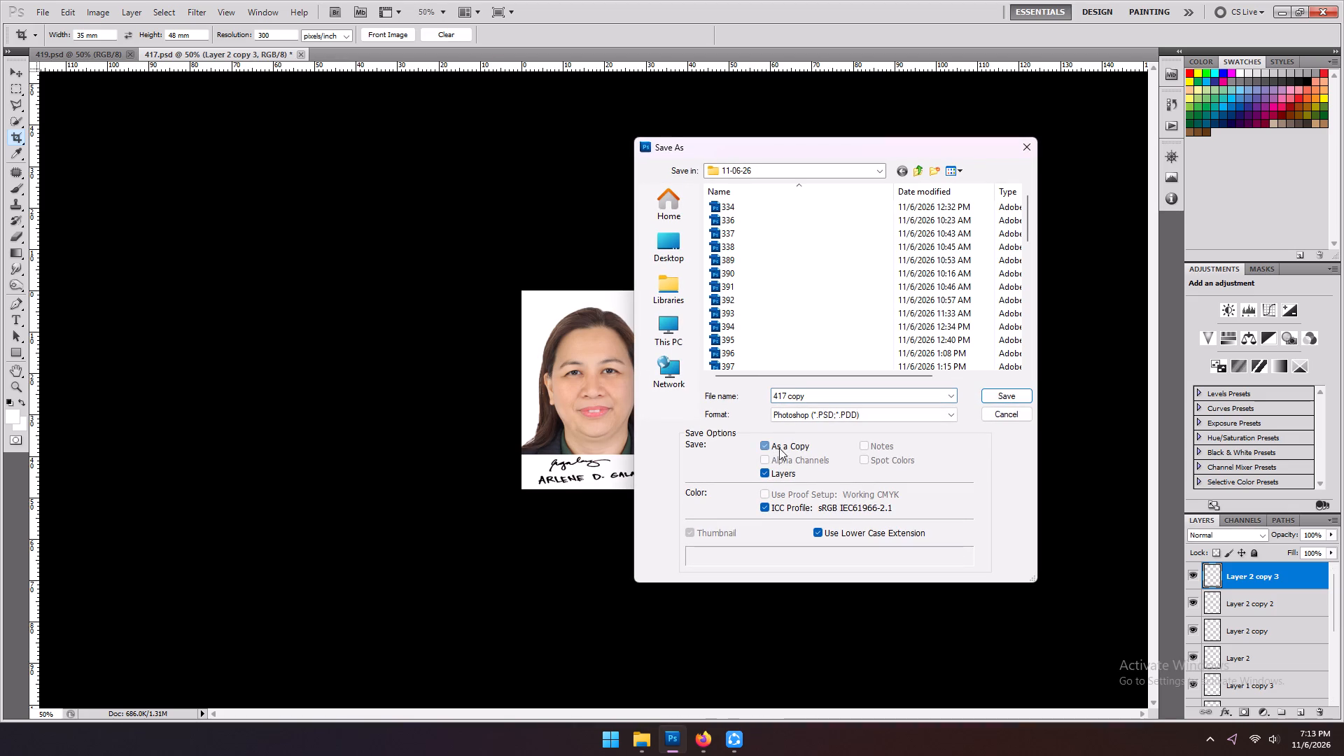
pyautogui.click(820, 412)
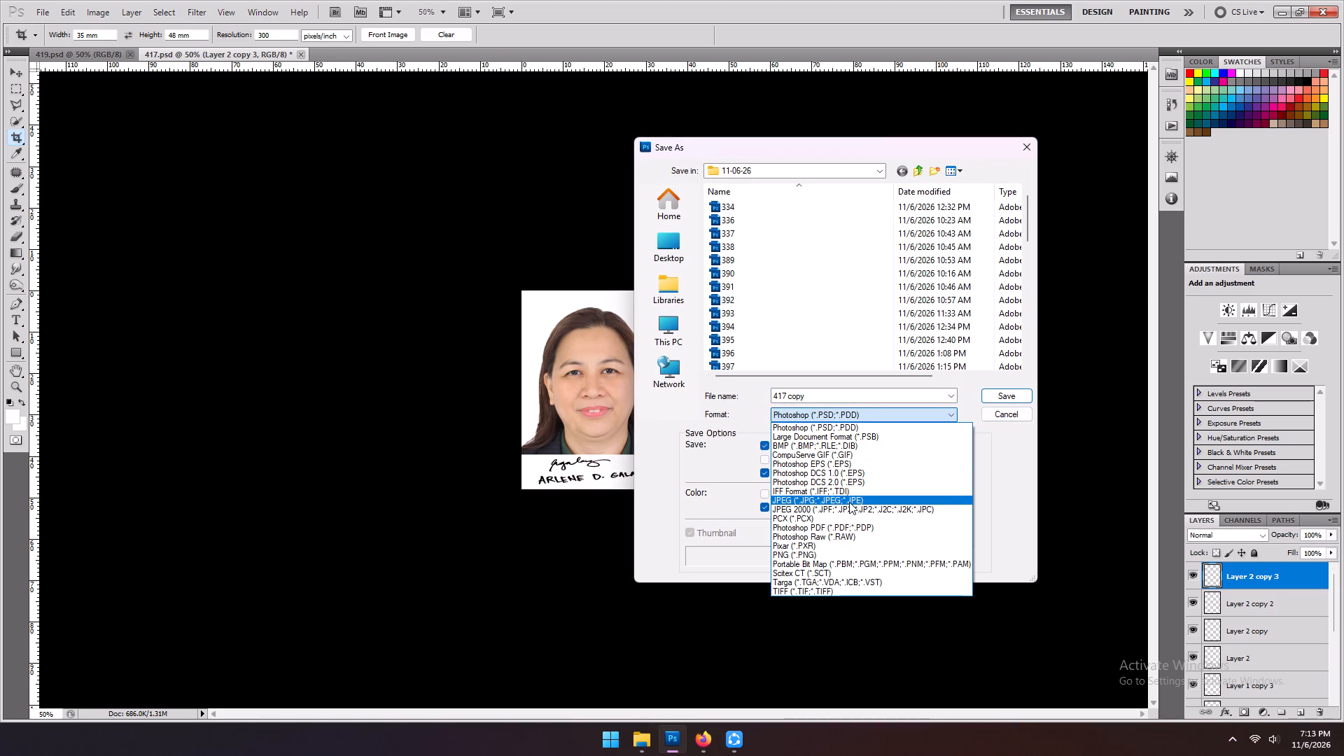
# Save the cropped 417 portrait in JPEG format as "417 copy" in the 11-06-26 folder.
pyautogui.click(849, 502)
pyautogui.press('Return')
pyautogui.press('Return')
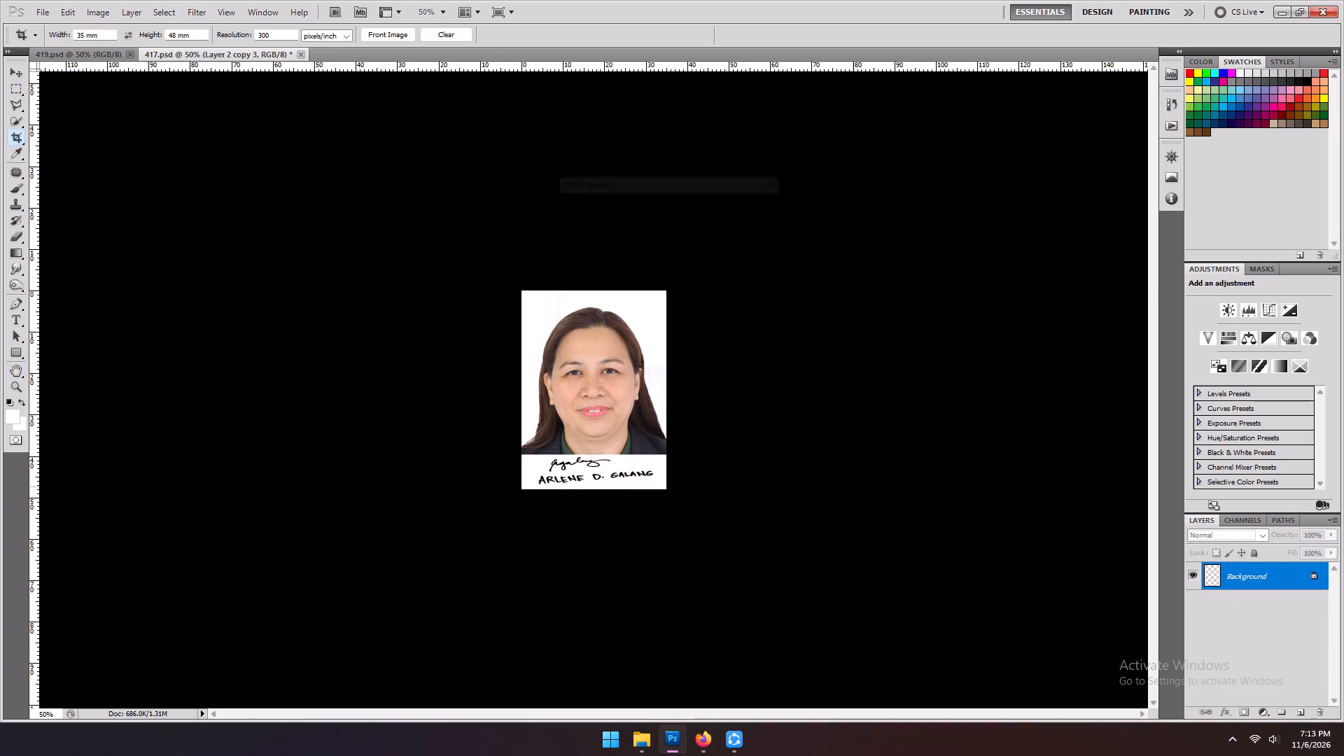